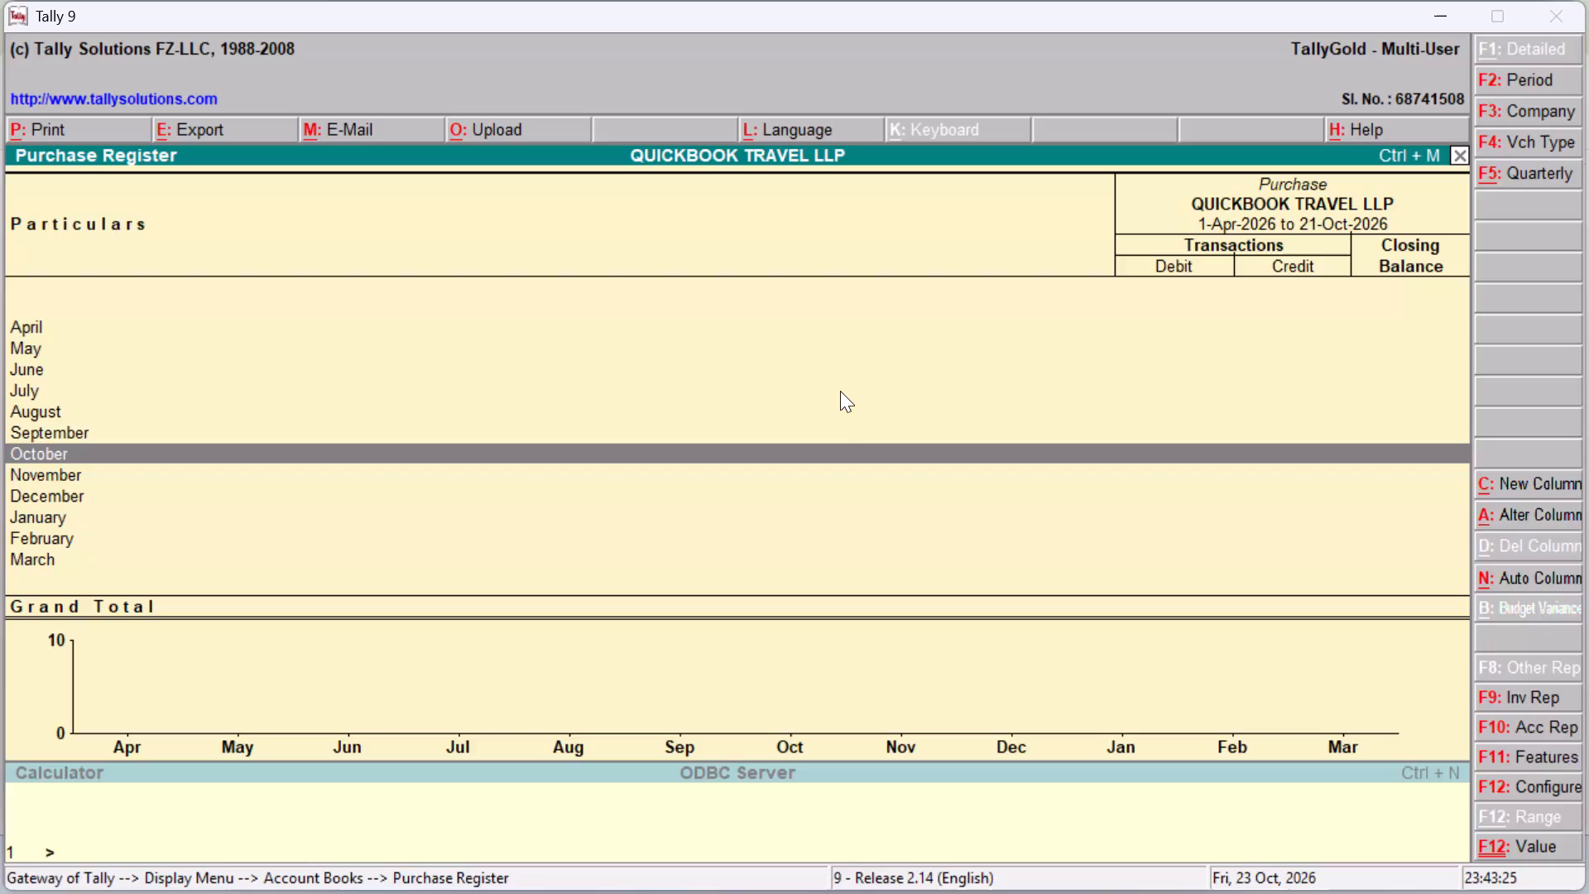
# Start a new purchase voucher from the Purchase Register, choose Make My Trip as the party and switch the entry to voucher mode.
pyautogui.press('Up')
pyautogui.press('Return')
pyautogui.hotkey('alt', 'a')
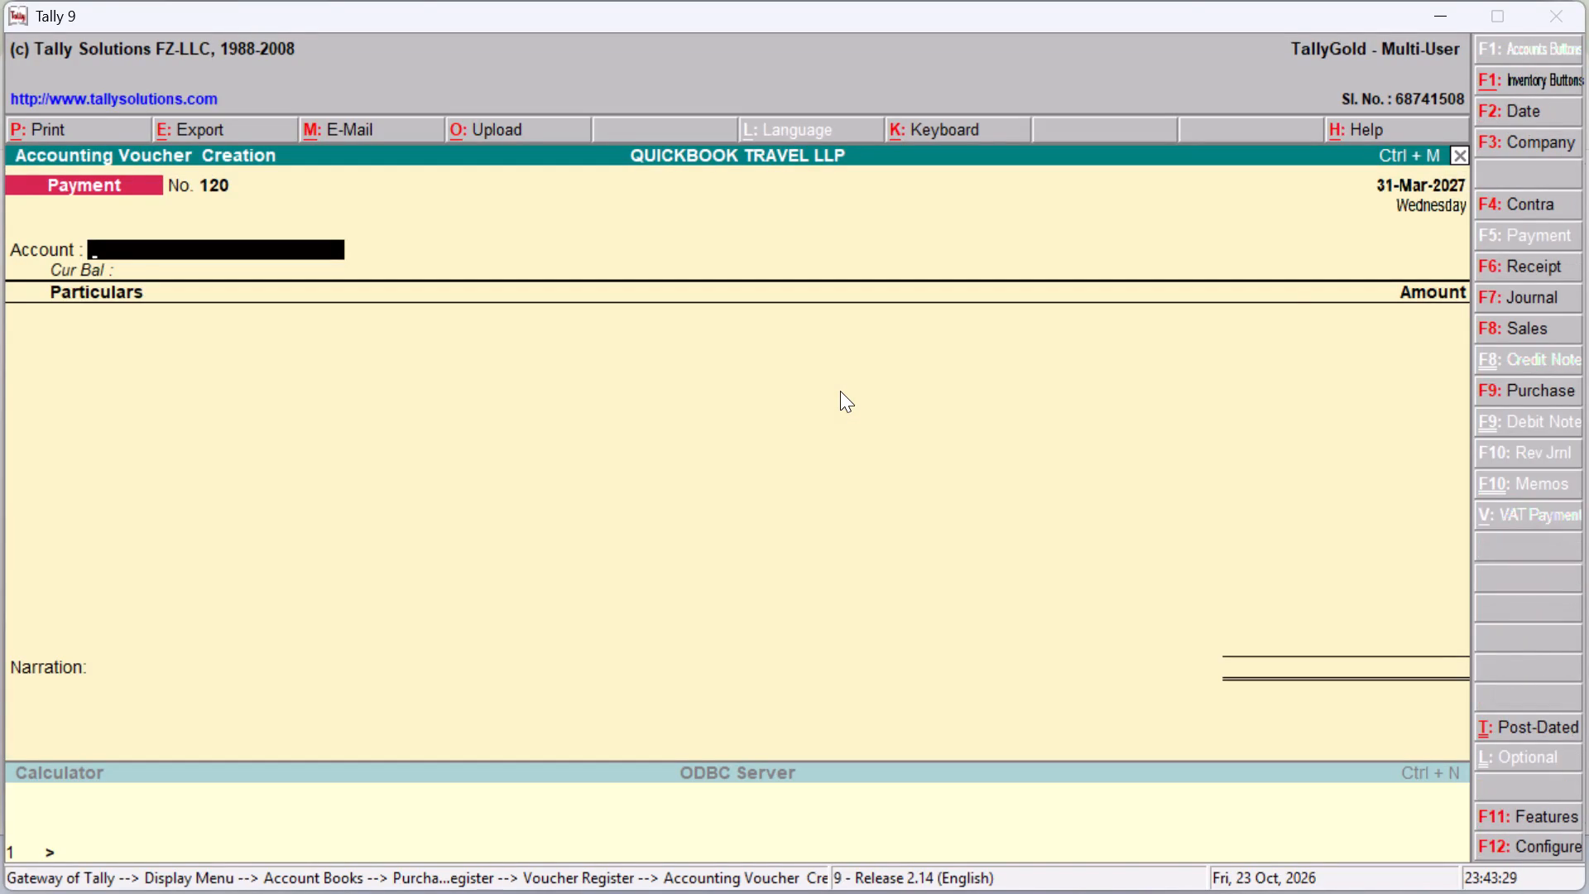
pyautogui.press('F9')
pyautogui.press('Return')
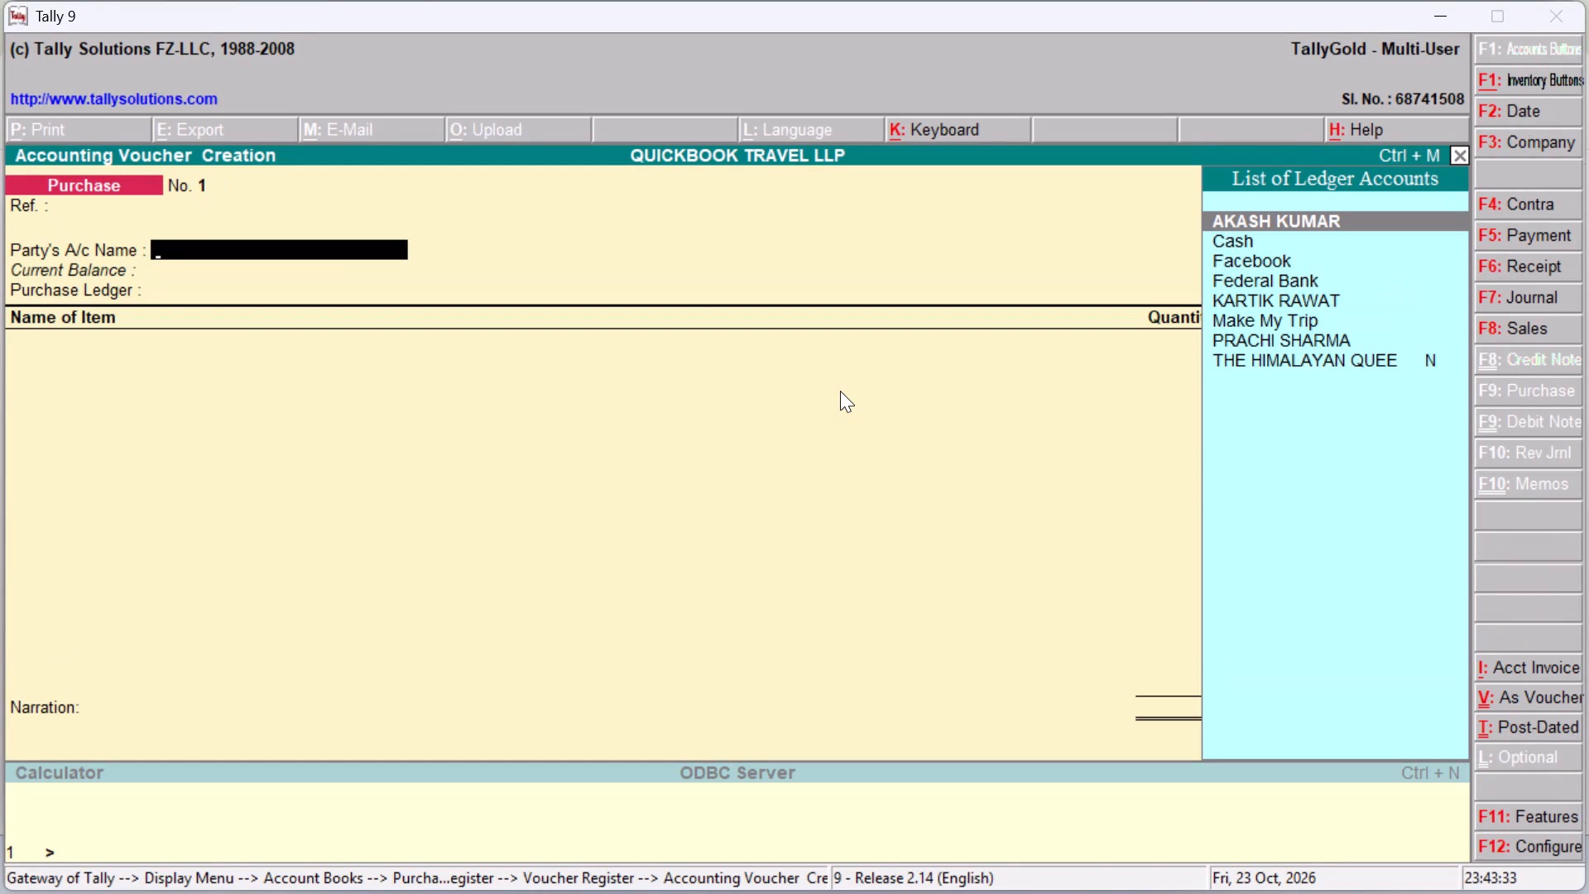
pyautogui.write('mak')
pyautogui.press('Return')
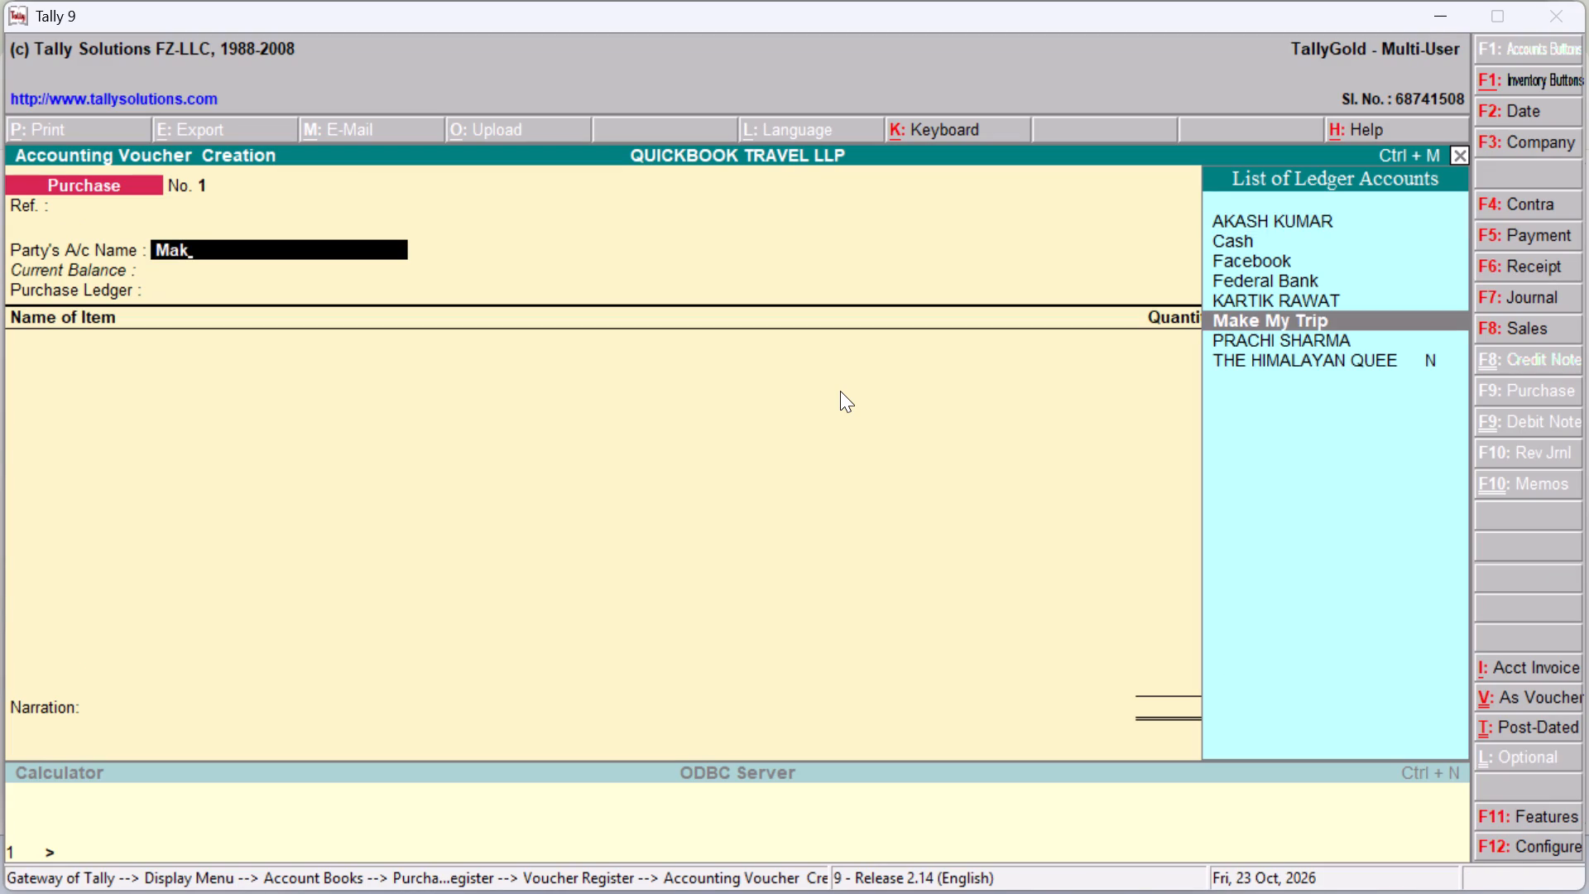
pyautogui.hotkey('ctrl', 'a')
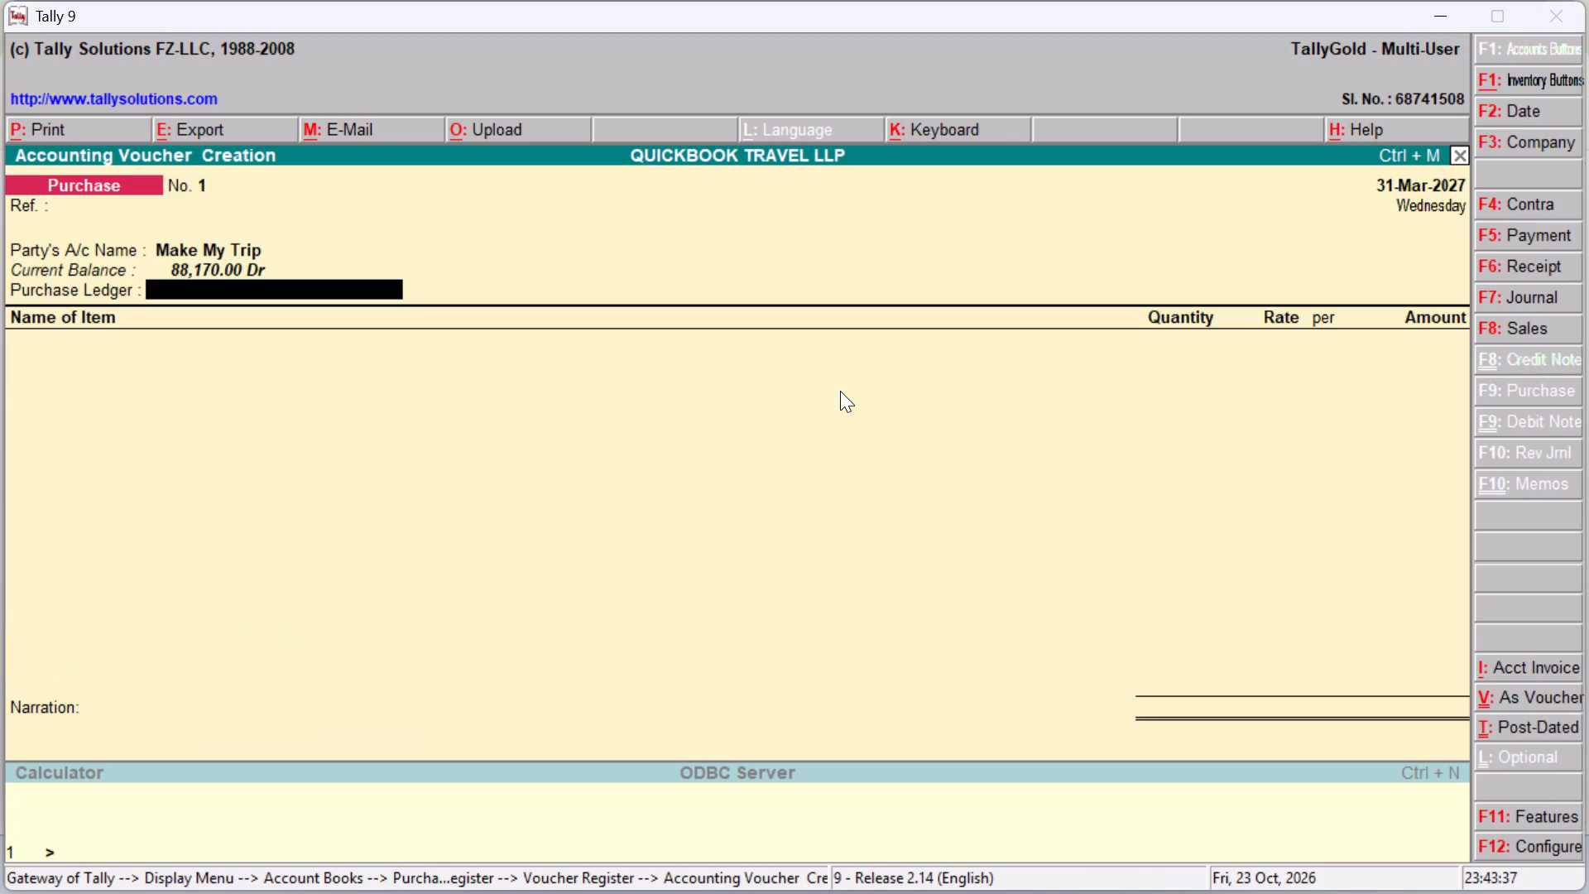
pyautogui.hotkey('ctrl', 'v')
pyautogui.press('Return')
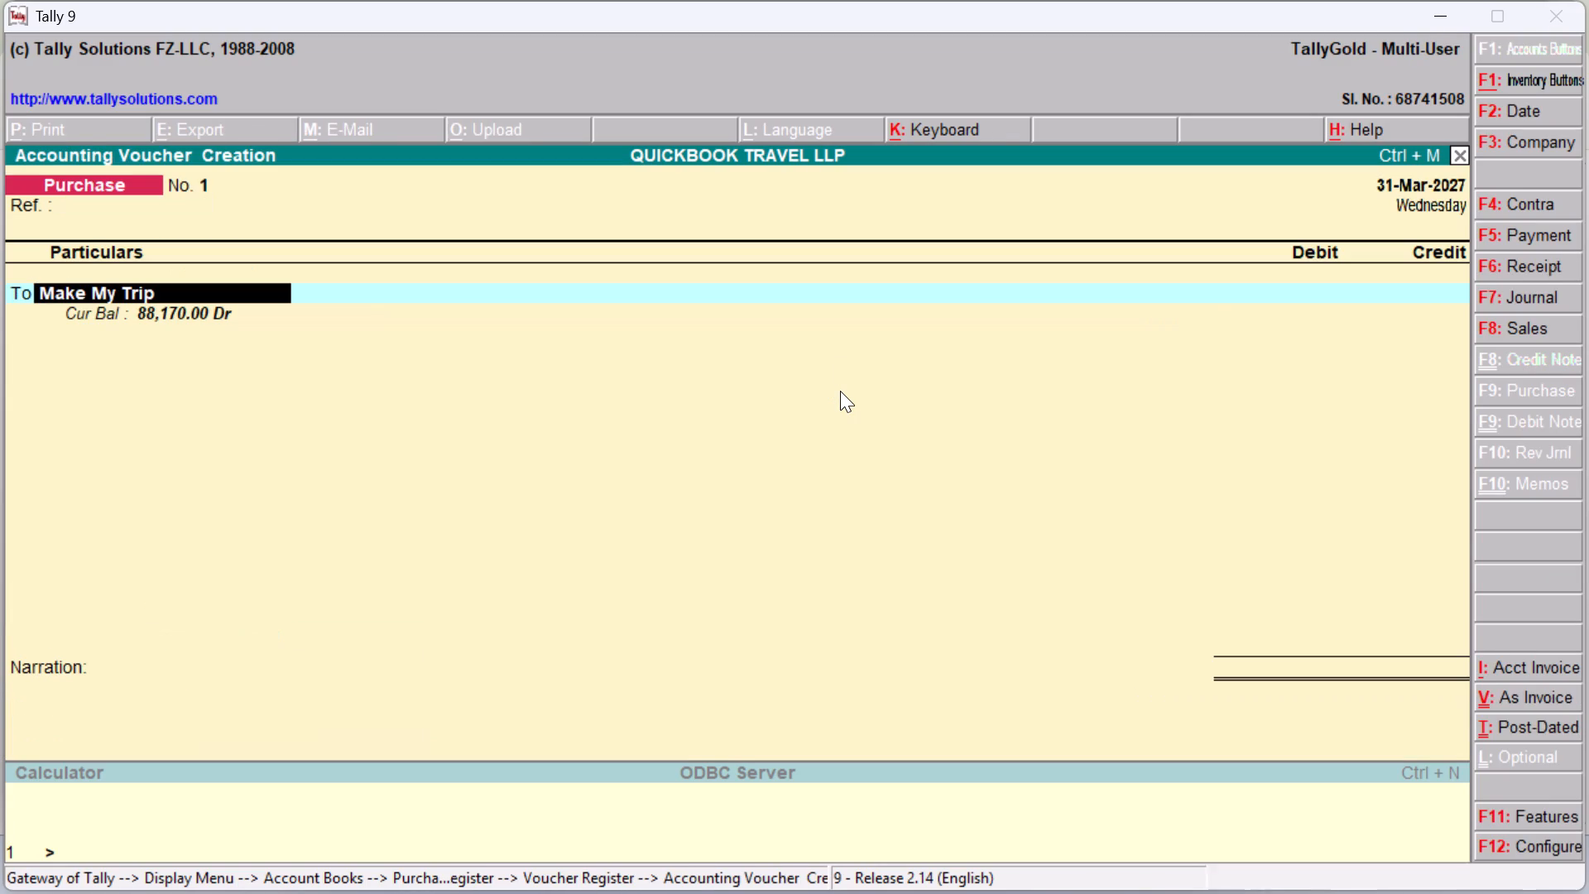
pyautogui.press('Return')
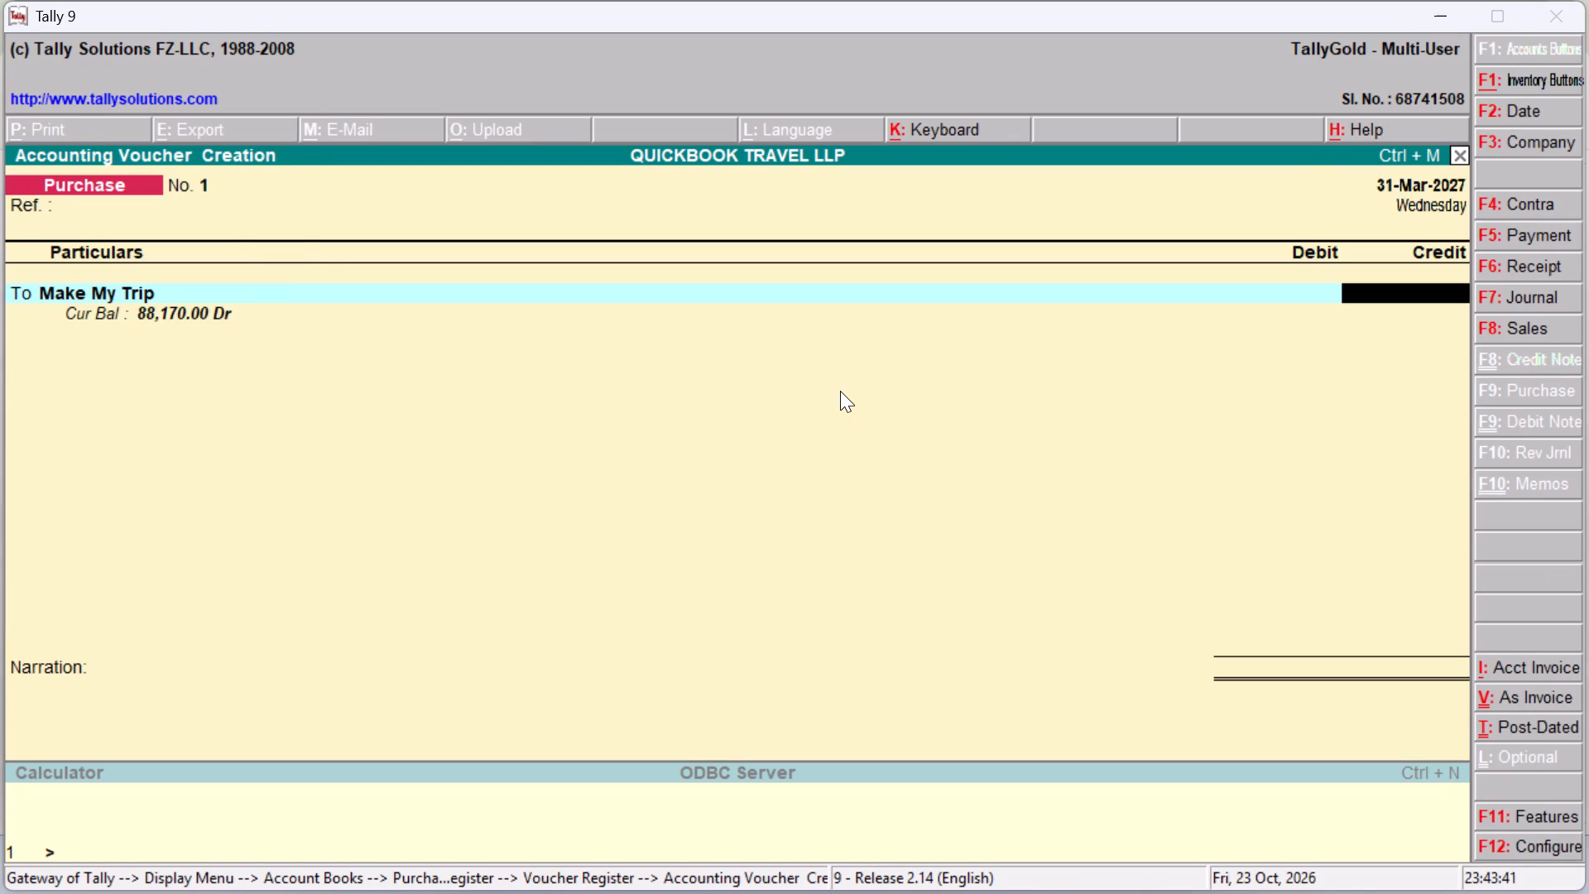
# Check the grand total in the booking invoice PDF in Adobe Reader and credit Make My Trip with 35292 in the Tally voucher.
pyautogui.hotkey('alt', 'Tab')
pyautogui.scroll(5, 840, 391)
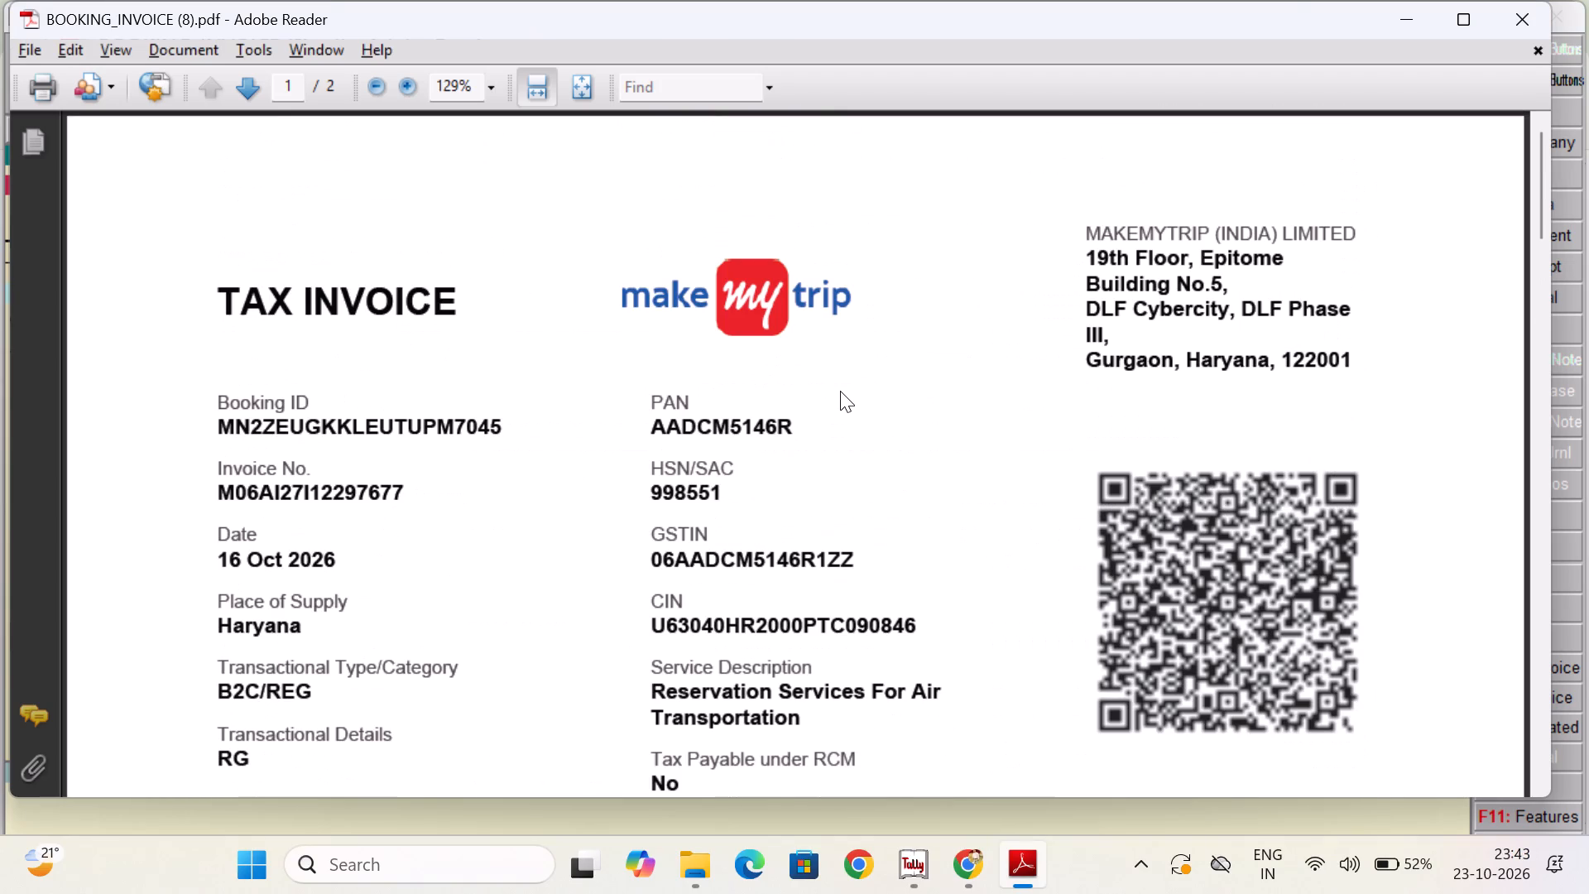
pyautogui.scroll(-10, 840, 391)
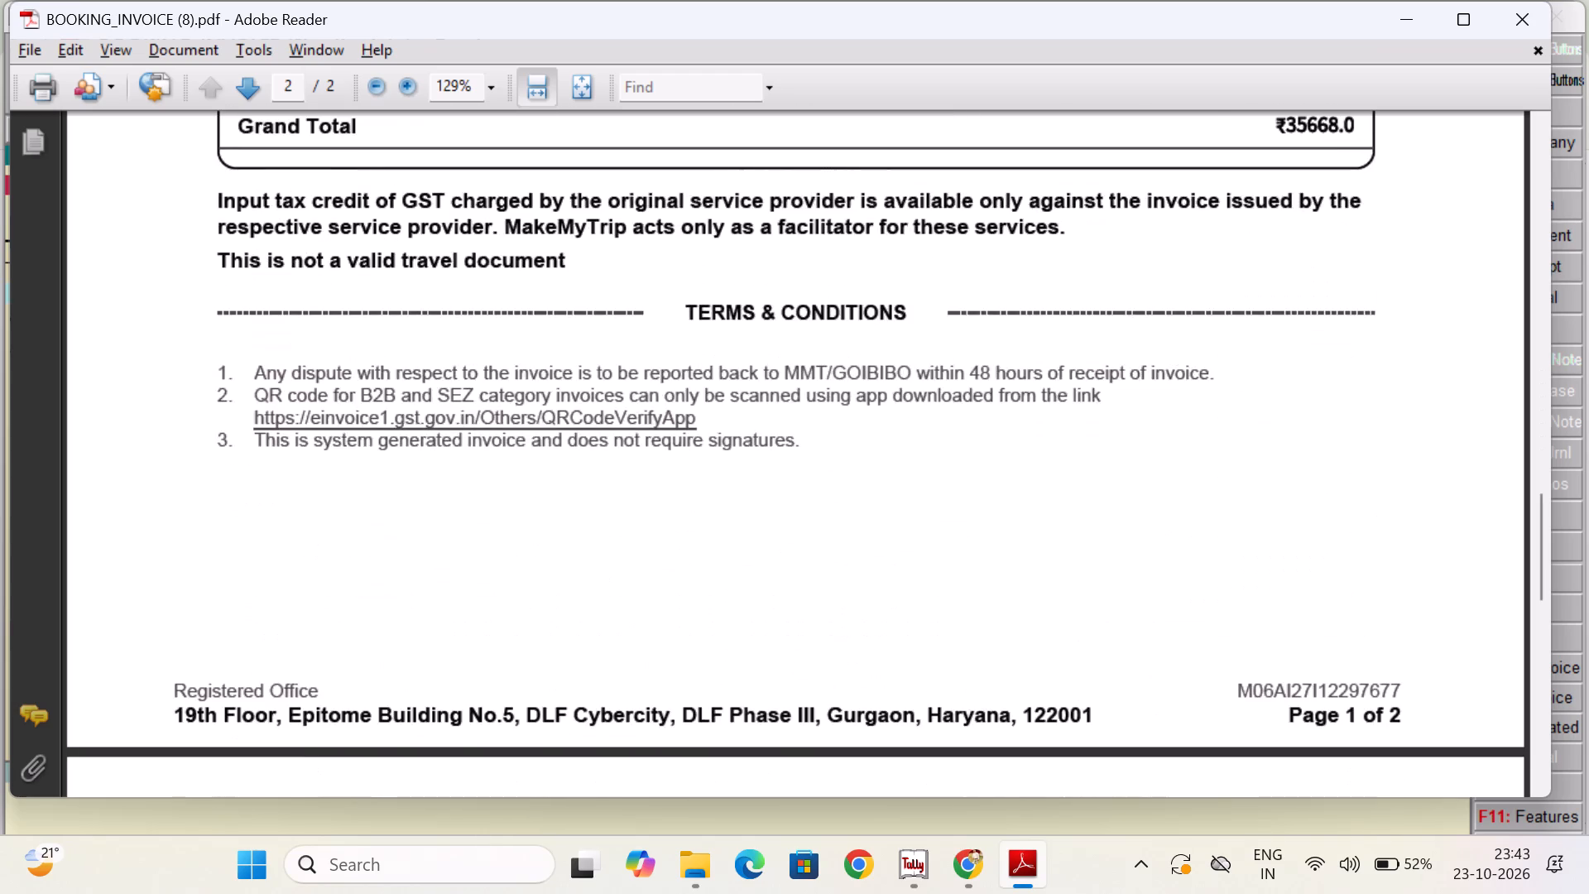
pyautogui.scroll(-4, 840, 391)
pyautogui.scroll(1, 1183, 390)
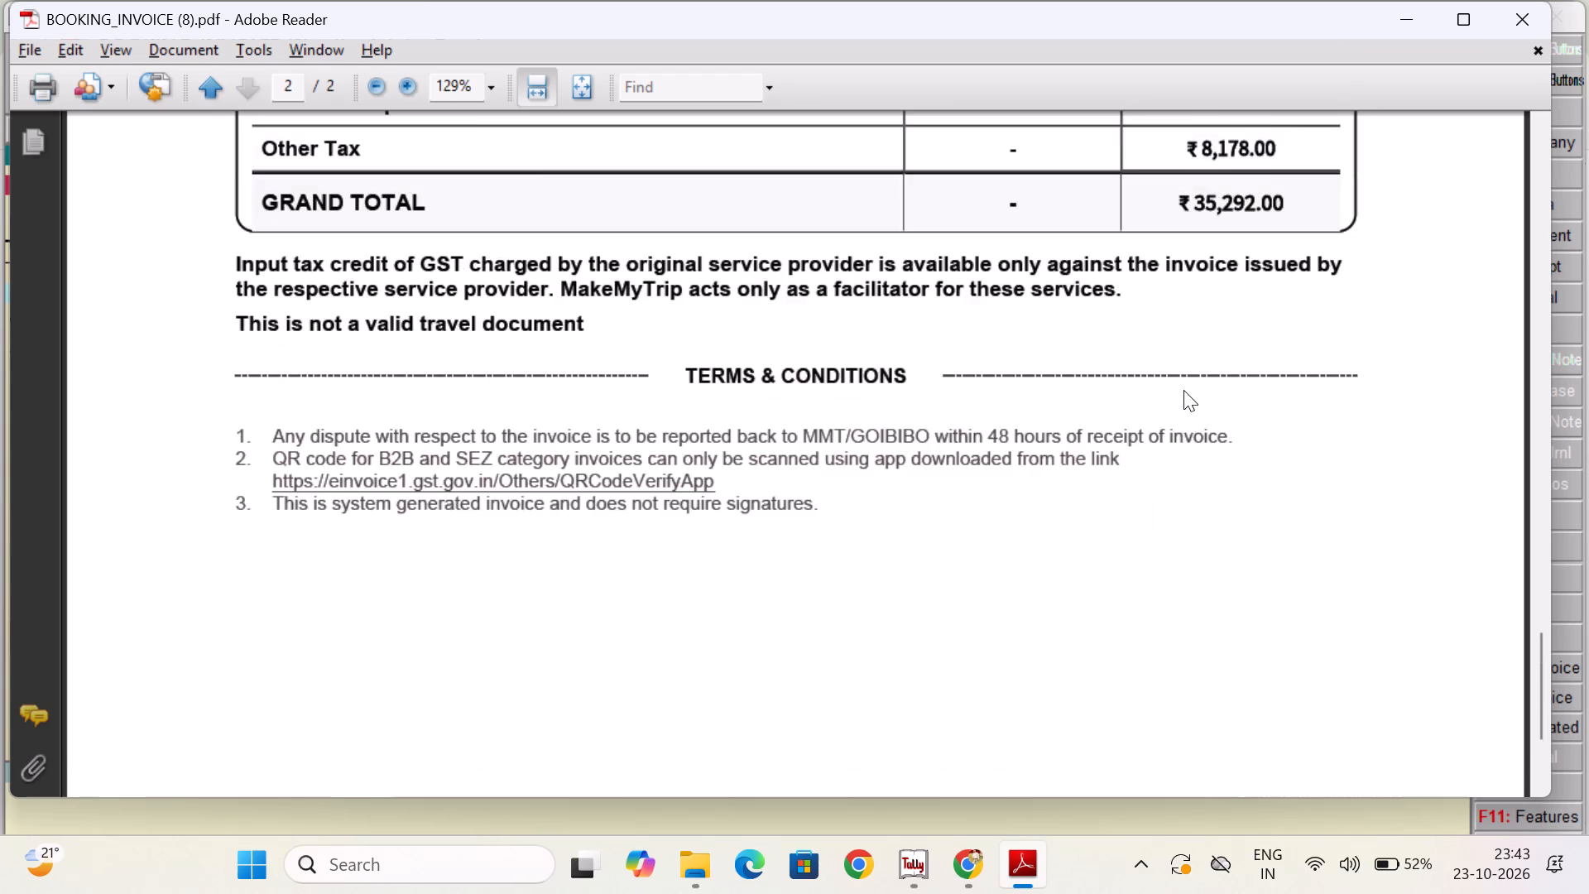
pyautogui.scroll(1, 1183, 390)
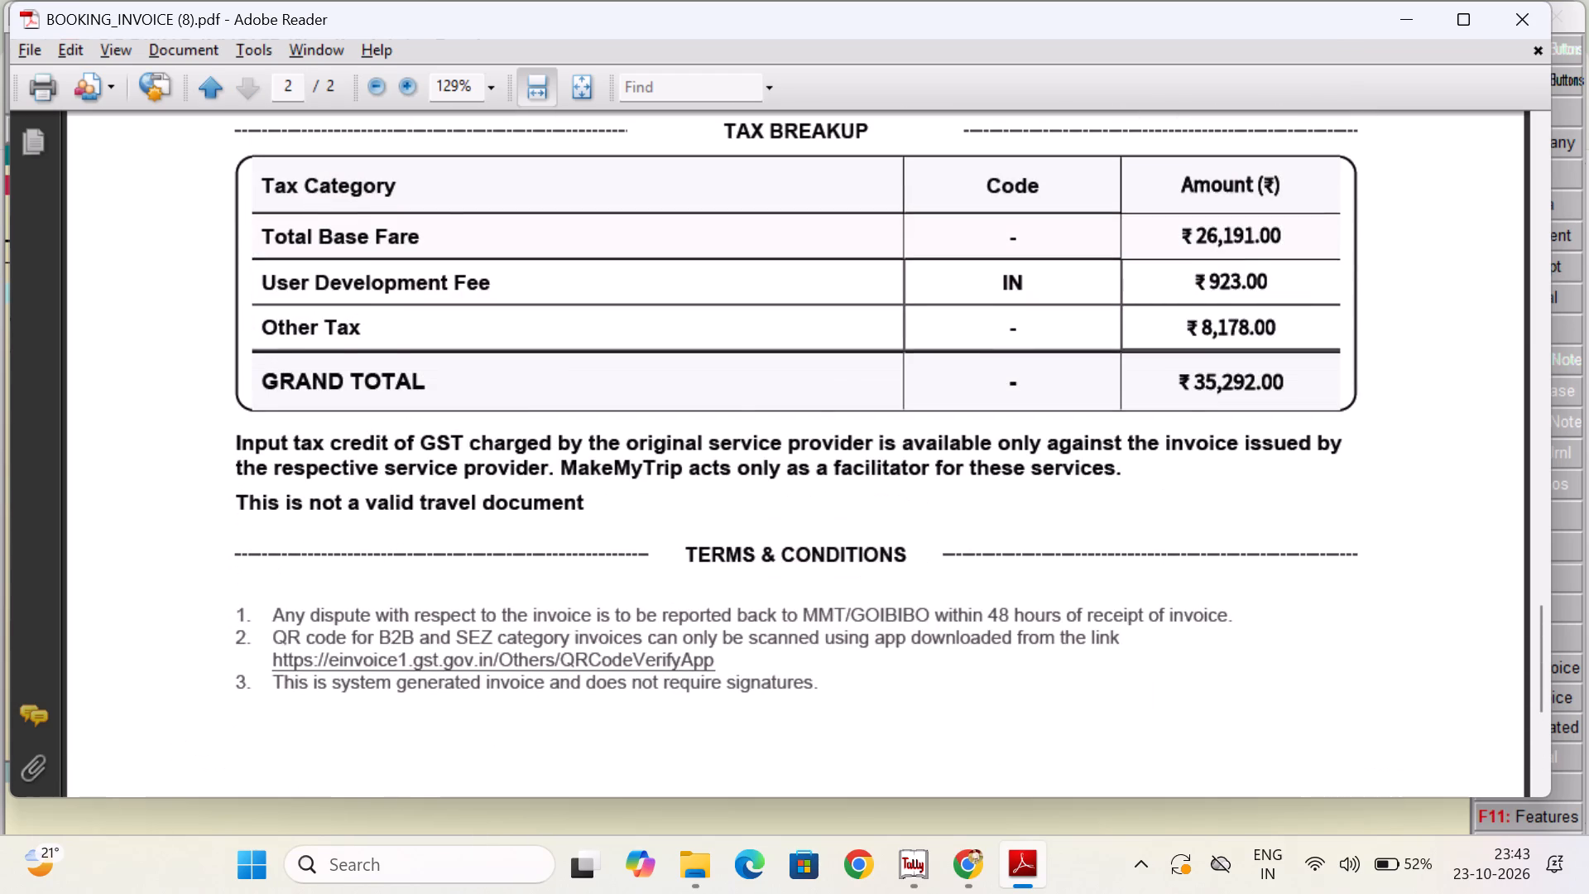
pyautogui.hotkey('alt', 'Tab')
pyautogui.press('Return')
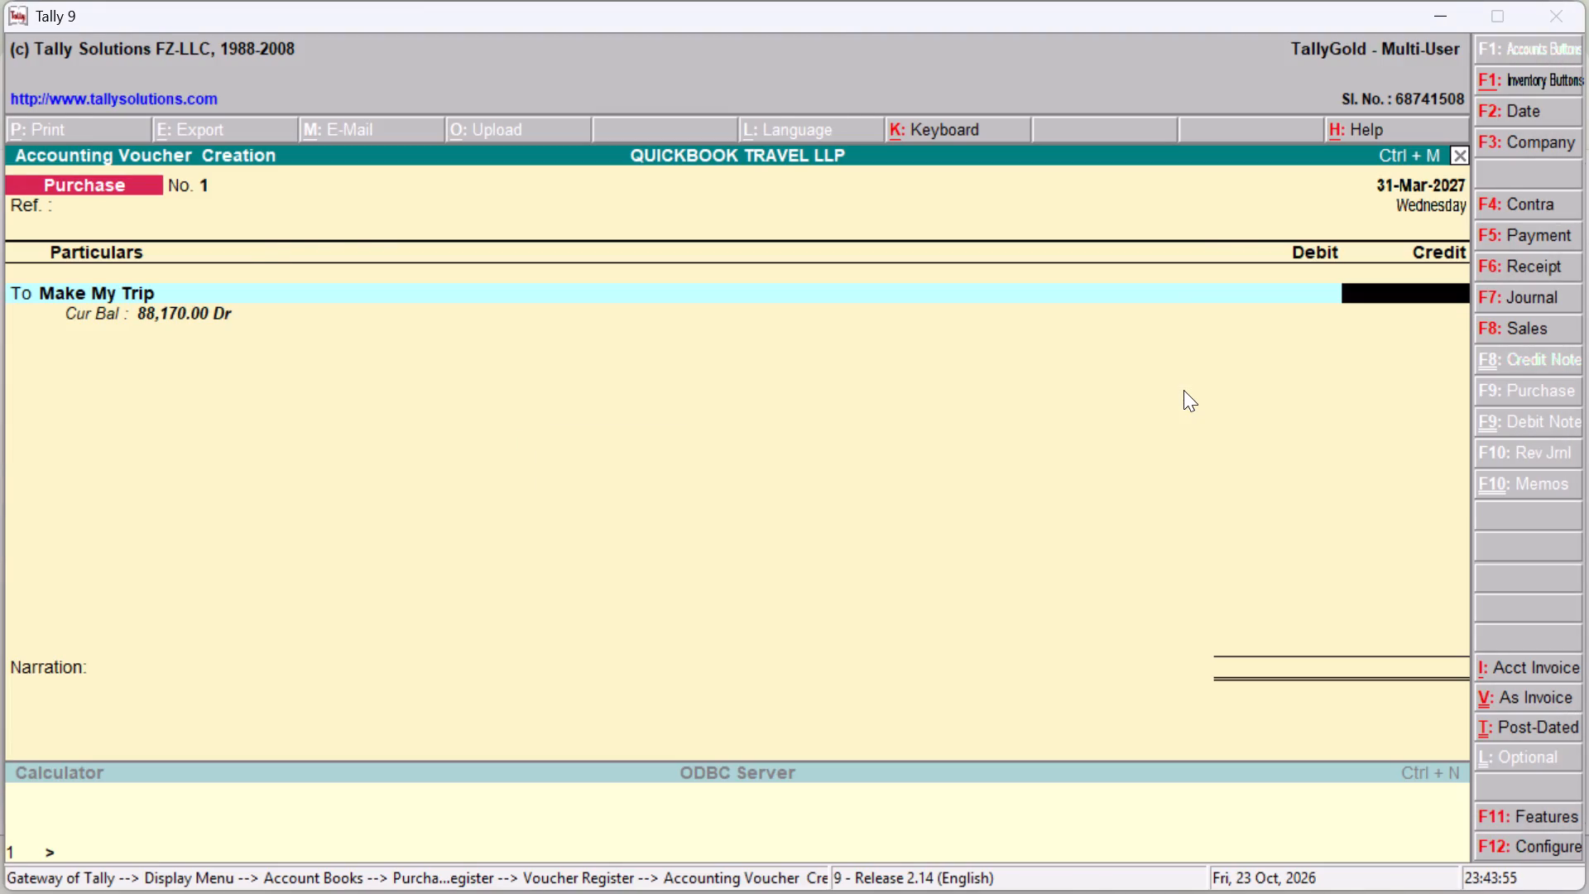
pyautogui.hotkey('alt', 'Tab')
pyautogui.hotkey('alt', 'Tab')
pyautogui.write('35292')
pyautogui.press('Return')
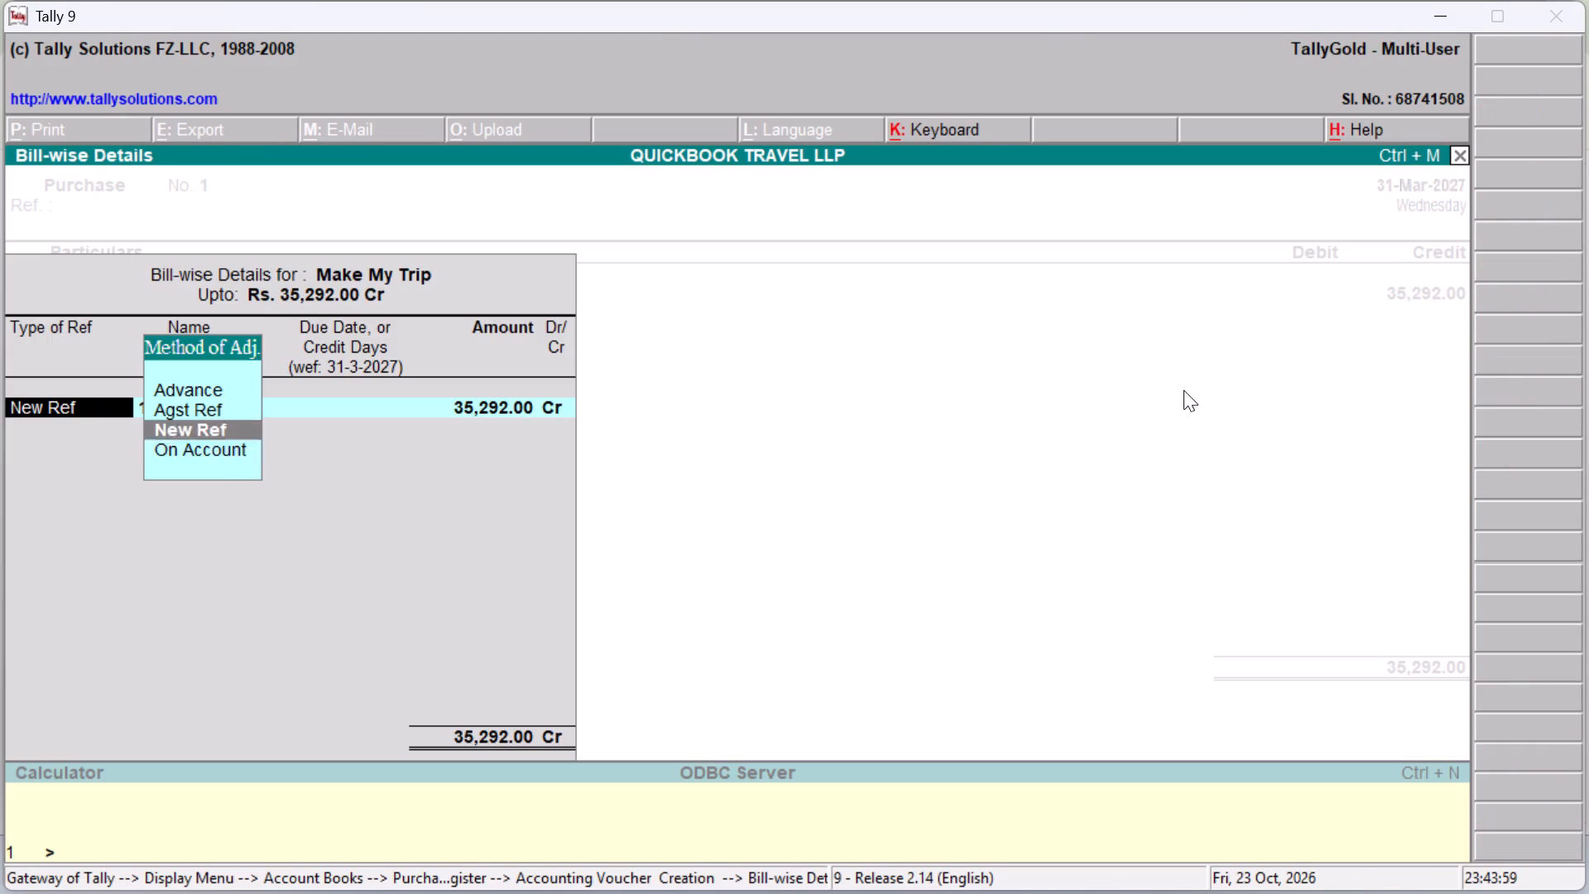
# Allocate Make My Trip's full credit amount as On Account in the bill-wise details.
pyautogui.press('Down')
pyautogui.press('Down')
pyautogui.press('Return')
pyautogui.press('Return')
pyautogui.press('Return')
# Look up the invoice date in the booking invoice PDF and set the purchase voucher's date to 16.10 in Tally.
pyautogui.hotkey('alt', 'Tab')
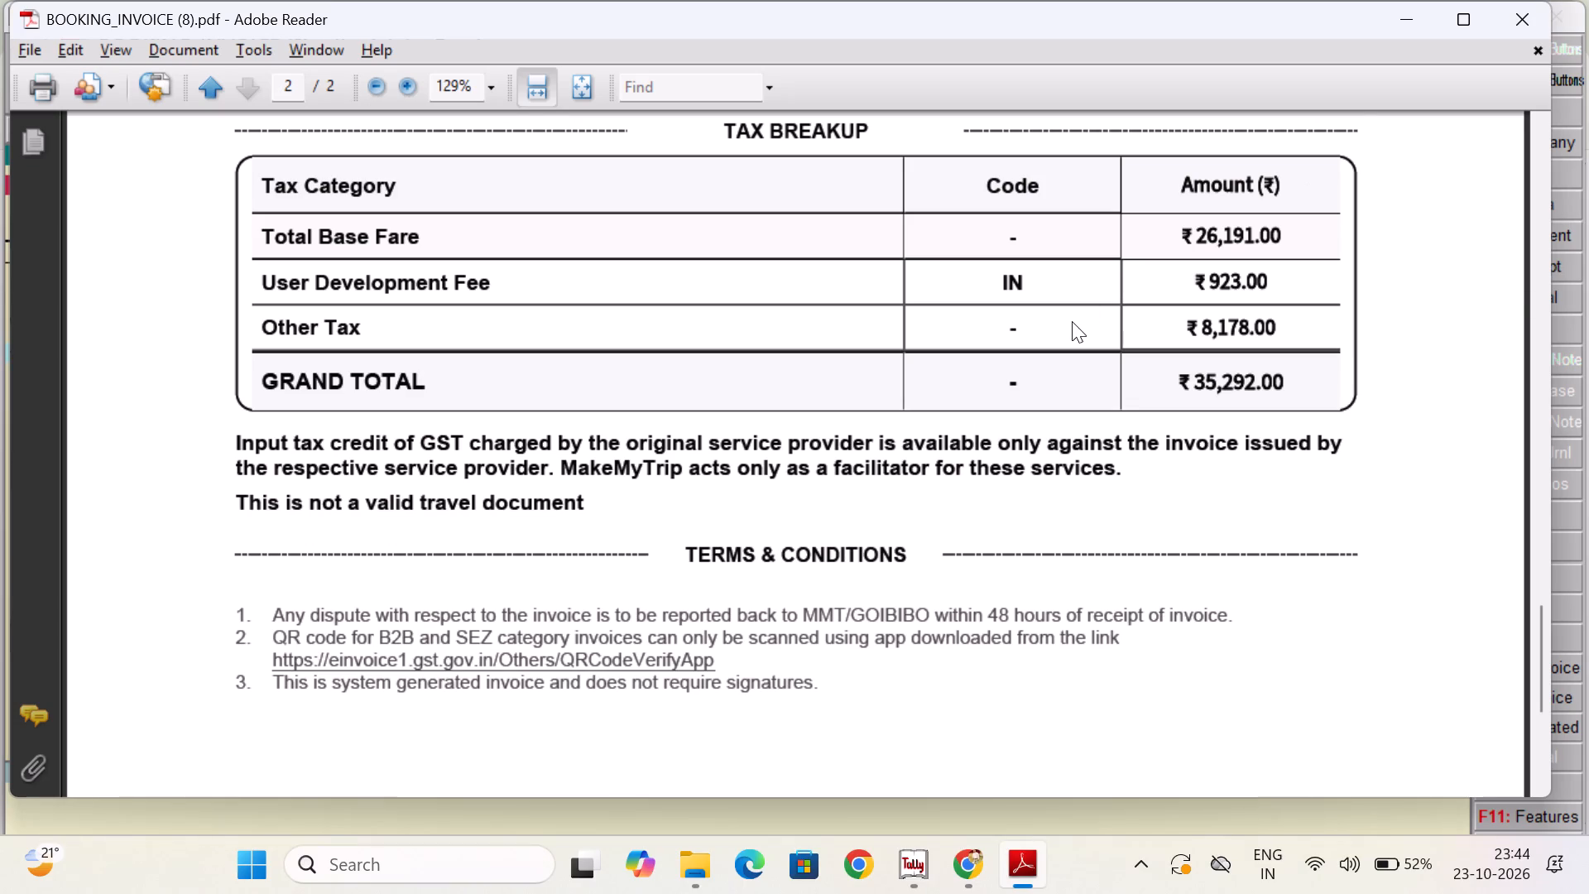
pyautogui.scroll(4, 1072, 321)
pyautogui.scroll(-1, 1072, 321)
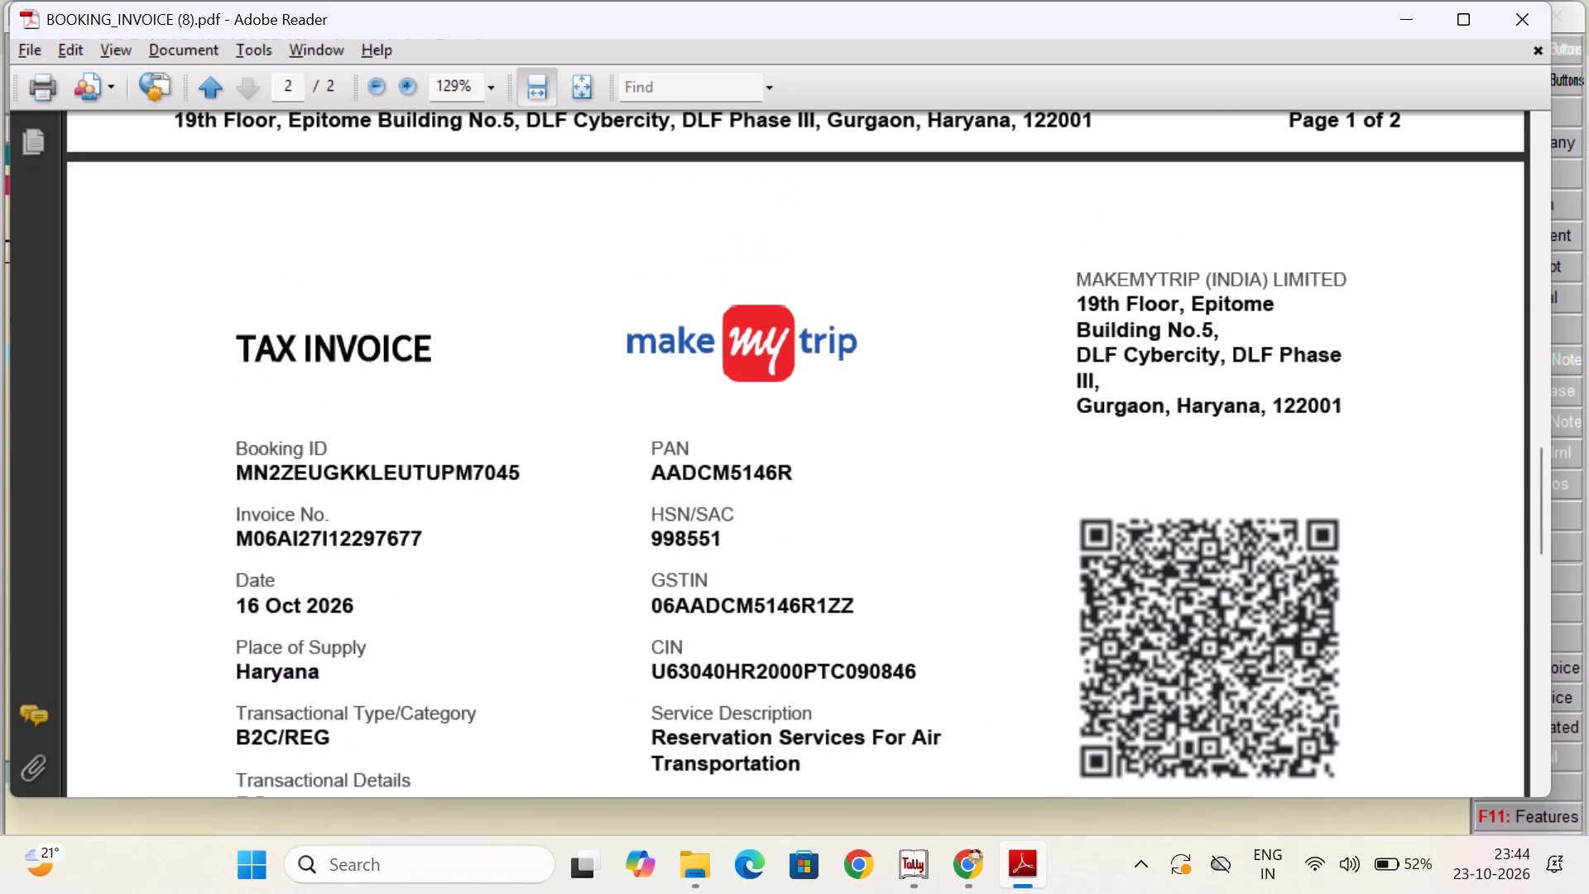
pyautogui.scroll(-1, 1072, 321)
pyautogui.hotkey('alt', 'Tab')
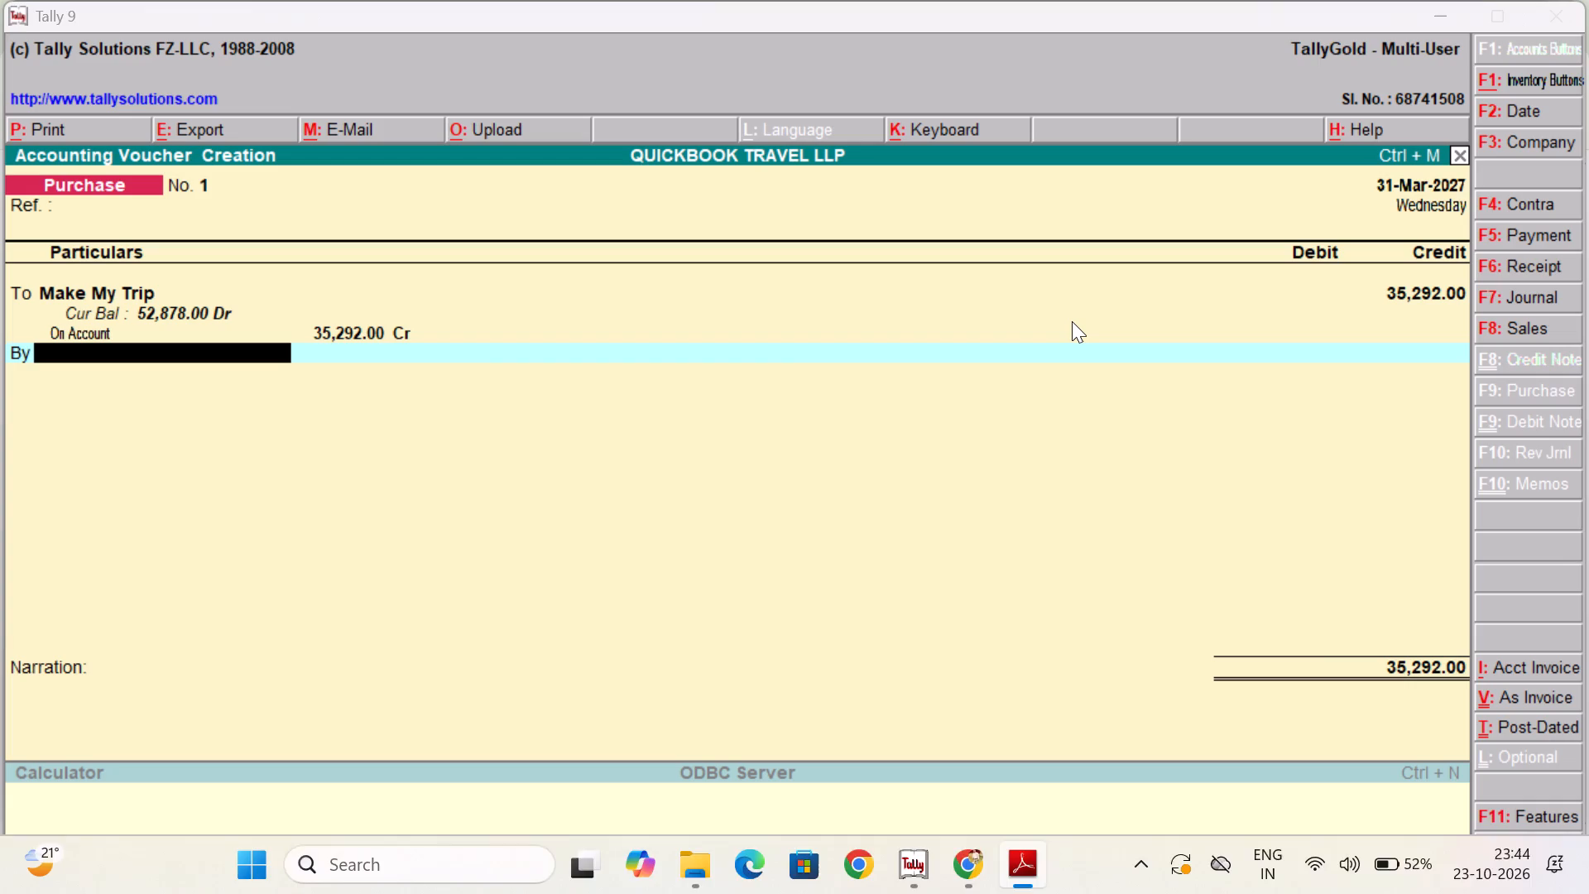
pyautogui.press('F2')
pyautogui.write('16.10')
pyautogui.press('Return')
pyautogui.press('Return')
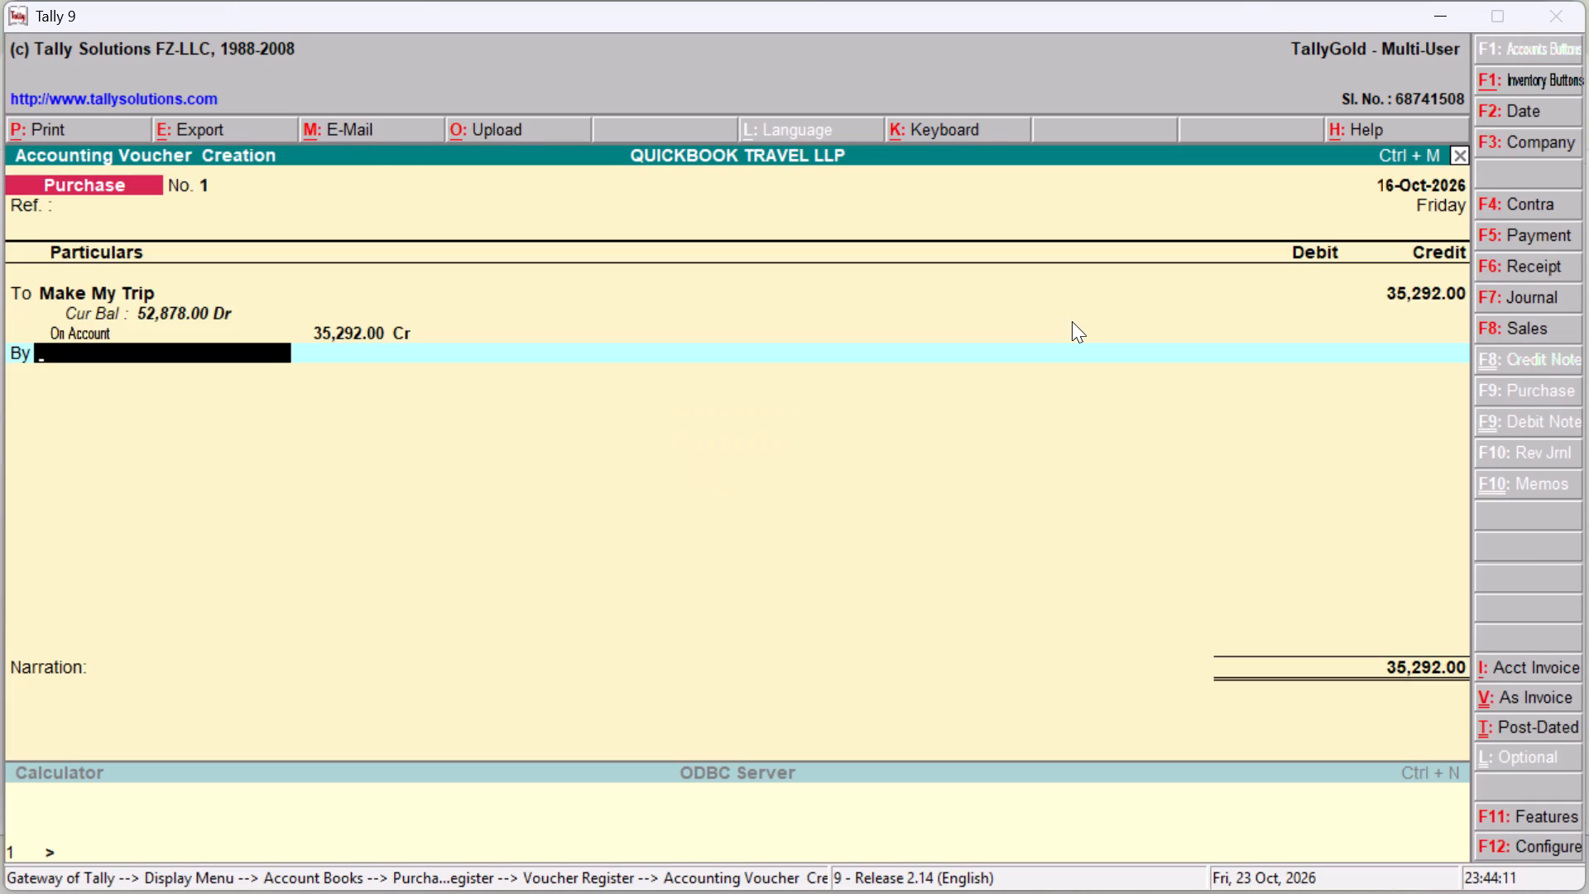
# Begin creating a new ledger from the voucher's debit line and name it Purchase, without an alias.
pyautogui.write('lo')
pyautogui.hotkey('alt', 'c')
pyautogui.write('loca')
pyautogui.press('BackSpace')
pyautogui.press('BackSpace')
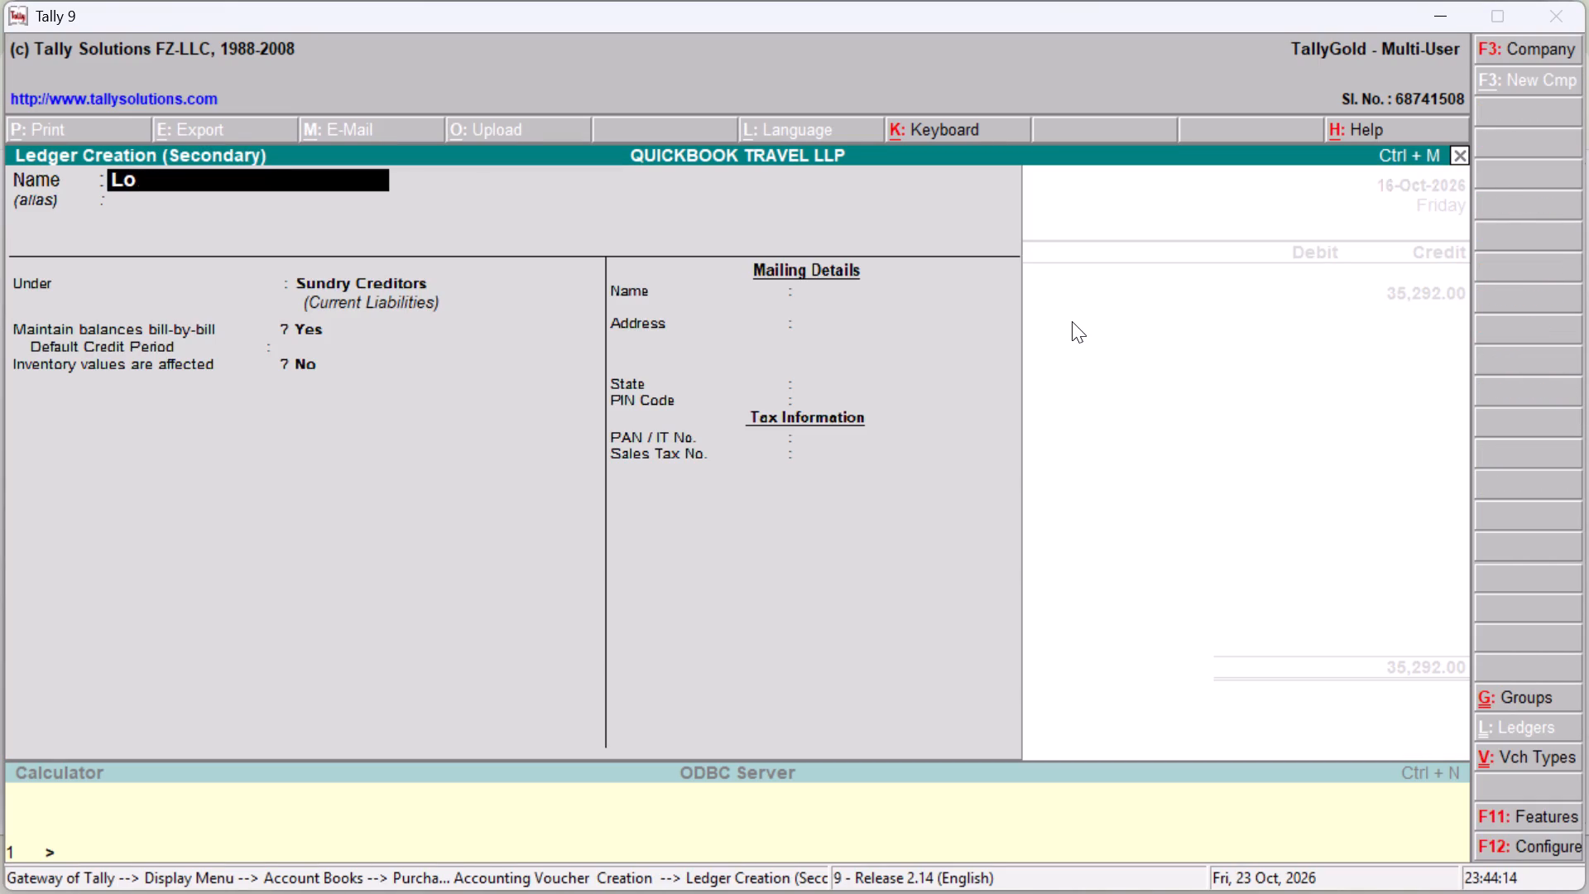
pyautogui.press('BackSpace')
pyautogui.press('BackSpace')
pyautogui.write('purchase')
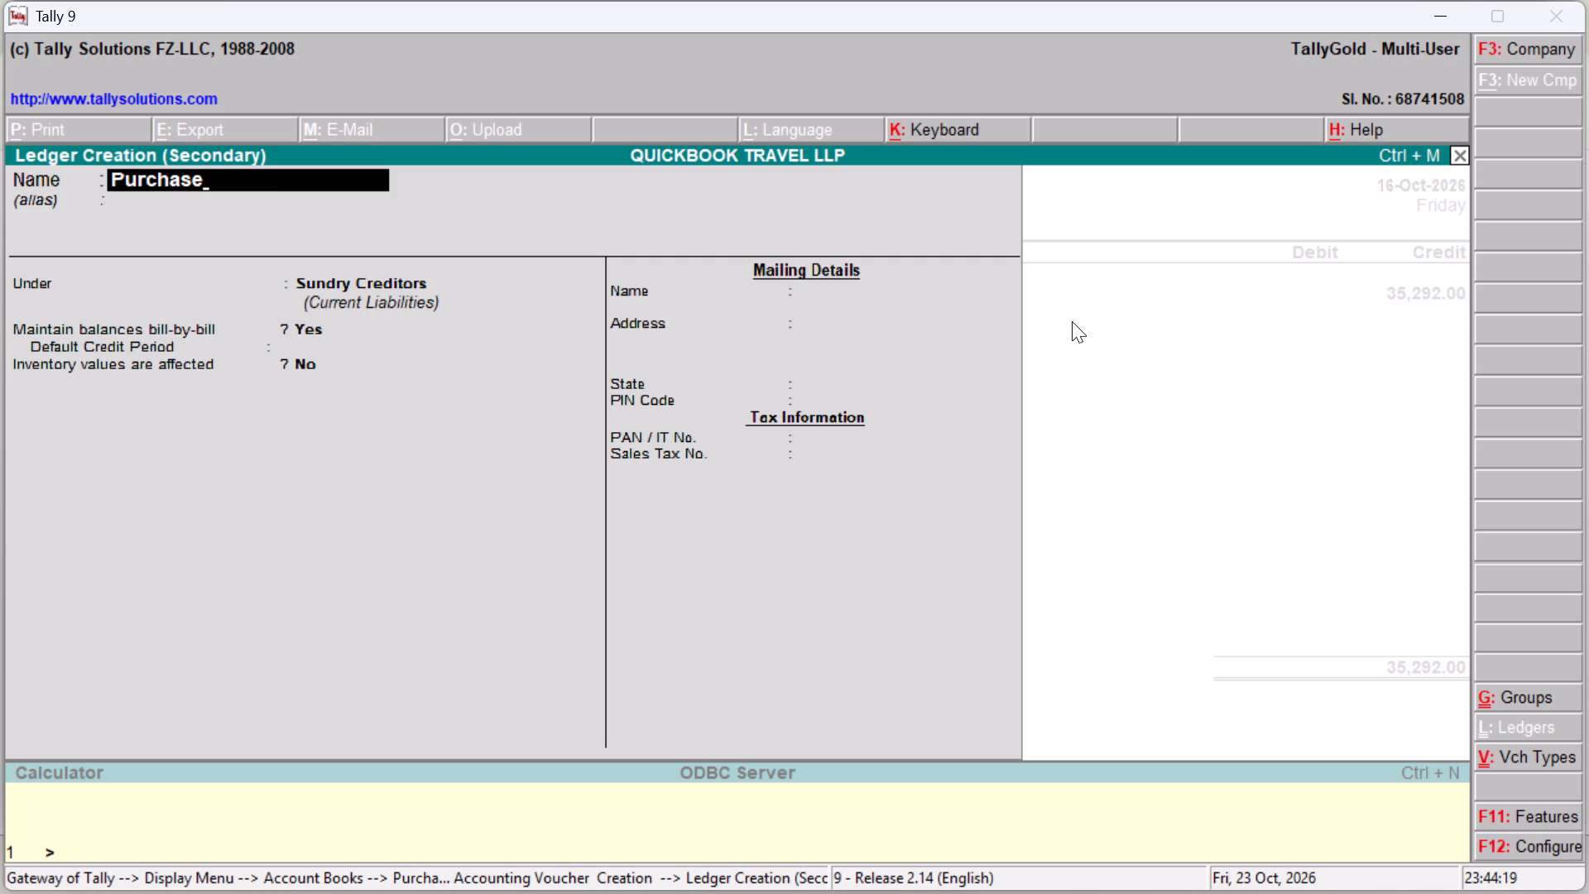
pyautogui.press('Return')
pyautogui.press('Return')
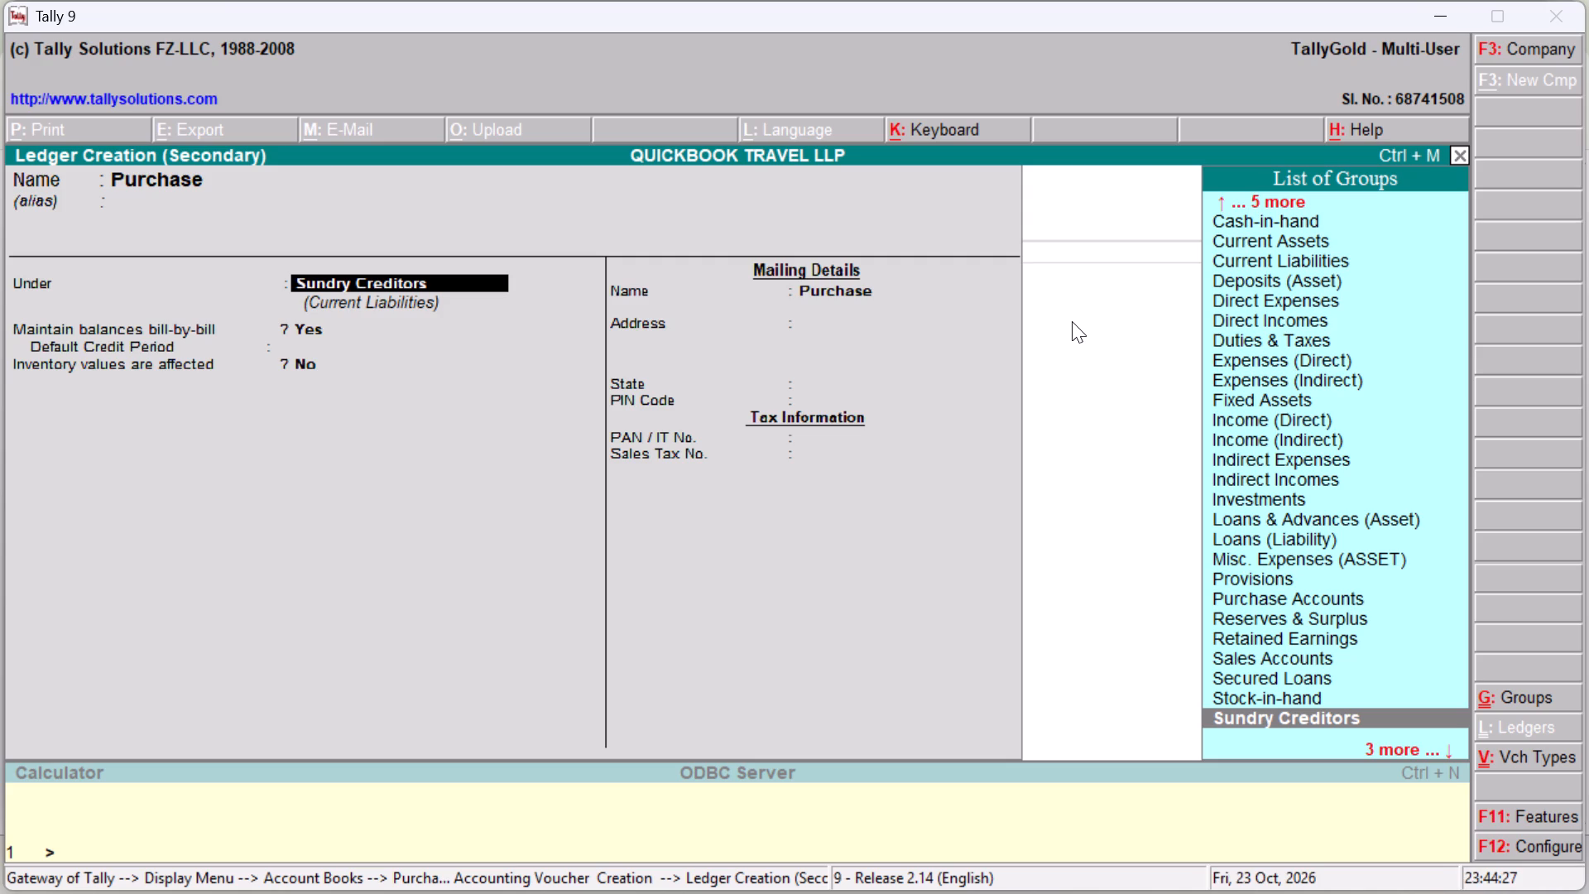
# Place the new ledger under the Purchase Accounts group and save it.
pyautogui.press('p')
pyautogui.press('u')
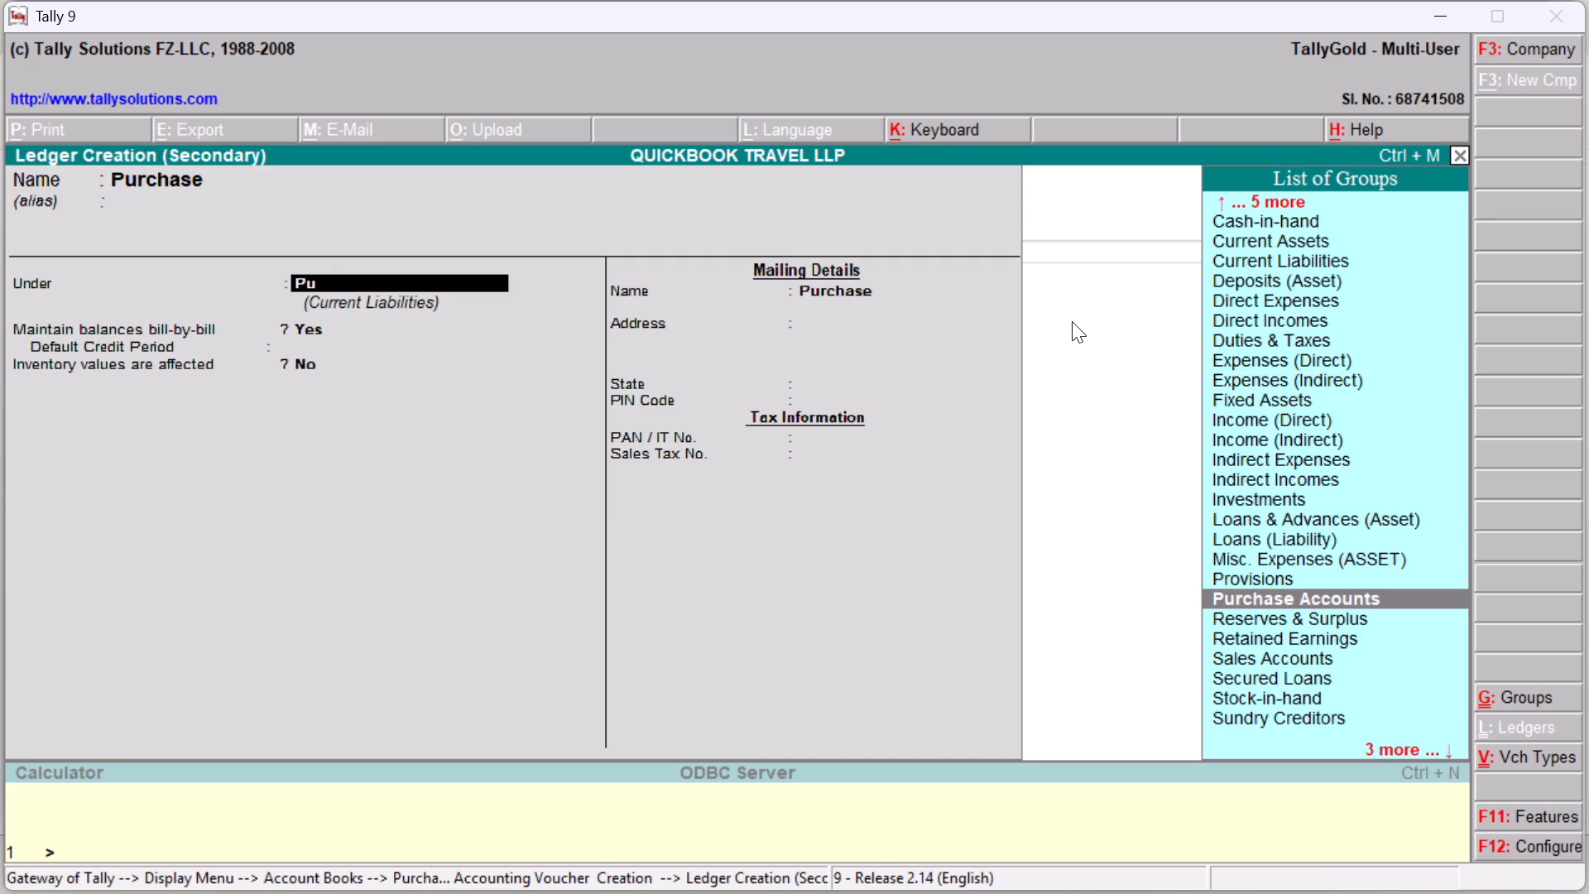
pyautogui.press('BackSpace')
pyautogui.press('BackSpace')
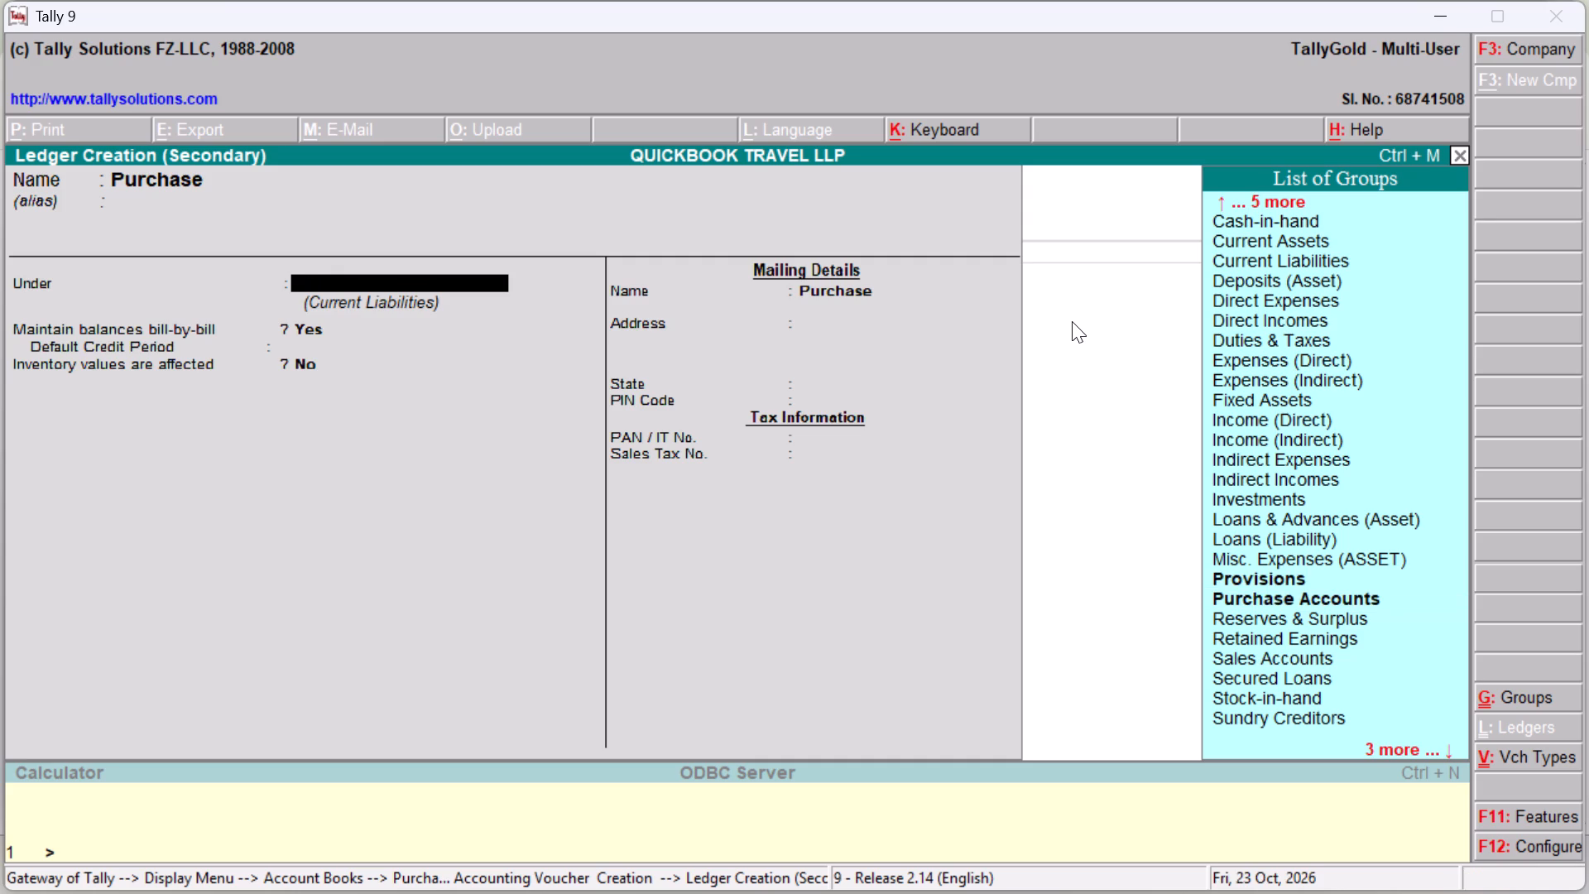
pyautogui.write('pur')
pyautogui.press('Return')
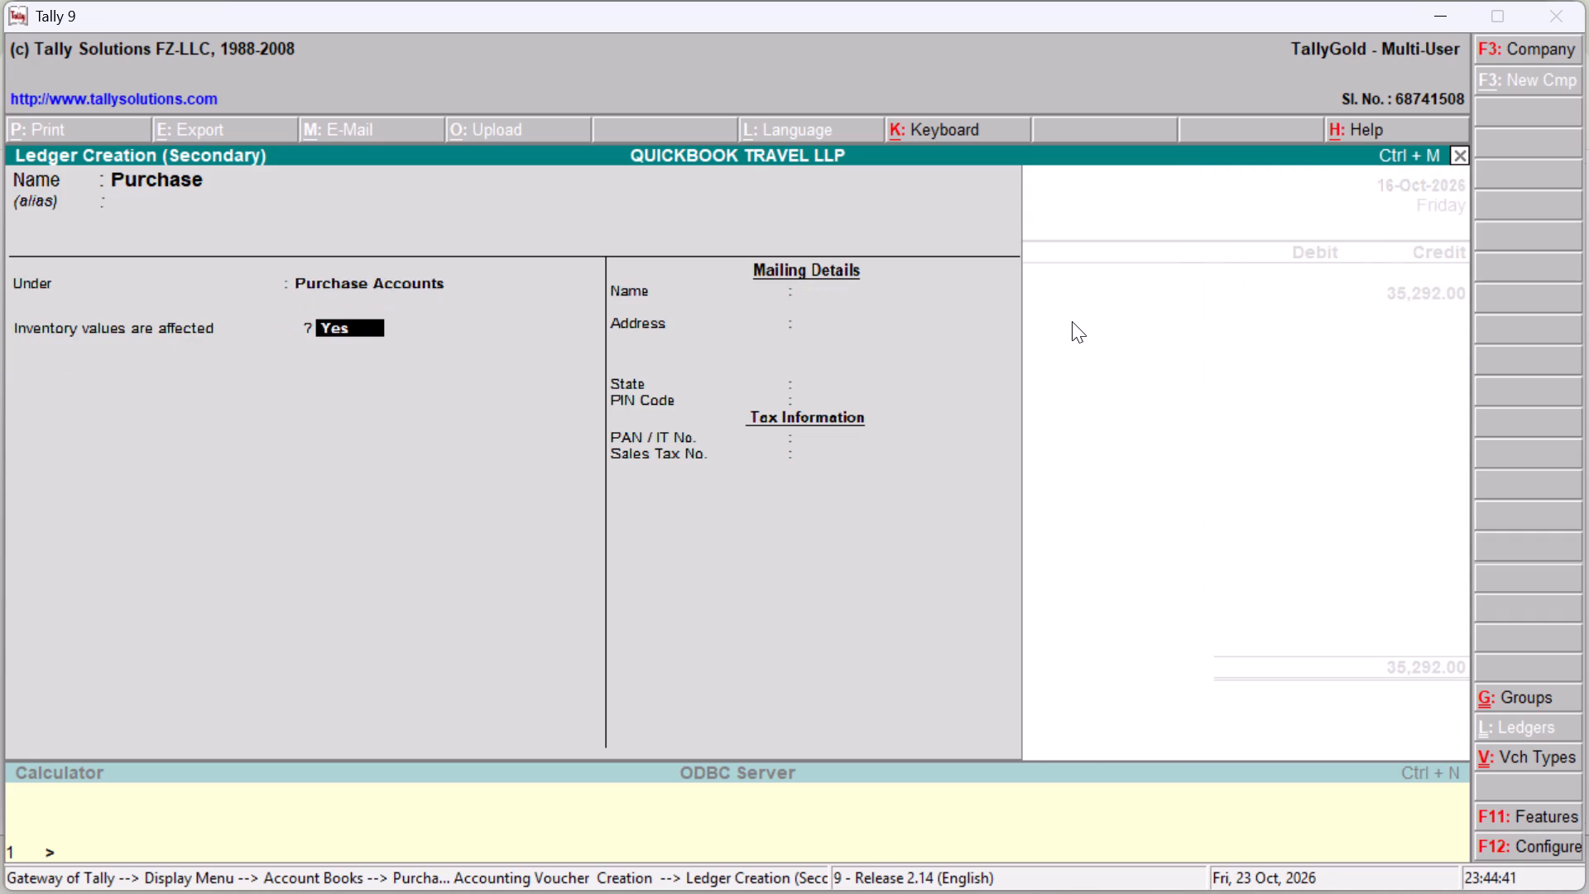
pyautogui.hotkey('ctrl', 'a')
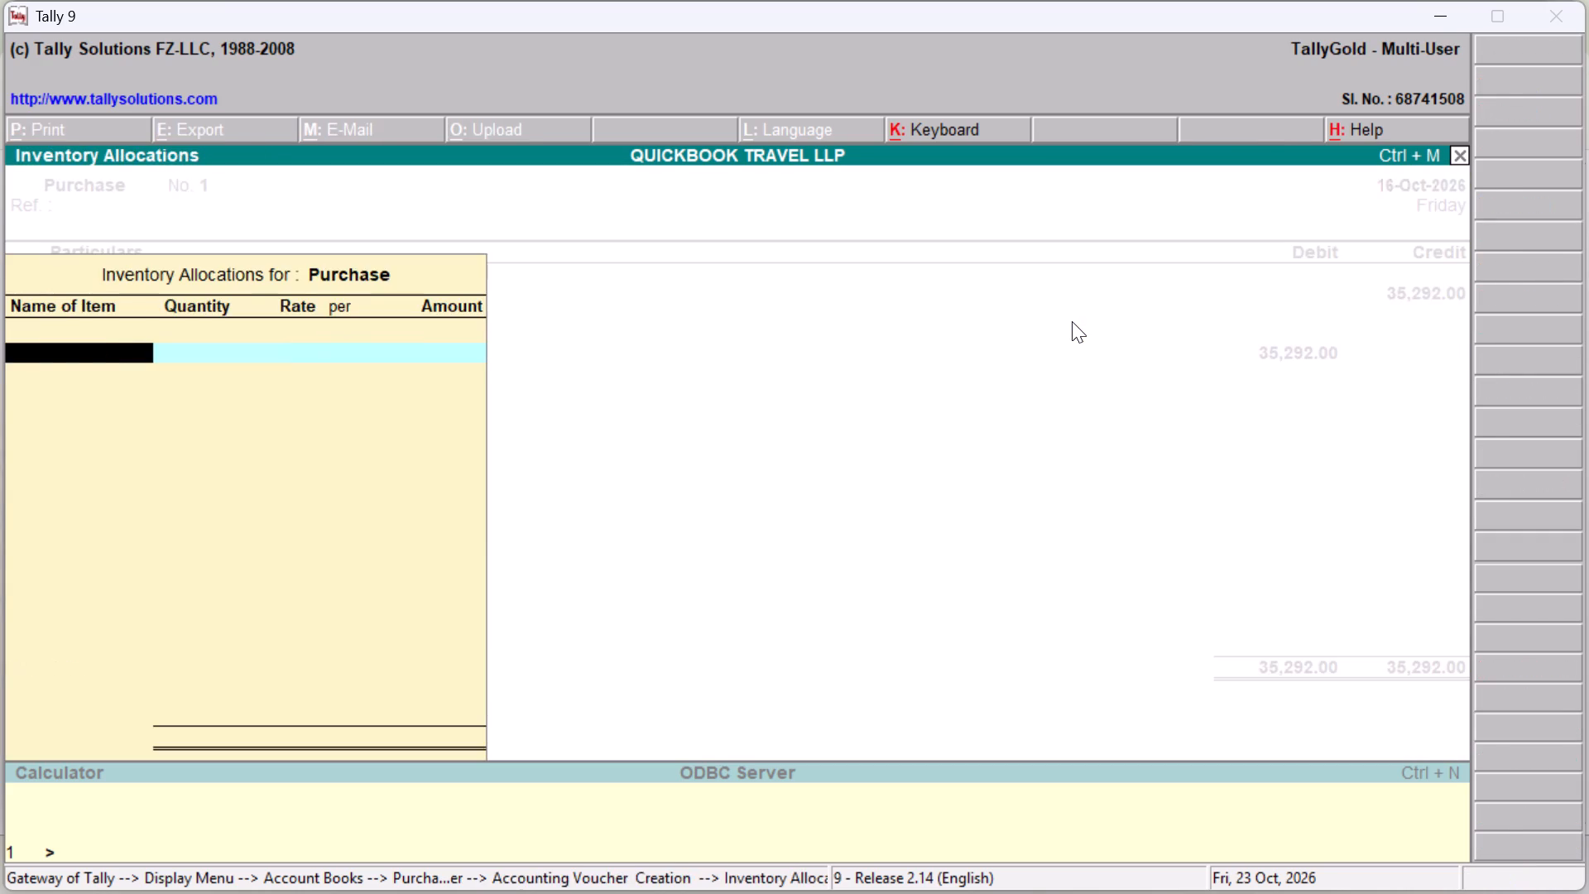
# Debit the Purchase ledger with 35,292.00, leaving its inventory allocations blank.
pyautogui.press('Return')
pyautogui.press('Return')
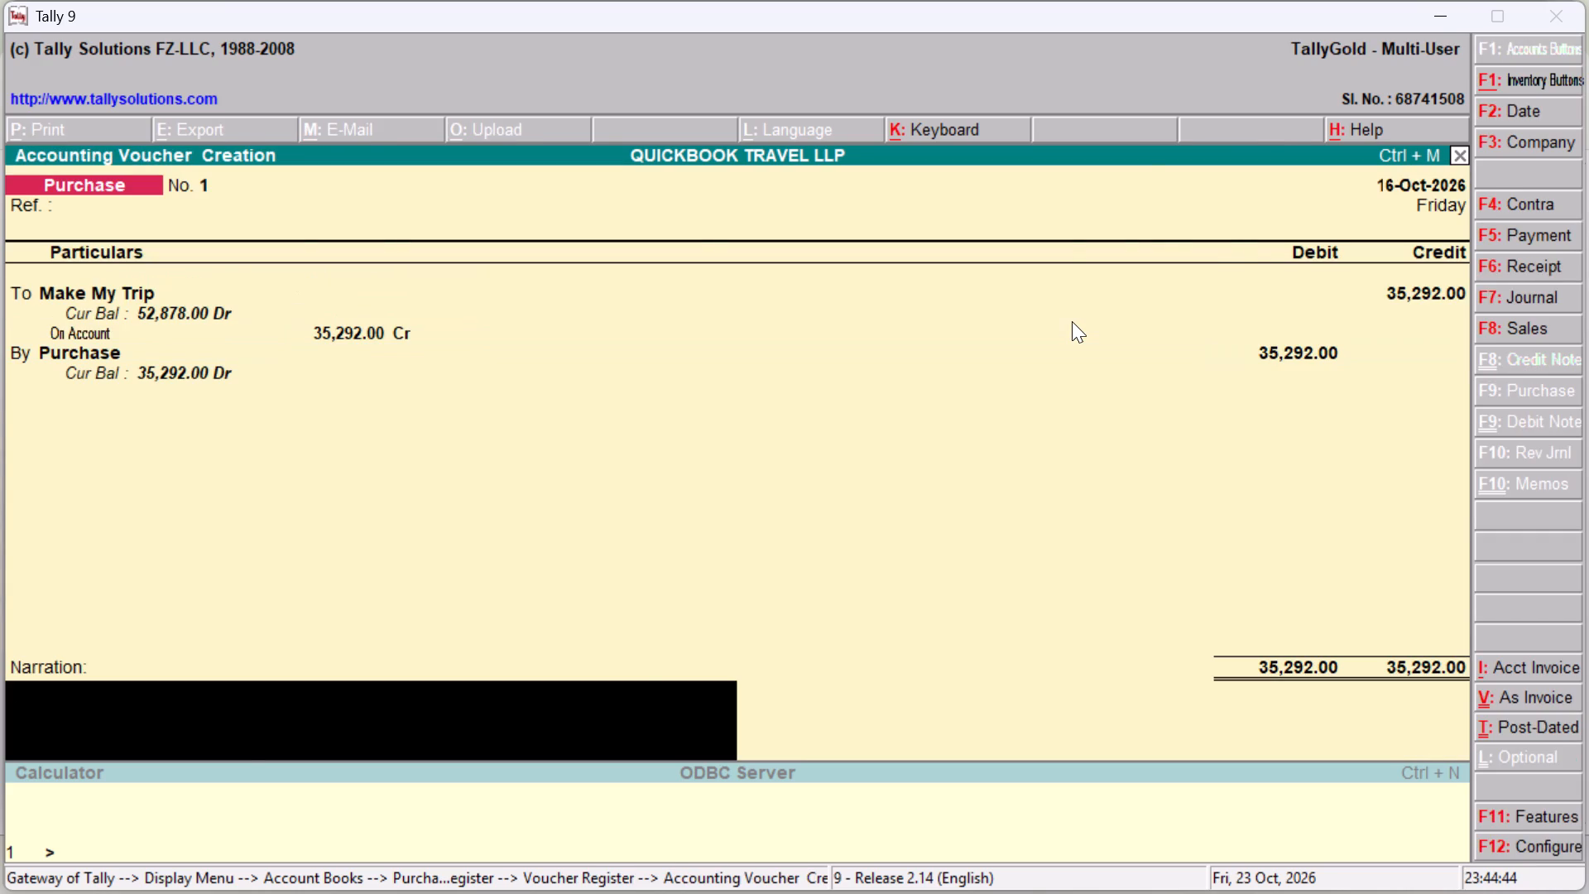
# Switch to the booking invoice PDF in Adobe Reader to consult its details.
pyautogui.hotkey('alt', 'Tab')
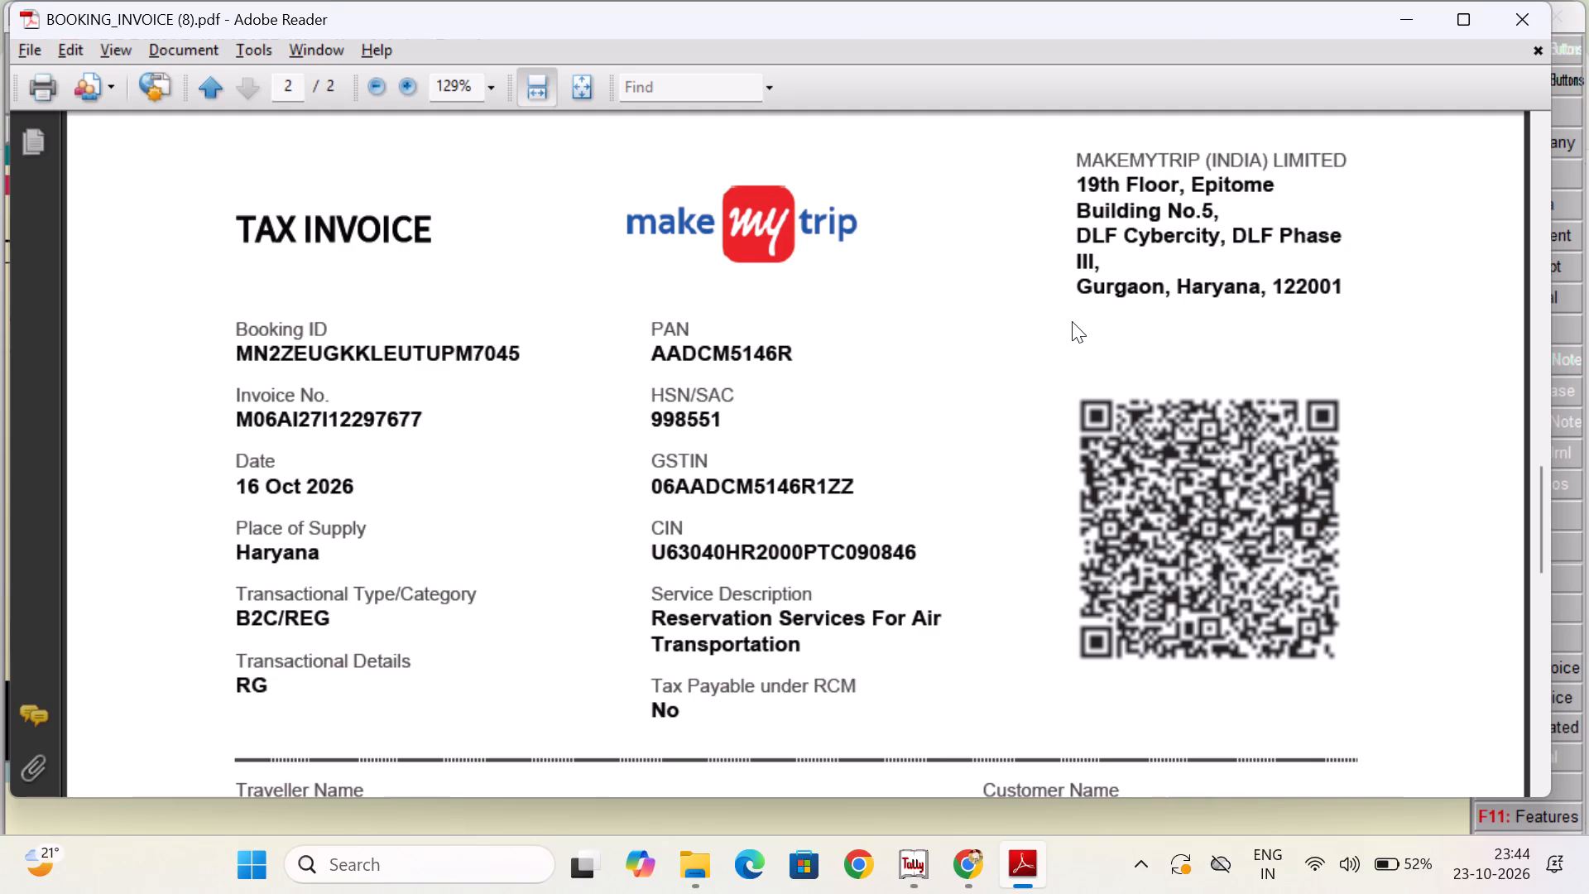
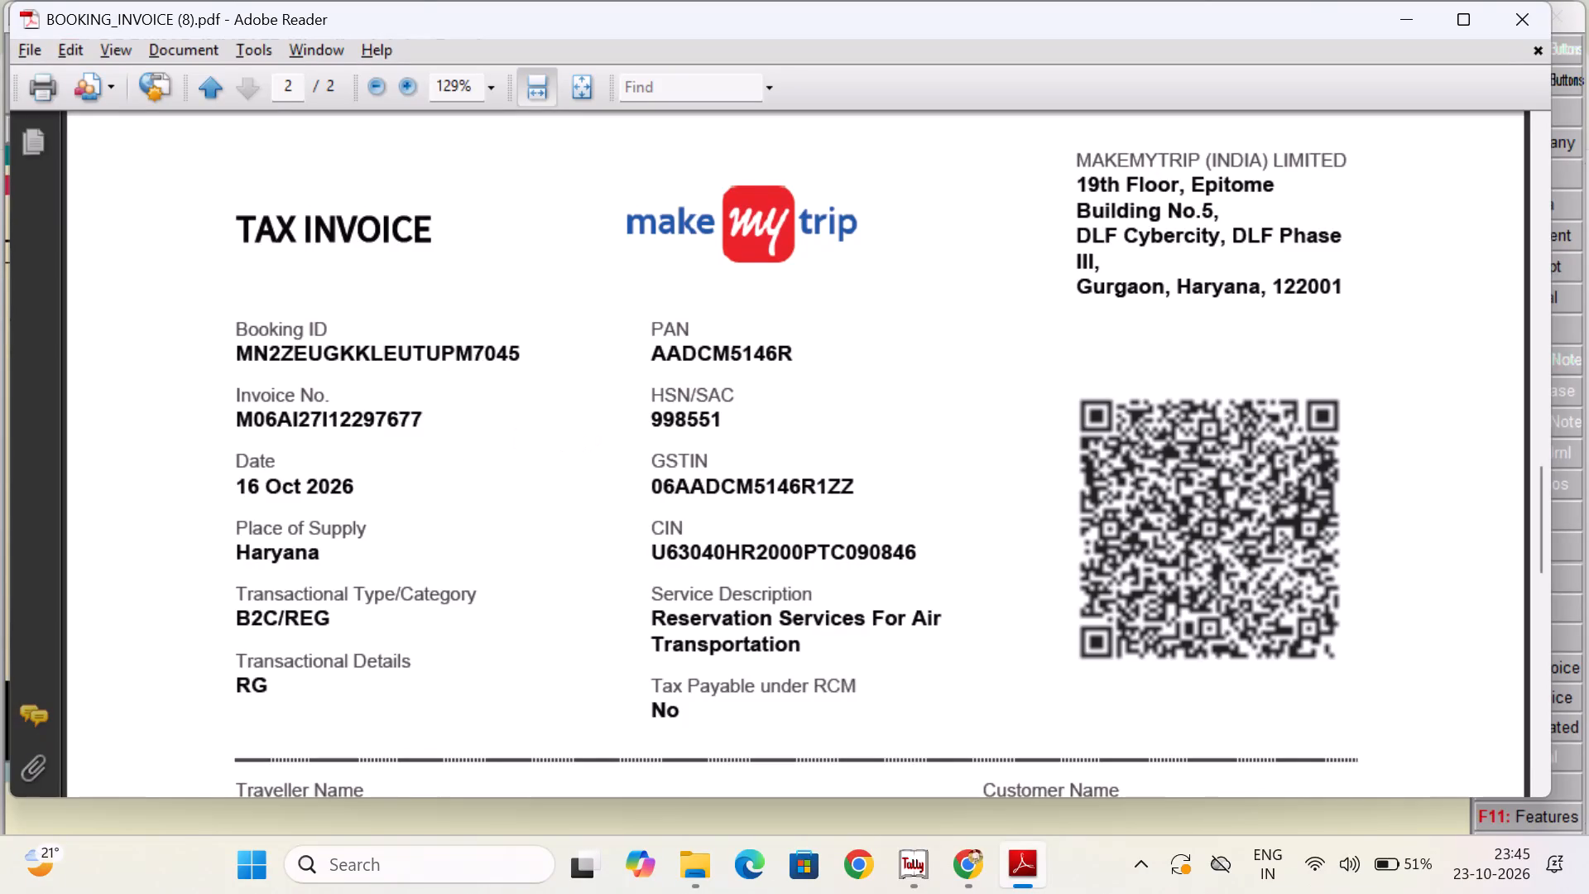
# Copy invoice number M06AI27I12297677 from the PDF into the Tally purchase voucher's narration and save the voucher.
pyautogui.doubleClick(342, 427)
pyautogui.hotkey('ctrl', 'c')
pyautogui.hotkey('ctrl', 'c')
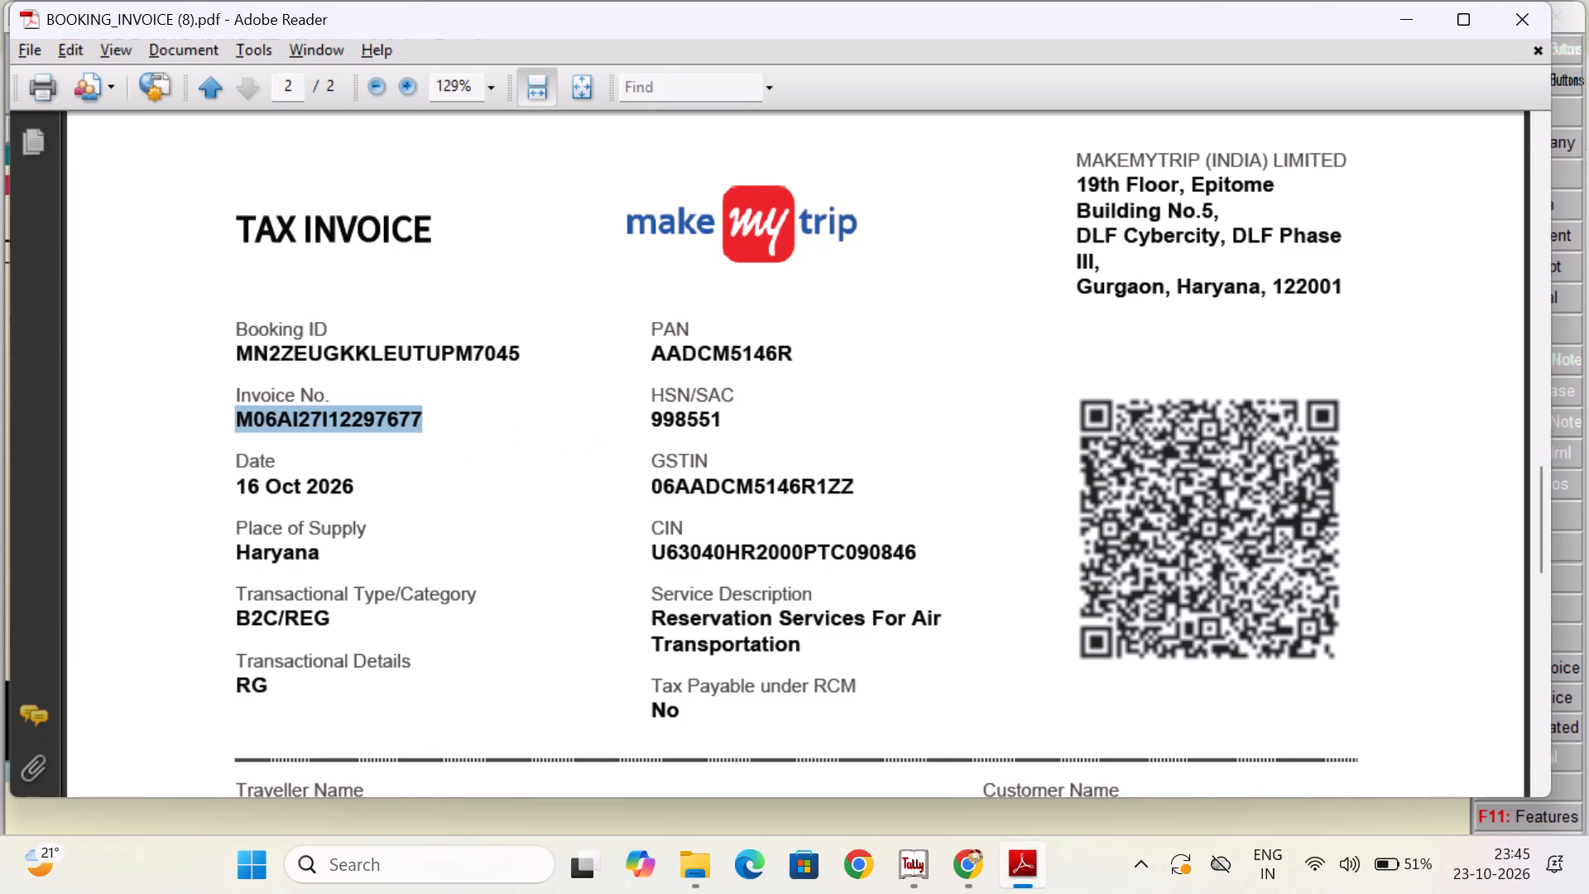
pyautogui.hotkey('ctrl', 'c')
pyautogui.hotkey('alt', 'Tab')
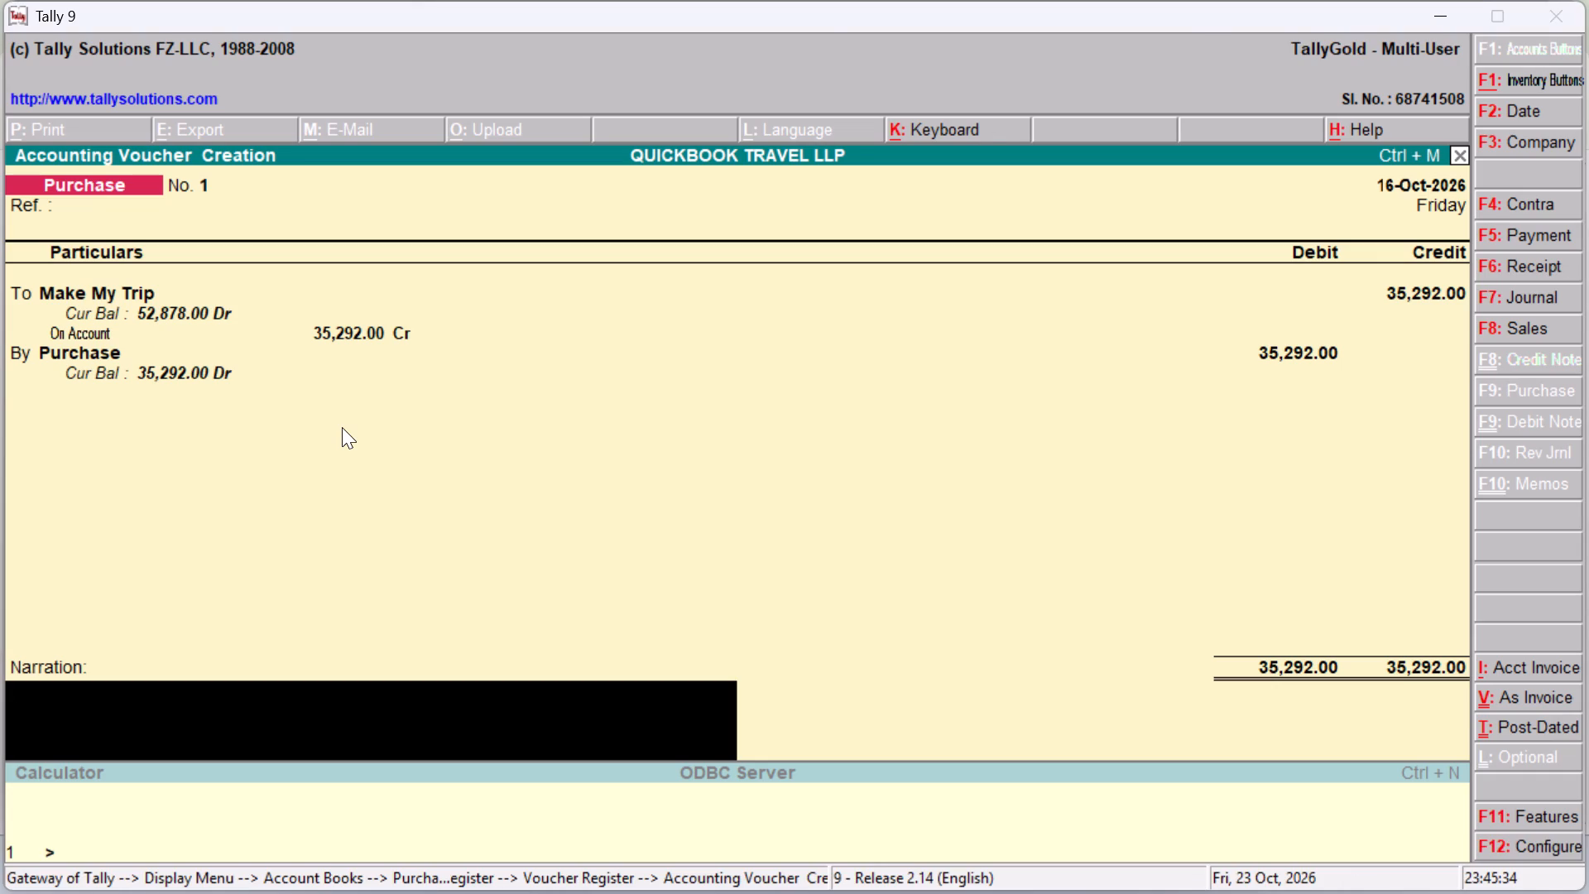
pyautogui.hotkey('ctrl', 'alt', 'v')
pyautogui.press('Return')
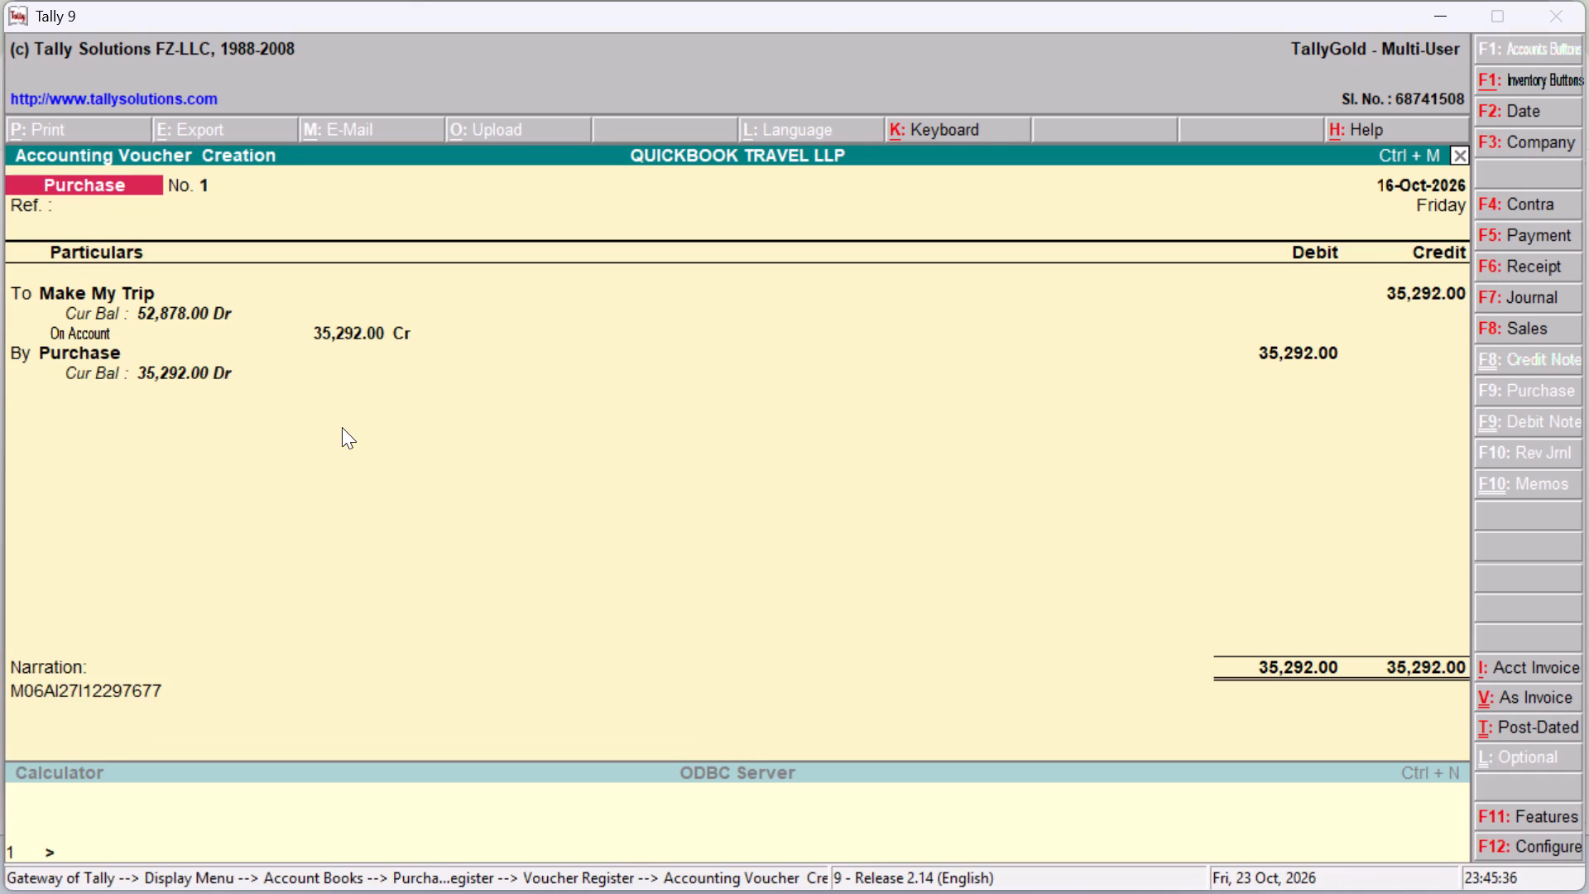
pyautogui.press('Return')
# Leave voucher creation and open October's list of purchase vouchers from the Purchase Register.
pyautogui.hotkey('alt', 'Tab')
pyautogui.hotkey('alt', 'Tab')
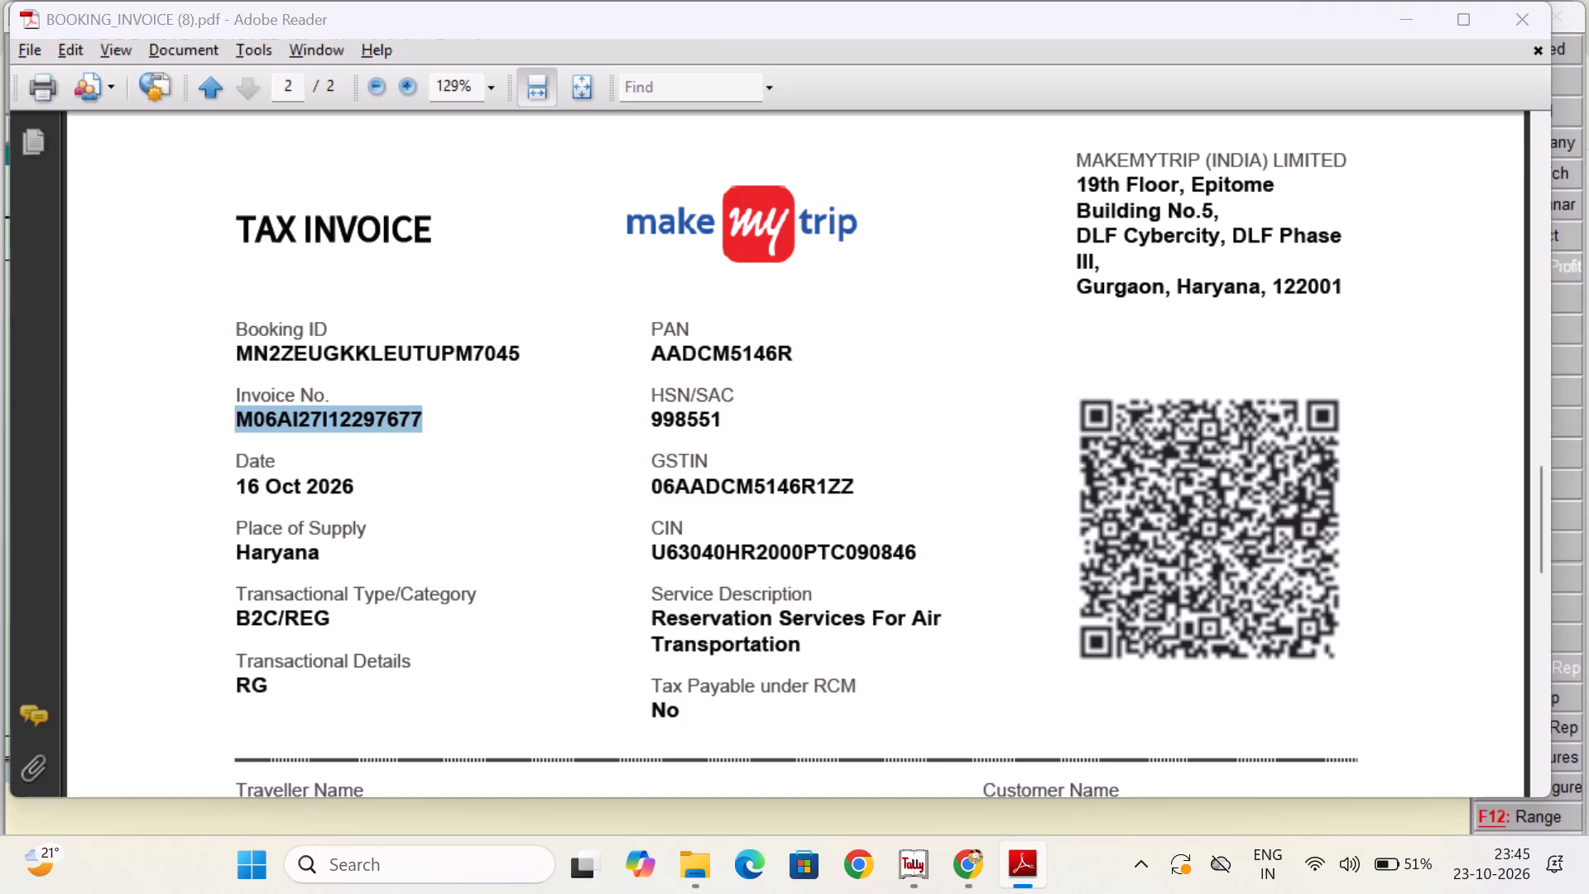
pyautogui.press('Escape')
pyautogui.press('Down')
pyautogui.press('Down')
pyautogui.press('Down')
pyautogui.press('Down')
pyautogui.press('Down')
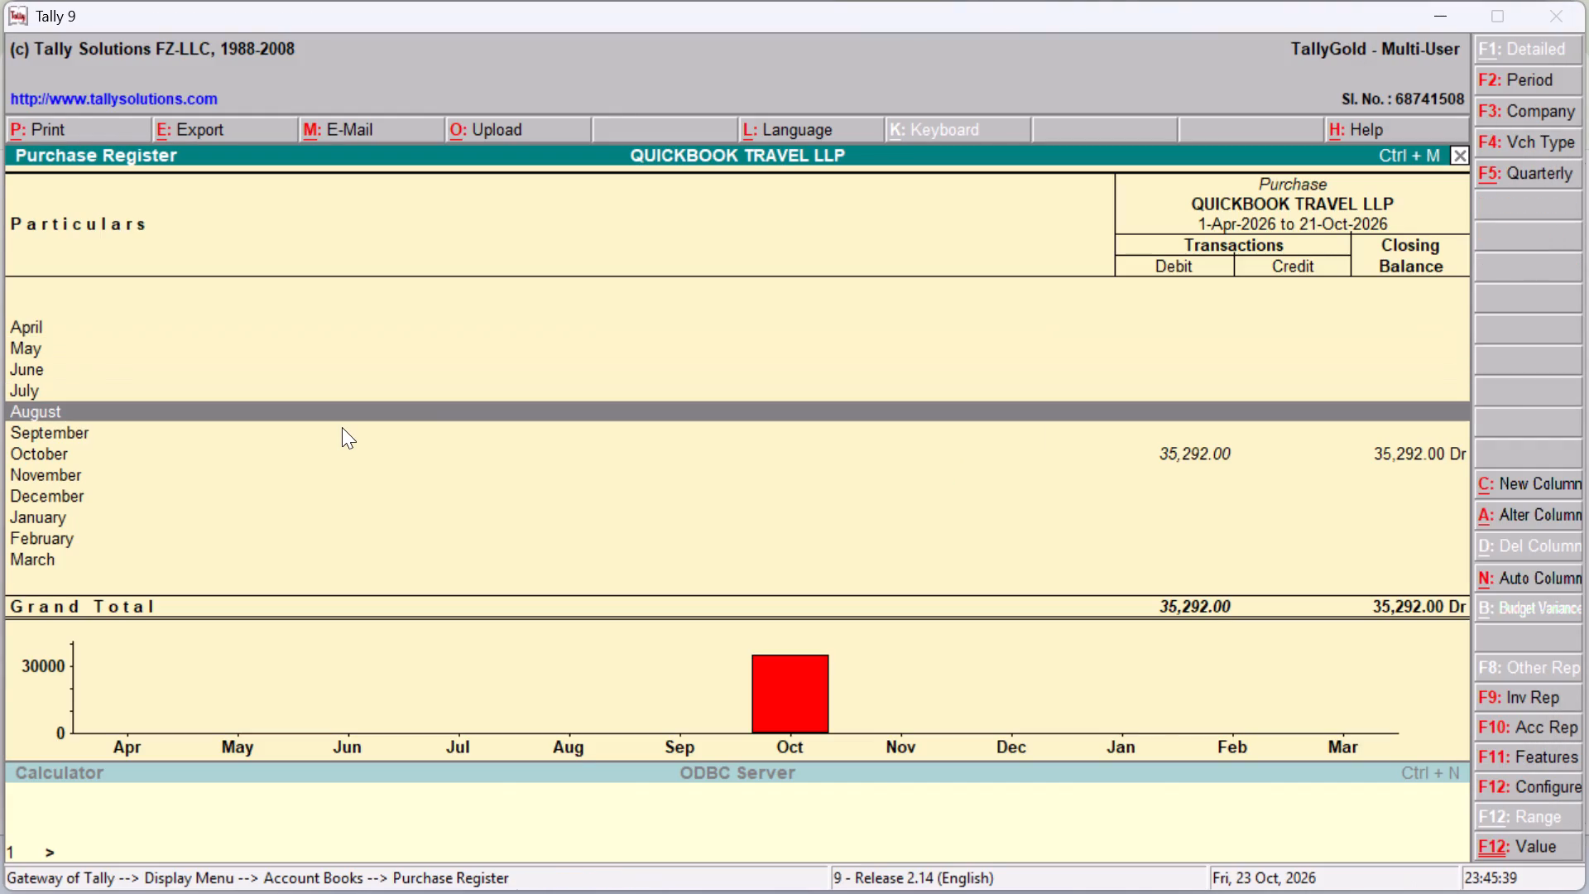
pyautogui.press('Down')
pyautogui.press('Return')
# Close the BOOKING_INVOICE (8) PDF and open BOOKING_INVOICE (9) from the QUICKBOOK TRAVEL folder in File Explorer.
pyautogui.hotkey('alt', 'Tab')
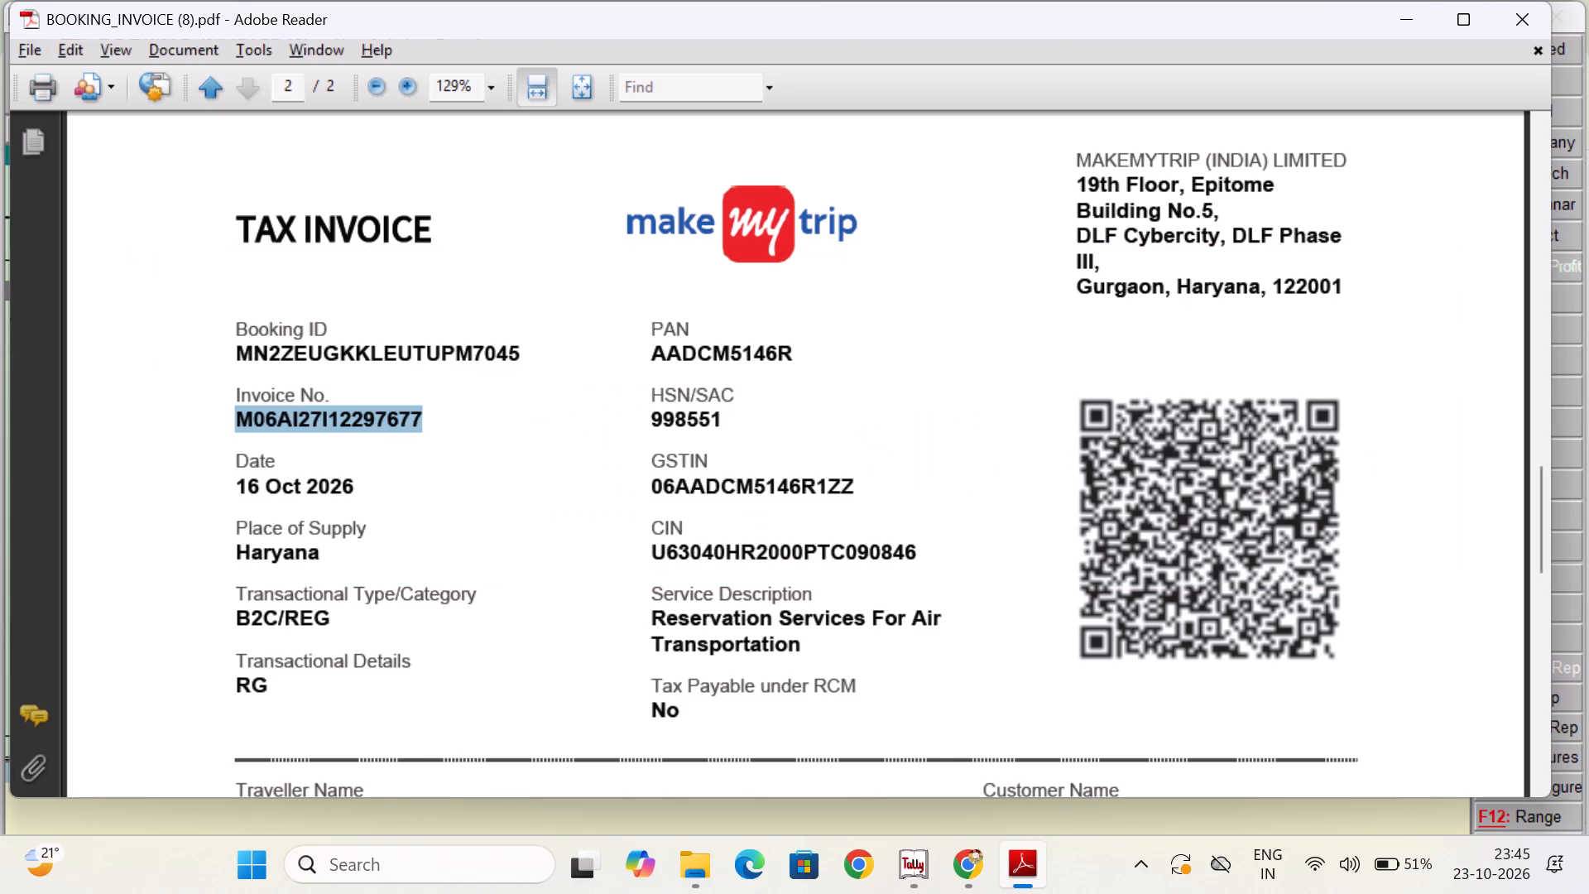
pyautogui.click(1523, 26)
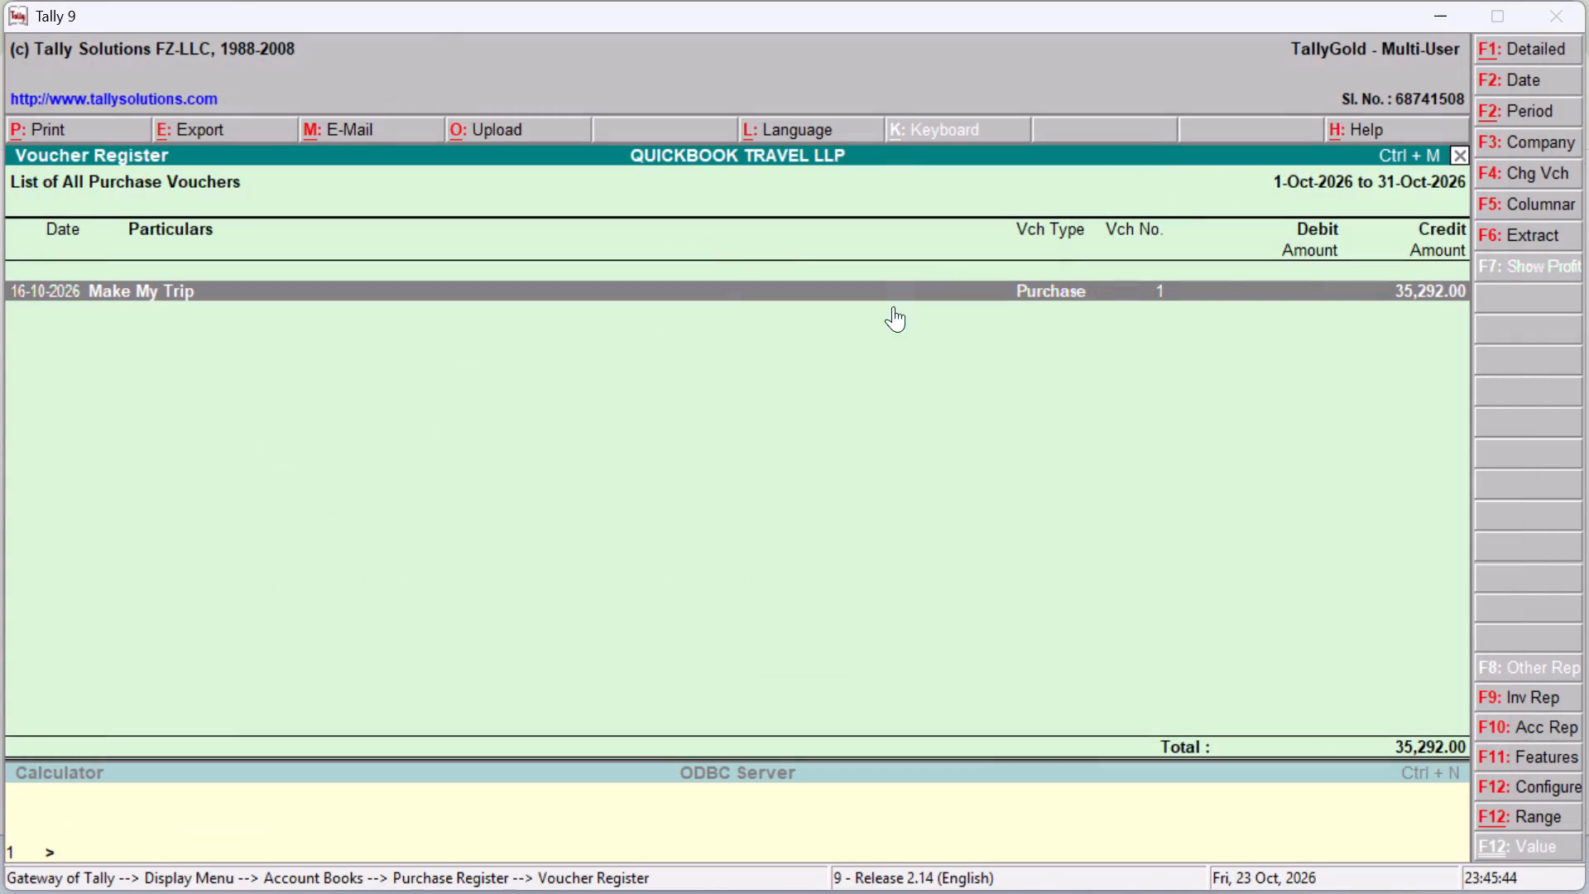
pyautogui.hotkey('alt', 'Tab')
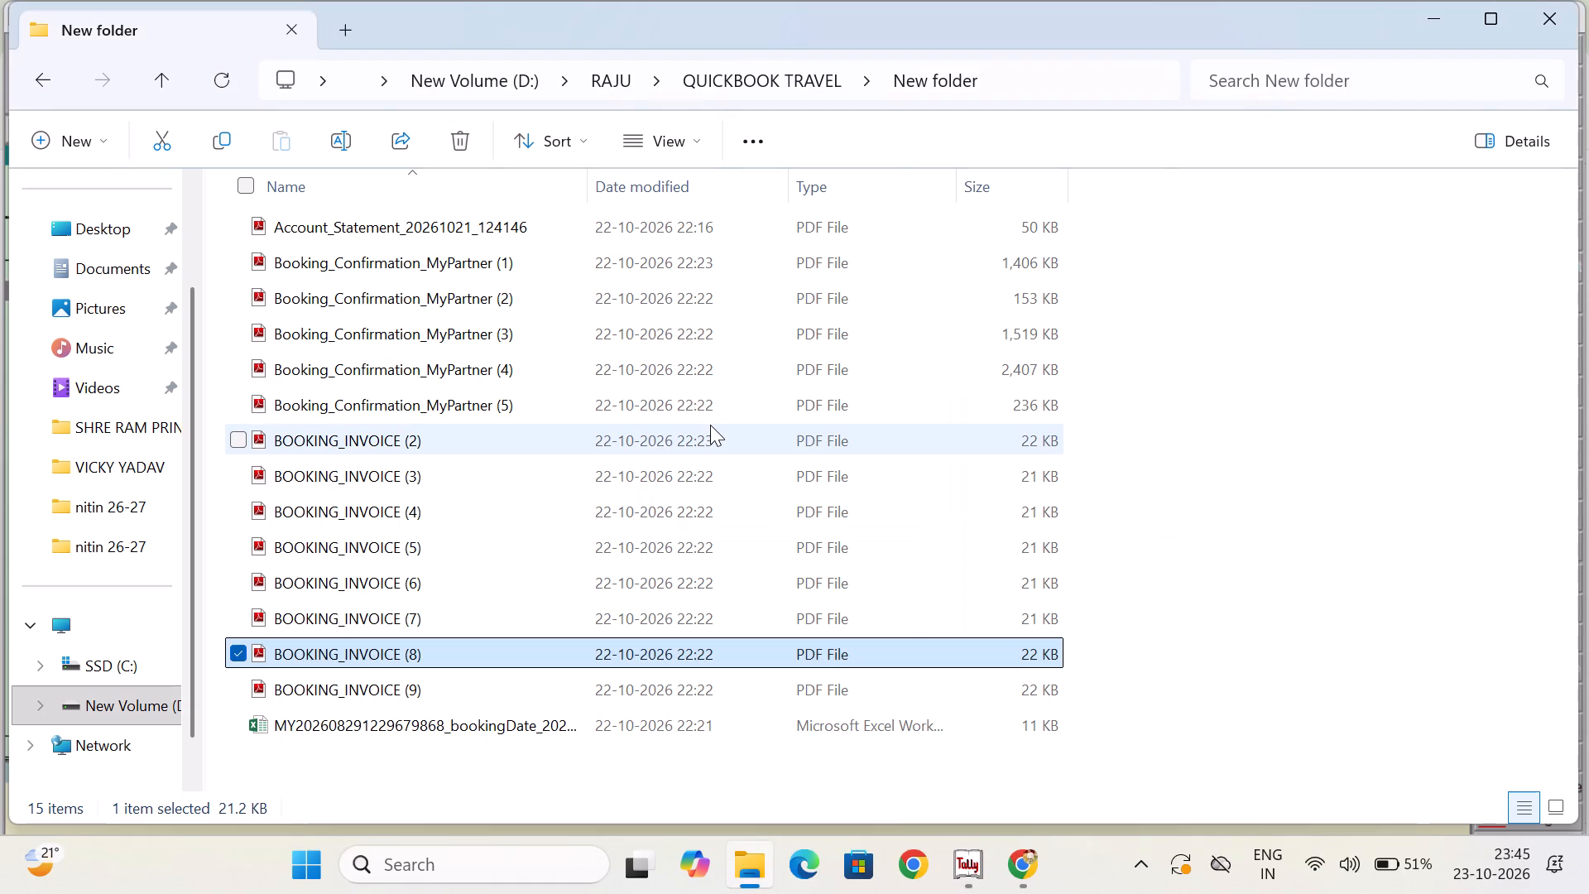
pyautogui.press('Down')
pyautogui.press('Return')
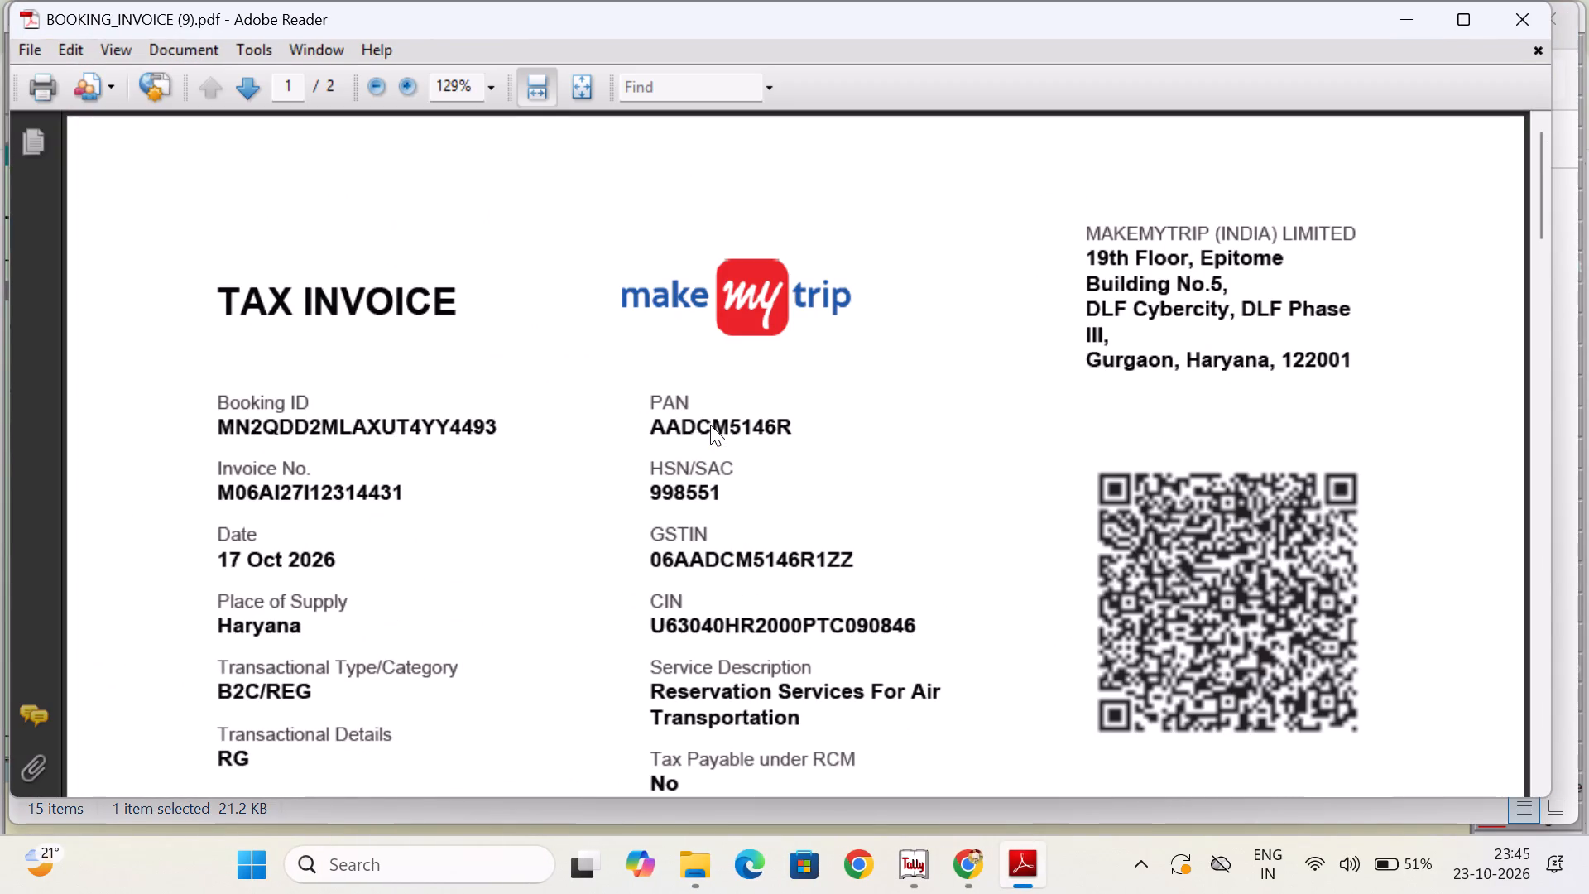
# Examine both pages of BOOKING_INVOICE (9) for the invoice date, fare details and payment breakup.
pyautogui.scroll(-4, 512, 521)
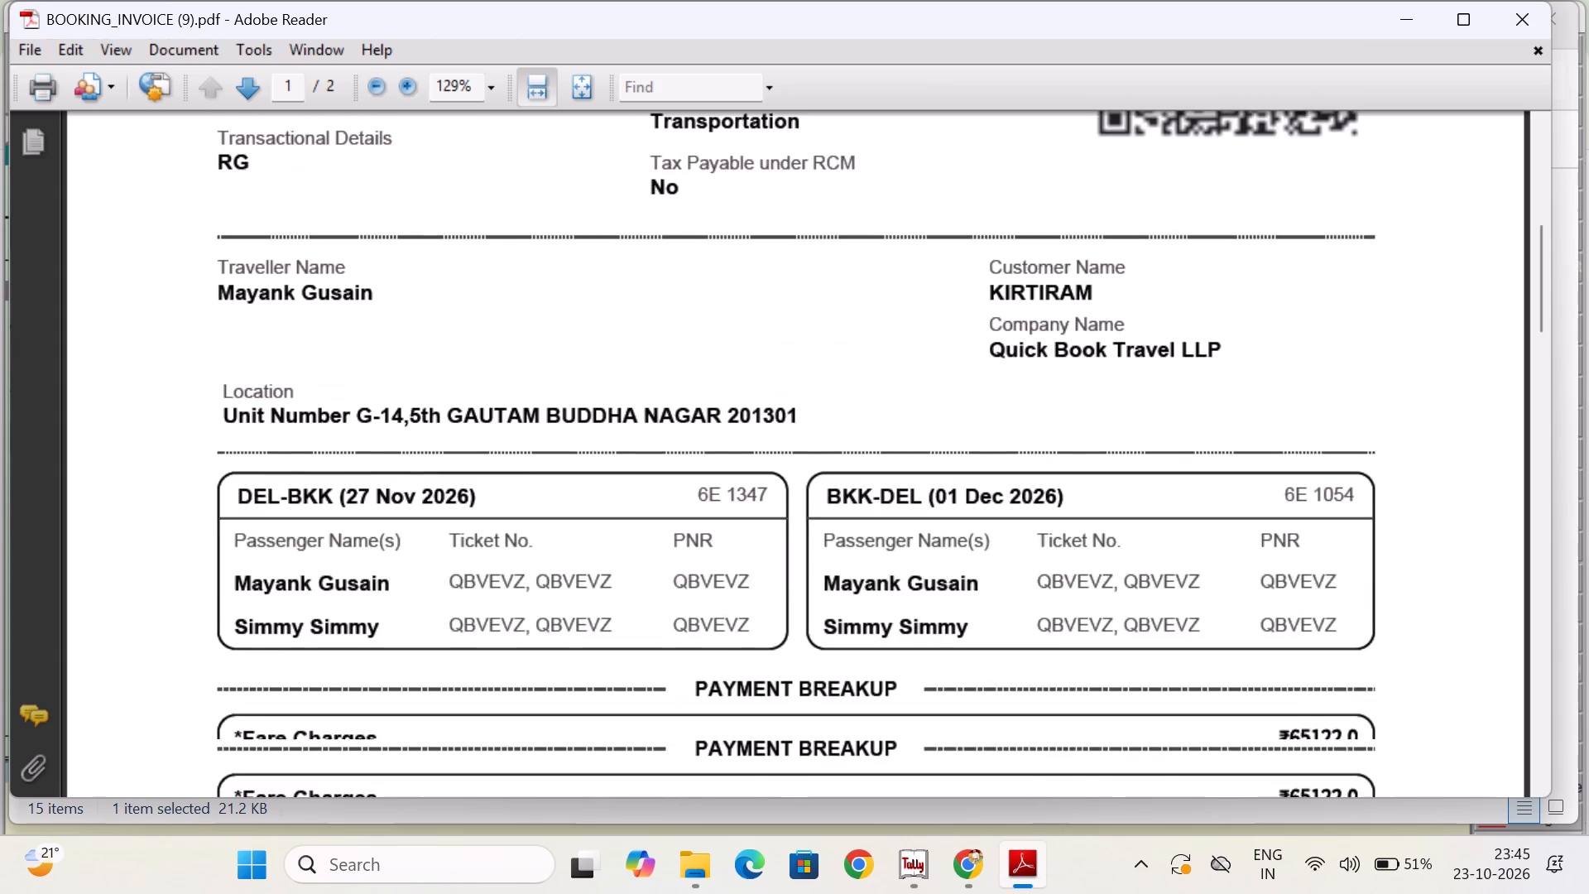
pyautogui.scroll(-9, 512, 521)
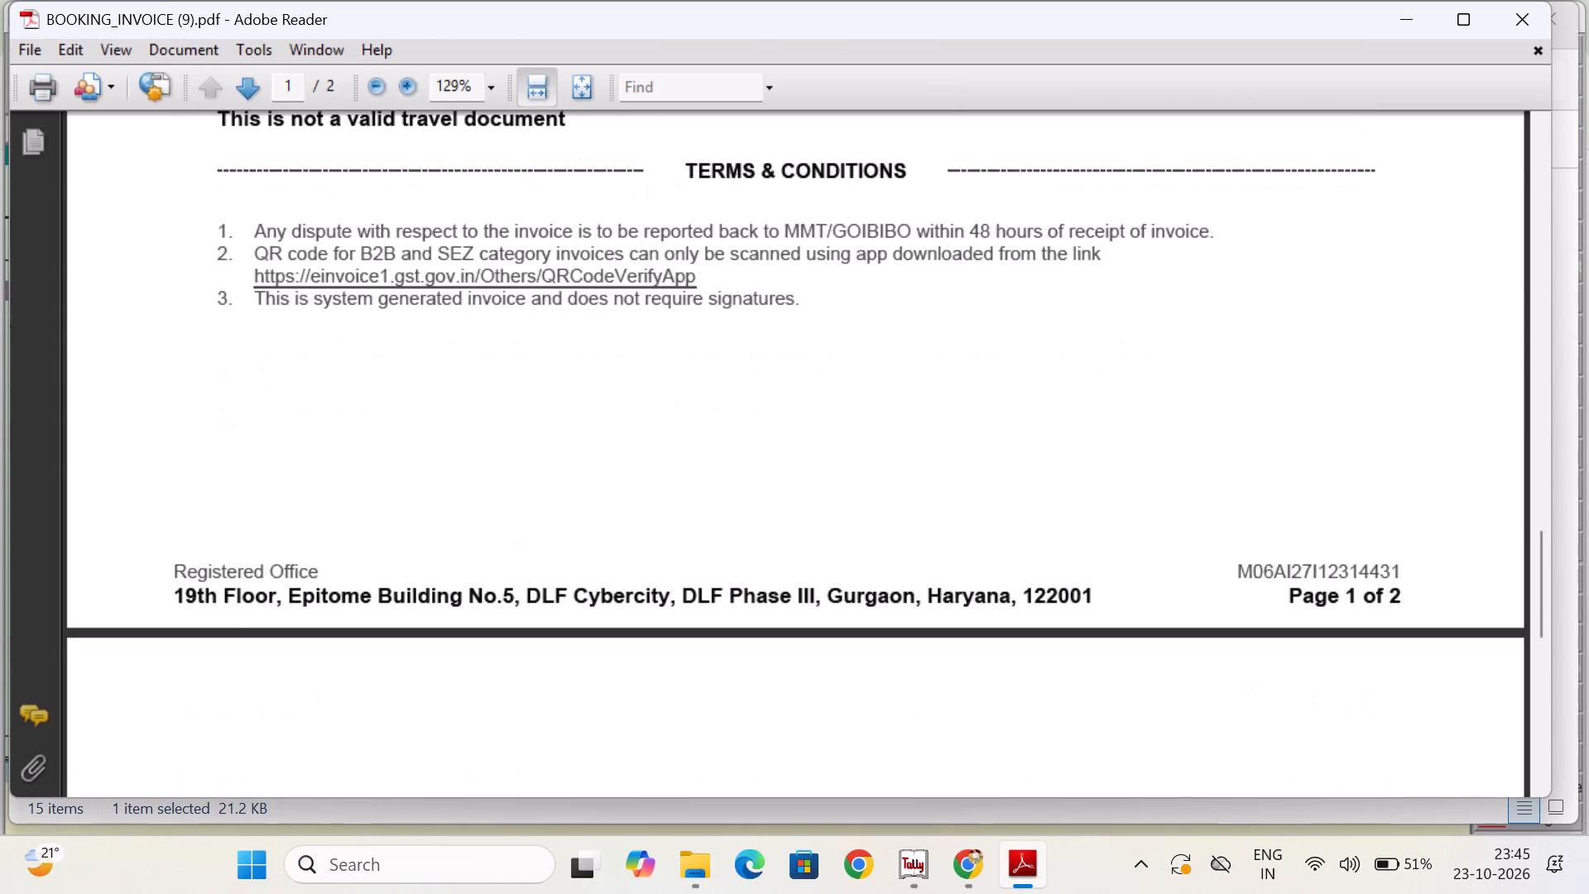
pyautogui.scroll(-2, 512, 521)
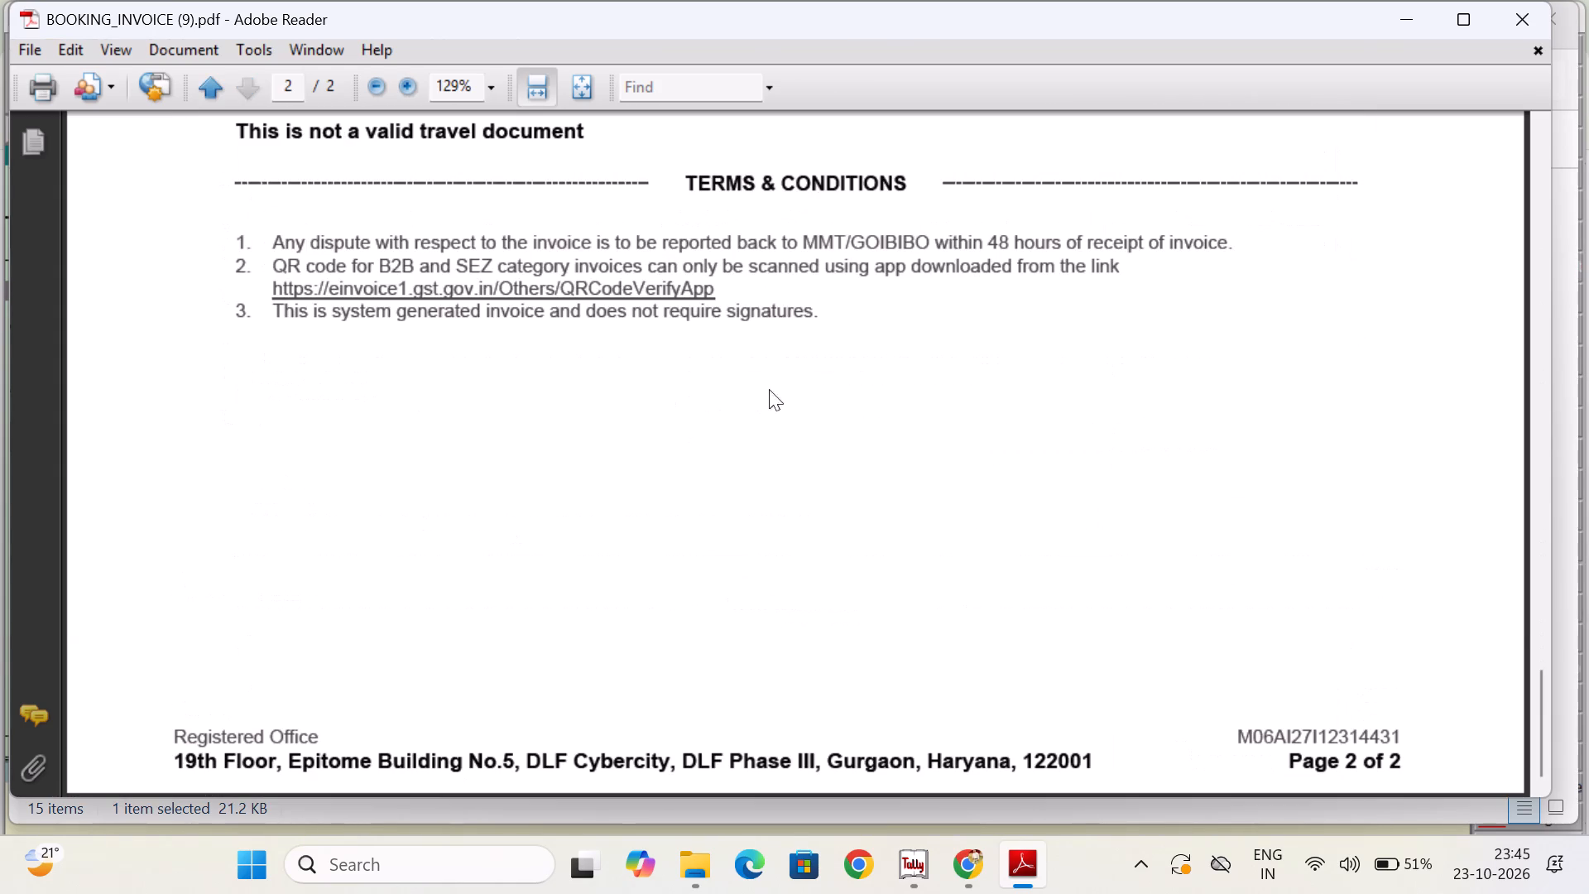
pyautogui.scroll(1, 918, 411)
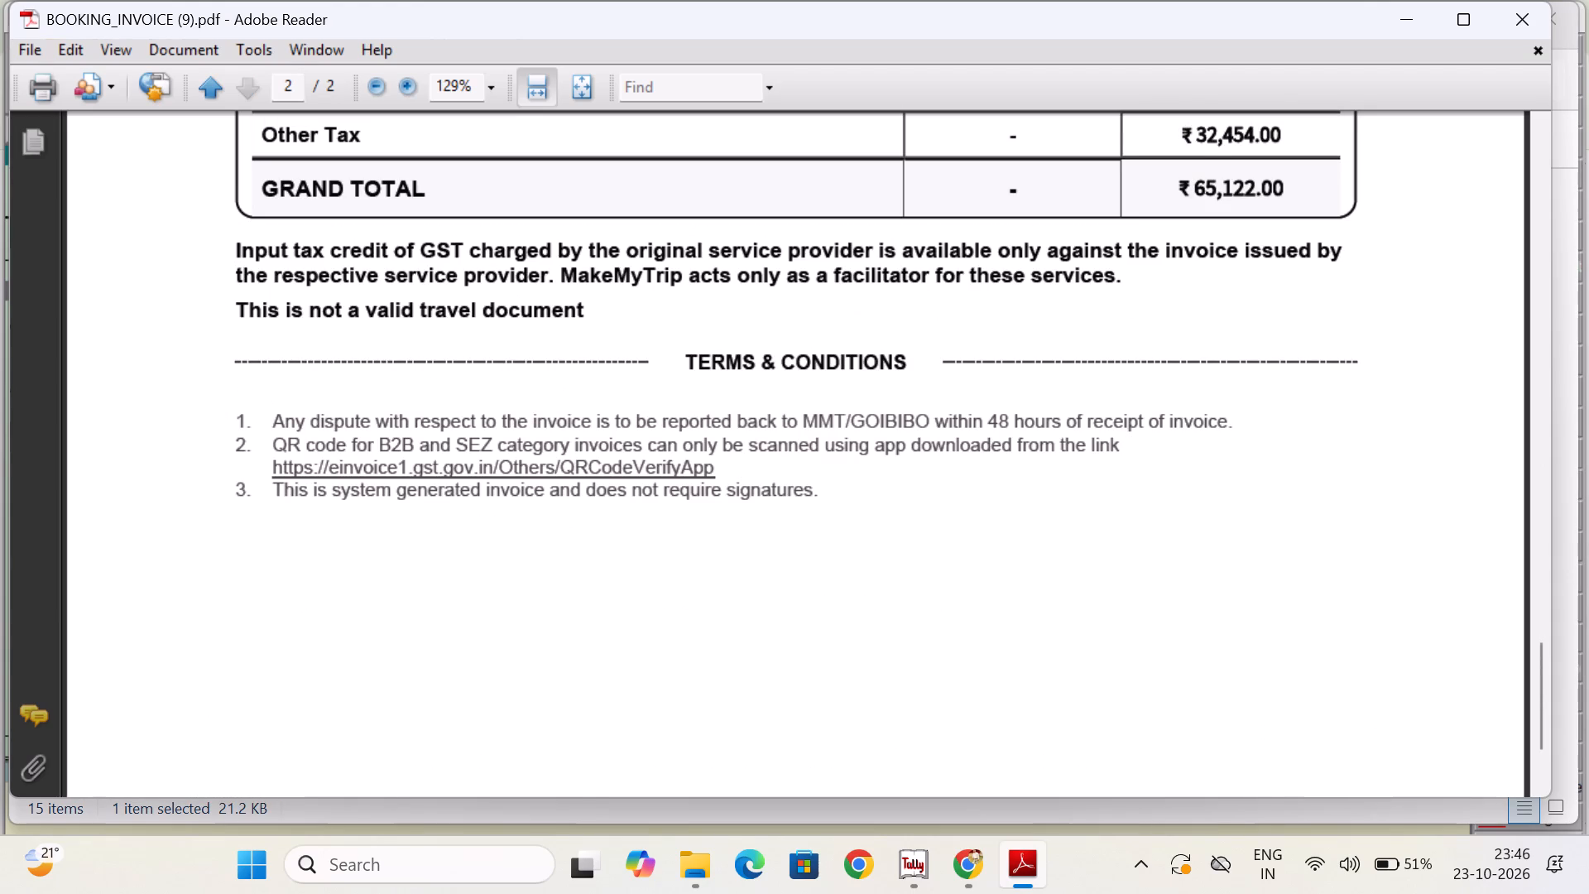
pyautogui.scroll(1, 918, 411)
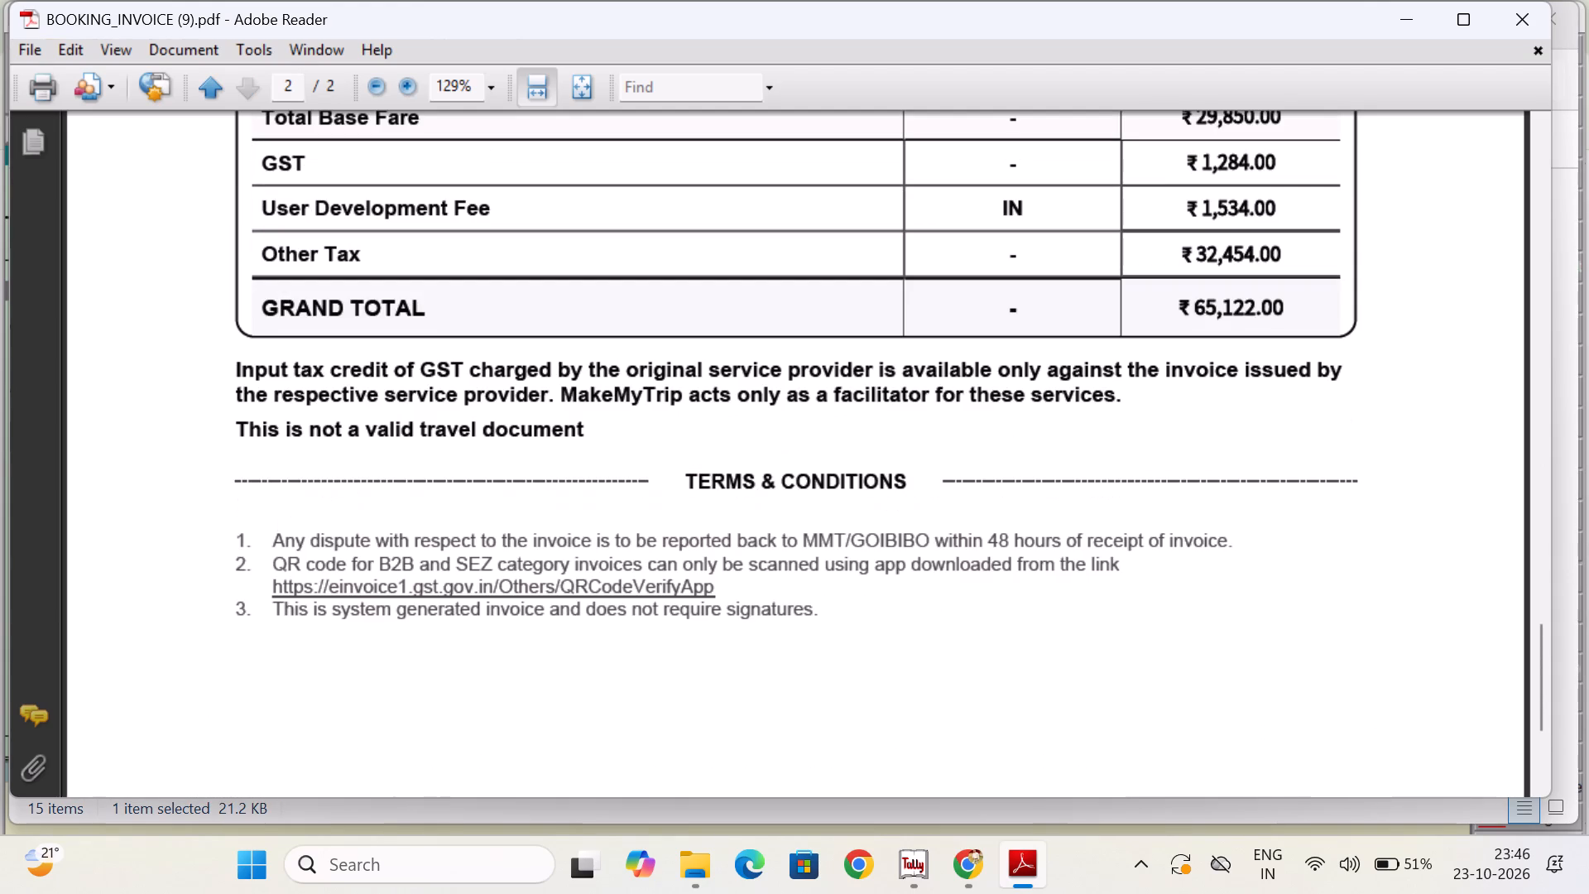
pyautogui.scroll(2, 918, 411)
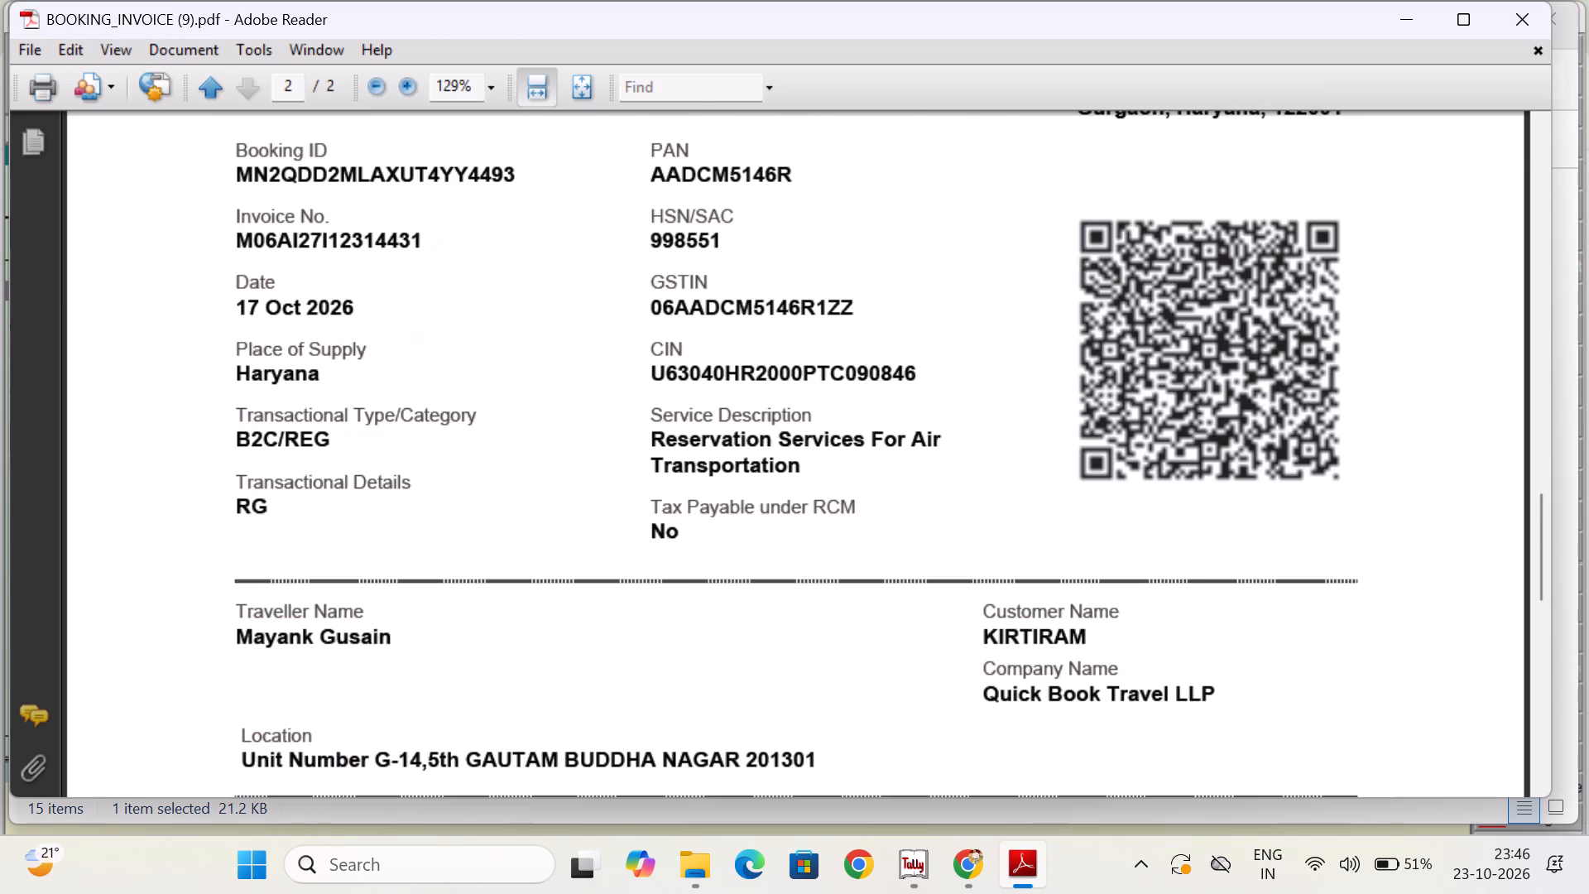
pyautogui.scroll(14, 918, 411)
pyautogui.scroll(-1, 918, 411)
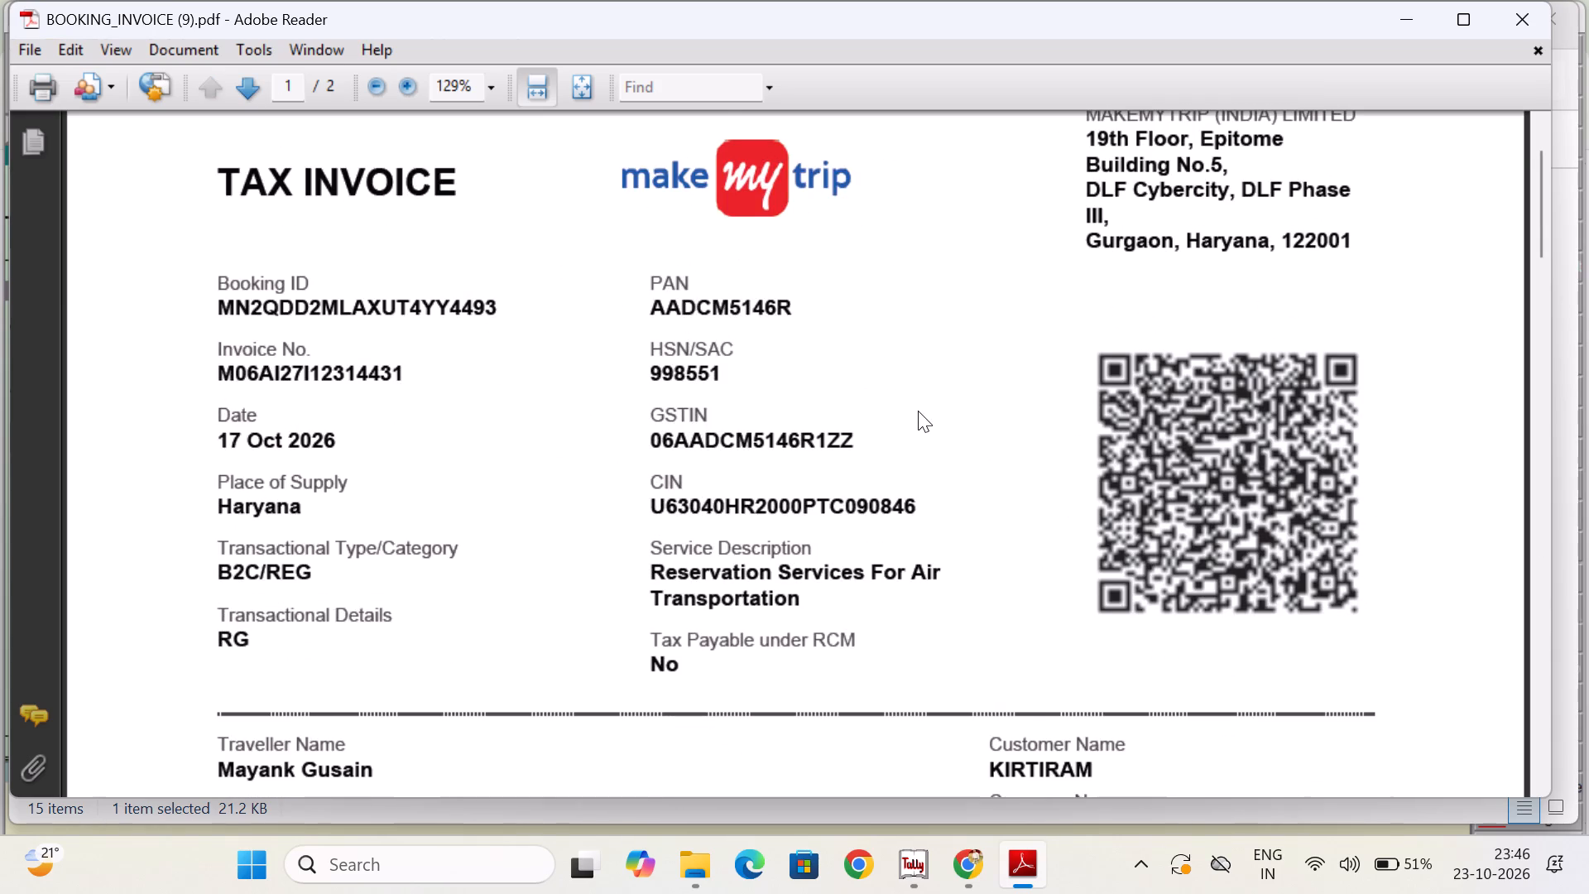
pyautogui.scroll(-4, 918, 411)
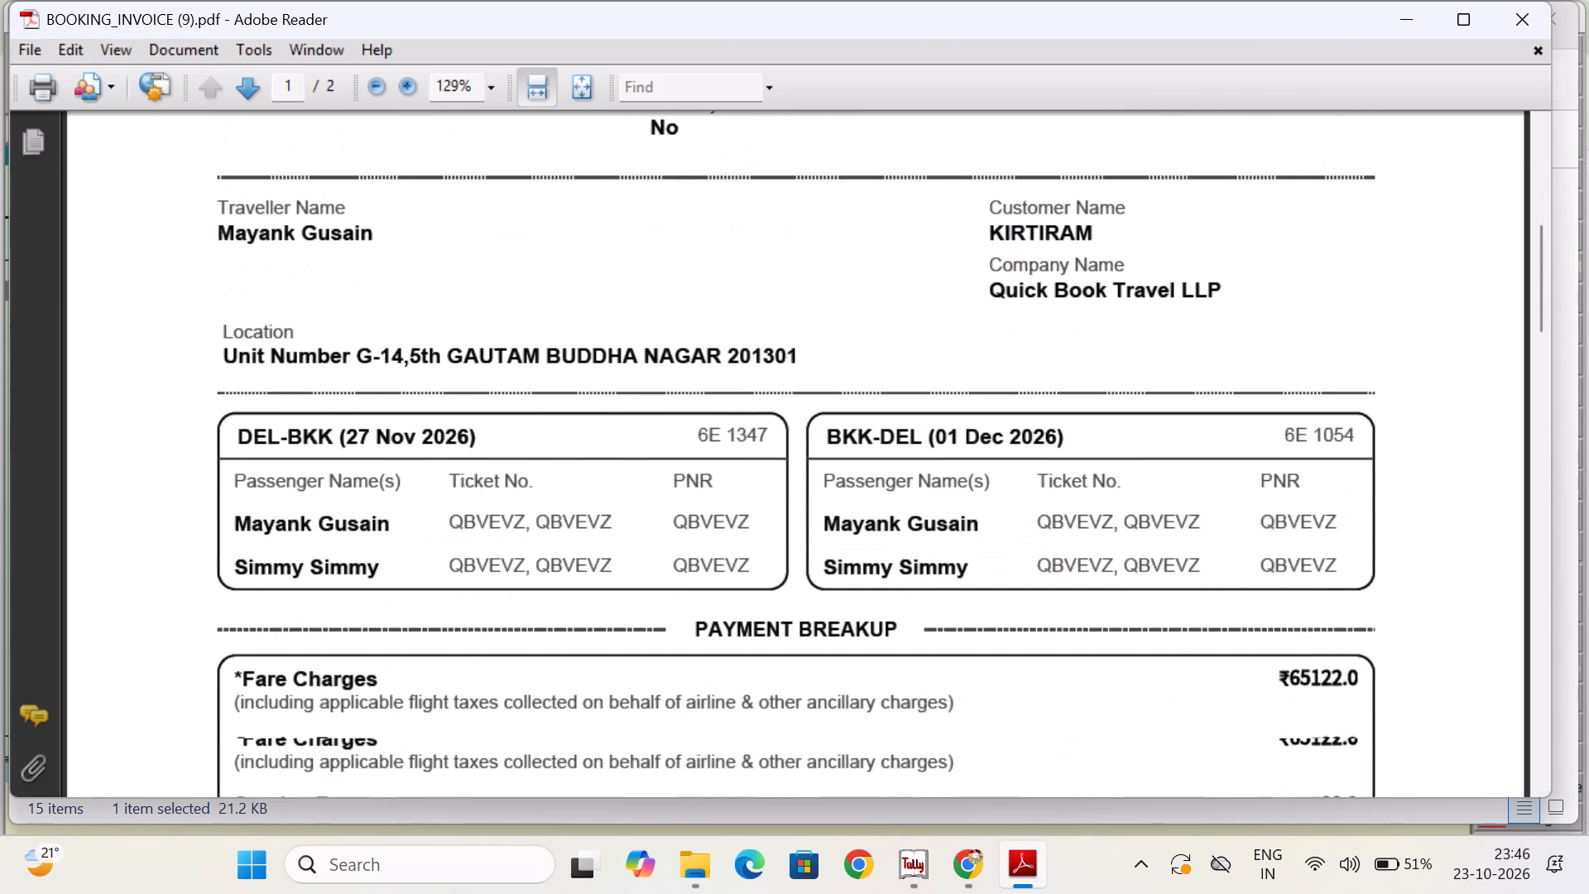
pyautogui.scroll(-2, 918, 411)
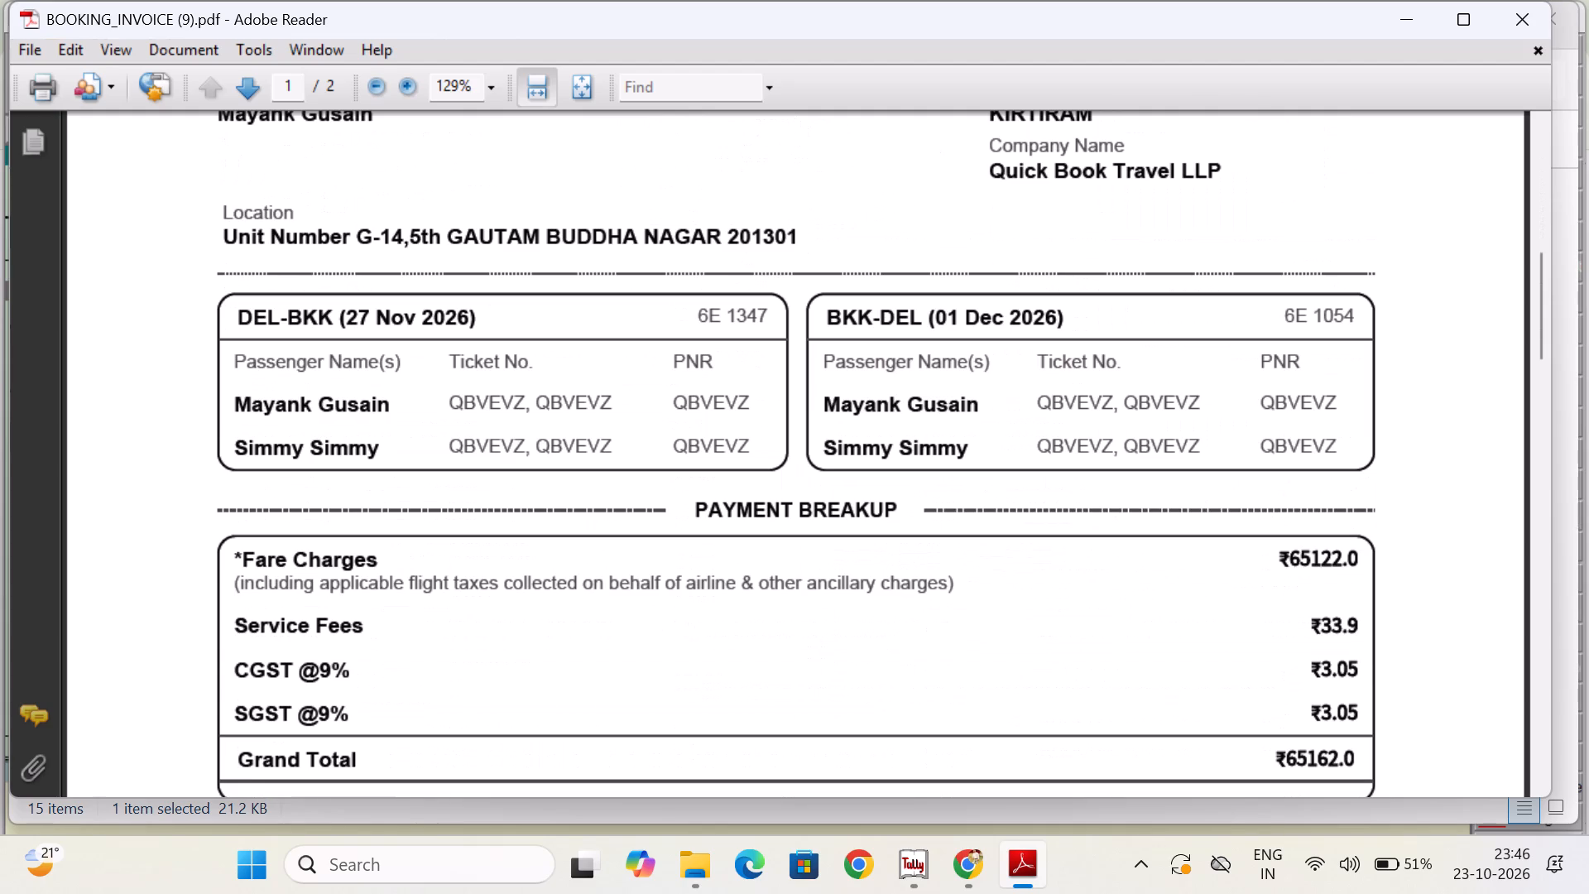
# In Tally, duplicate the Make My Trip purchase voucher and date the copy 17-Oct-2026, keeping the reference blank and the same party.
pyautogui.hotkey('alt', 'Tab')
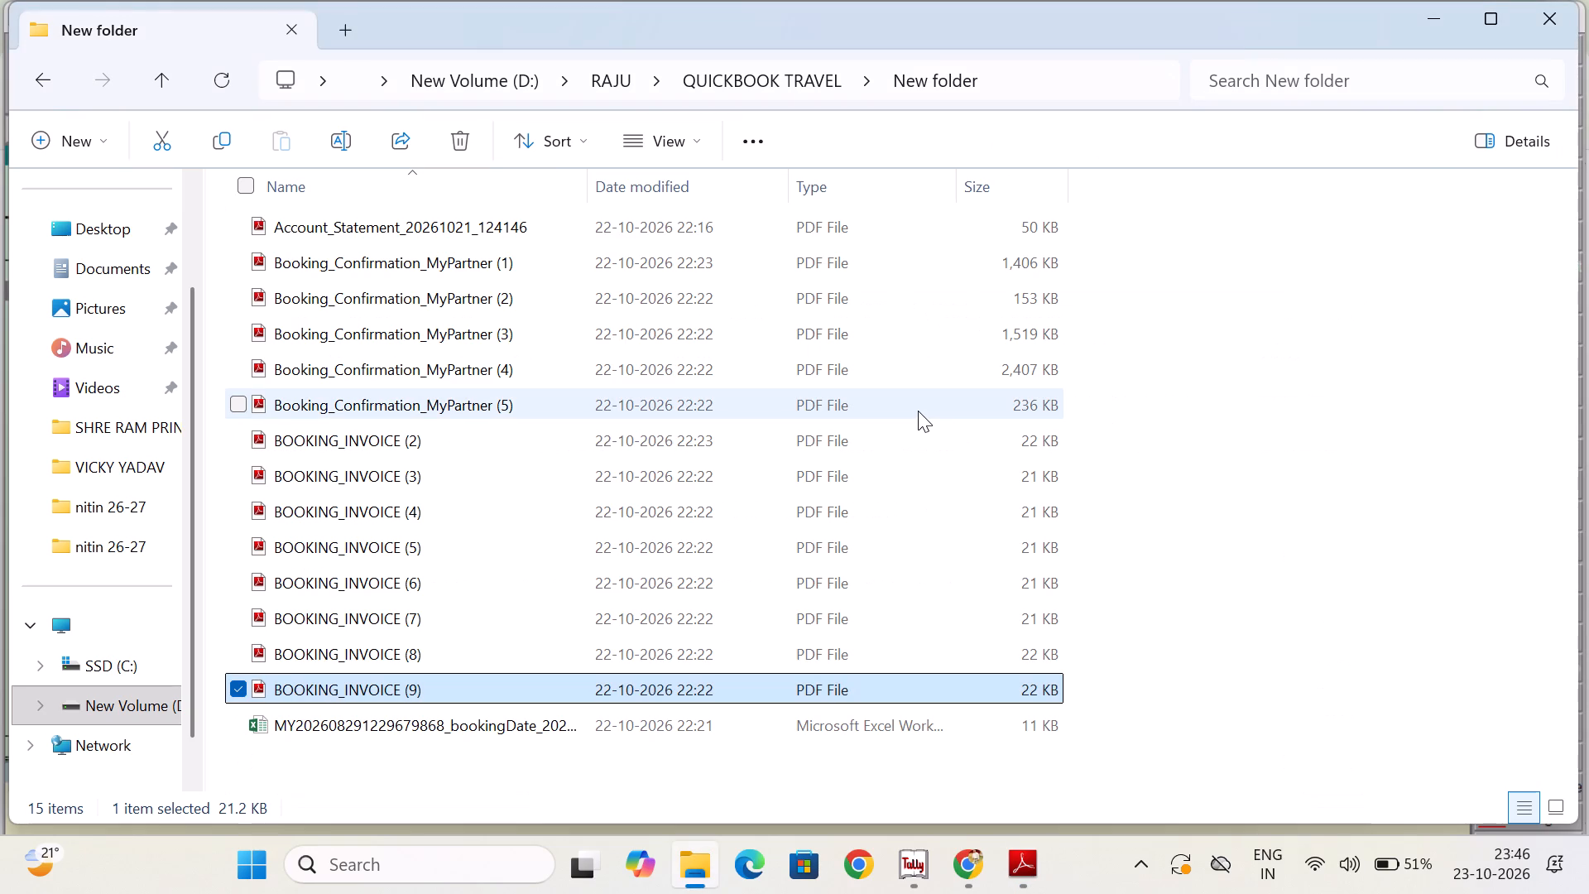
pyautogui.hotkey('alt', 'Tab')
pyautogui.hotkey('alt', 'Tab')
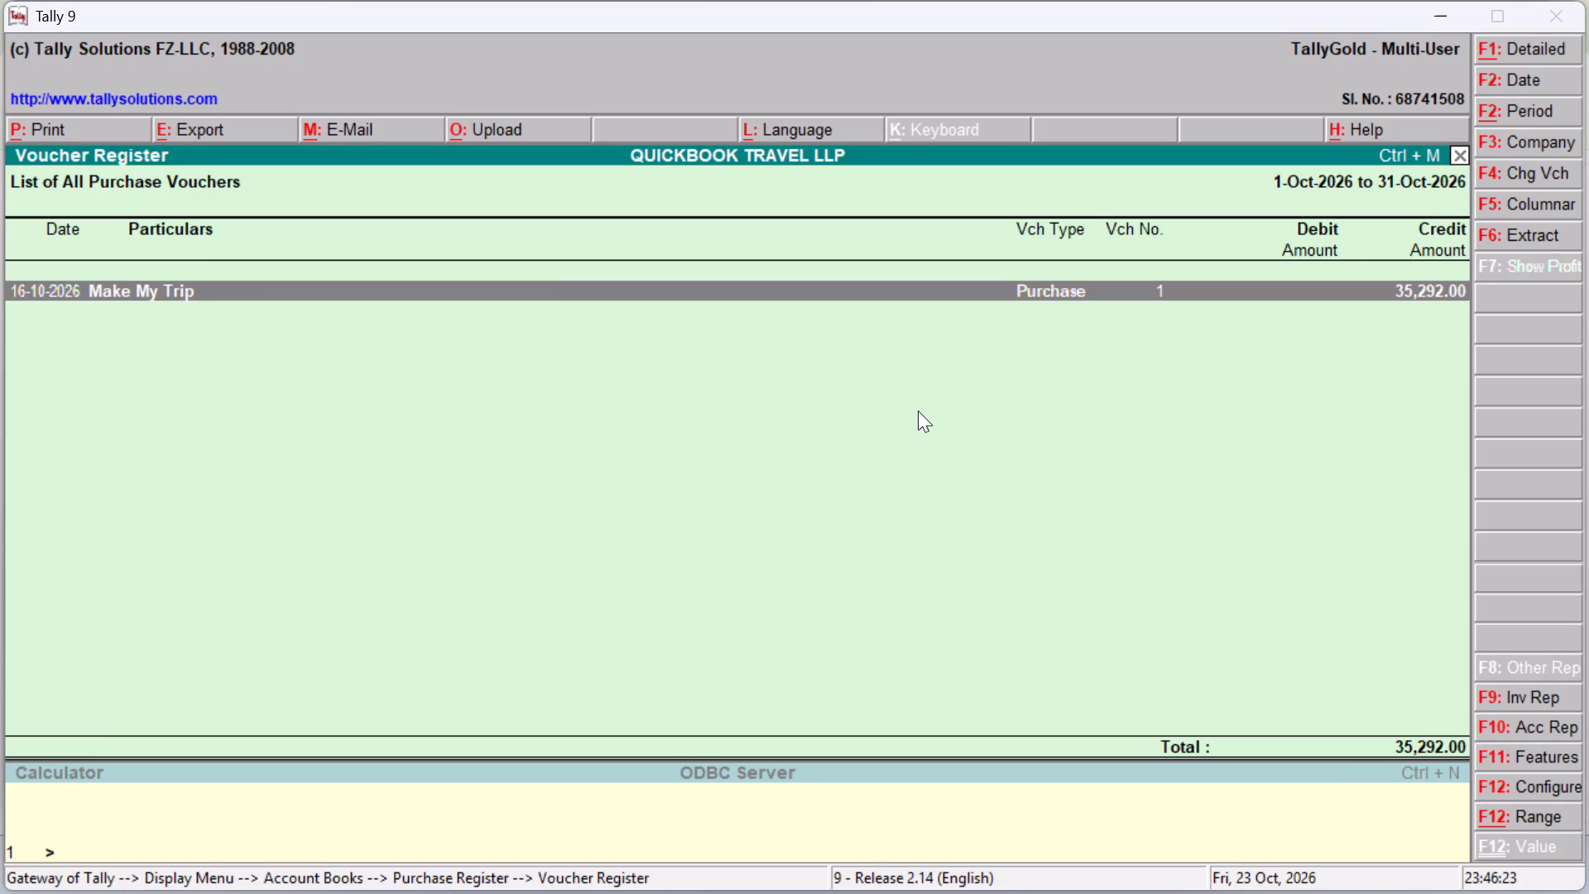
pyautogui.hotkey('alt', '2')
pyautogui.press('F2')
pyautogui.write('17.10')
pyautogui.press('Return')
pyautogui.press('Return')
pyautogui.press('Return')
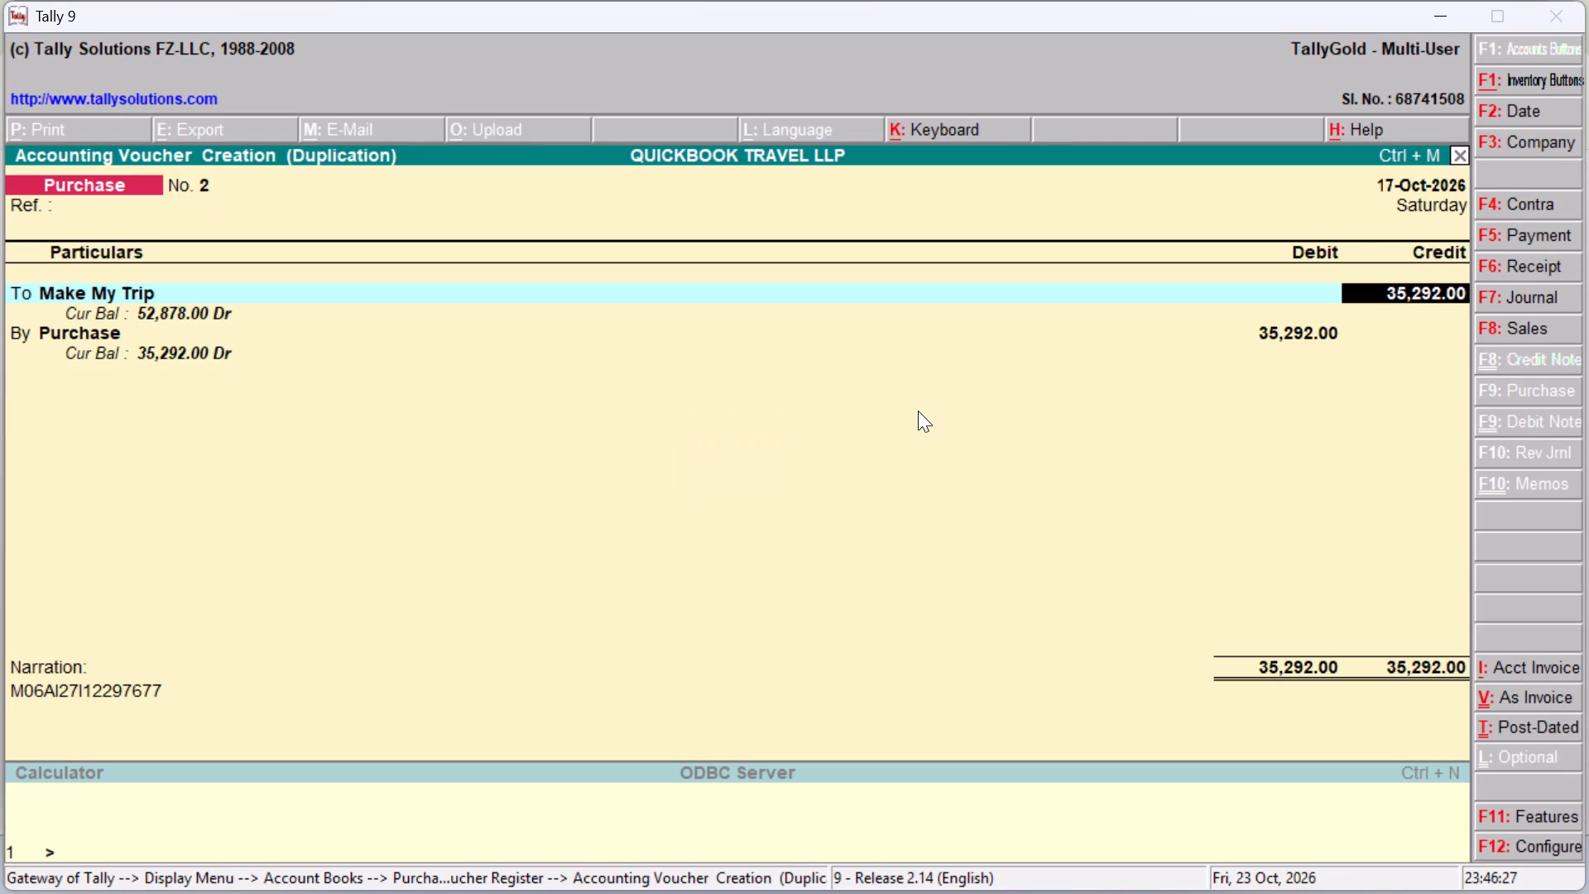
# Set the Make My Trip credit amount to 65162, checking it against the grand total in the invoice PDF.
pyautogui.write('6512')
pyautogui.hotkey('alt', 'Tab')
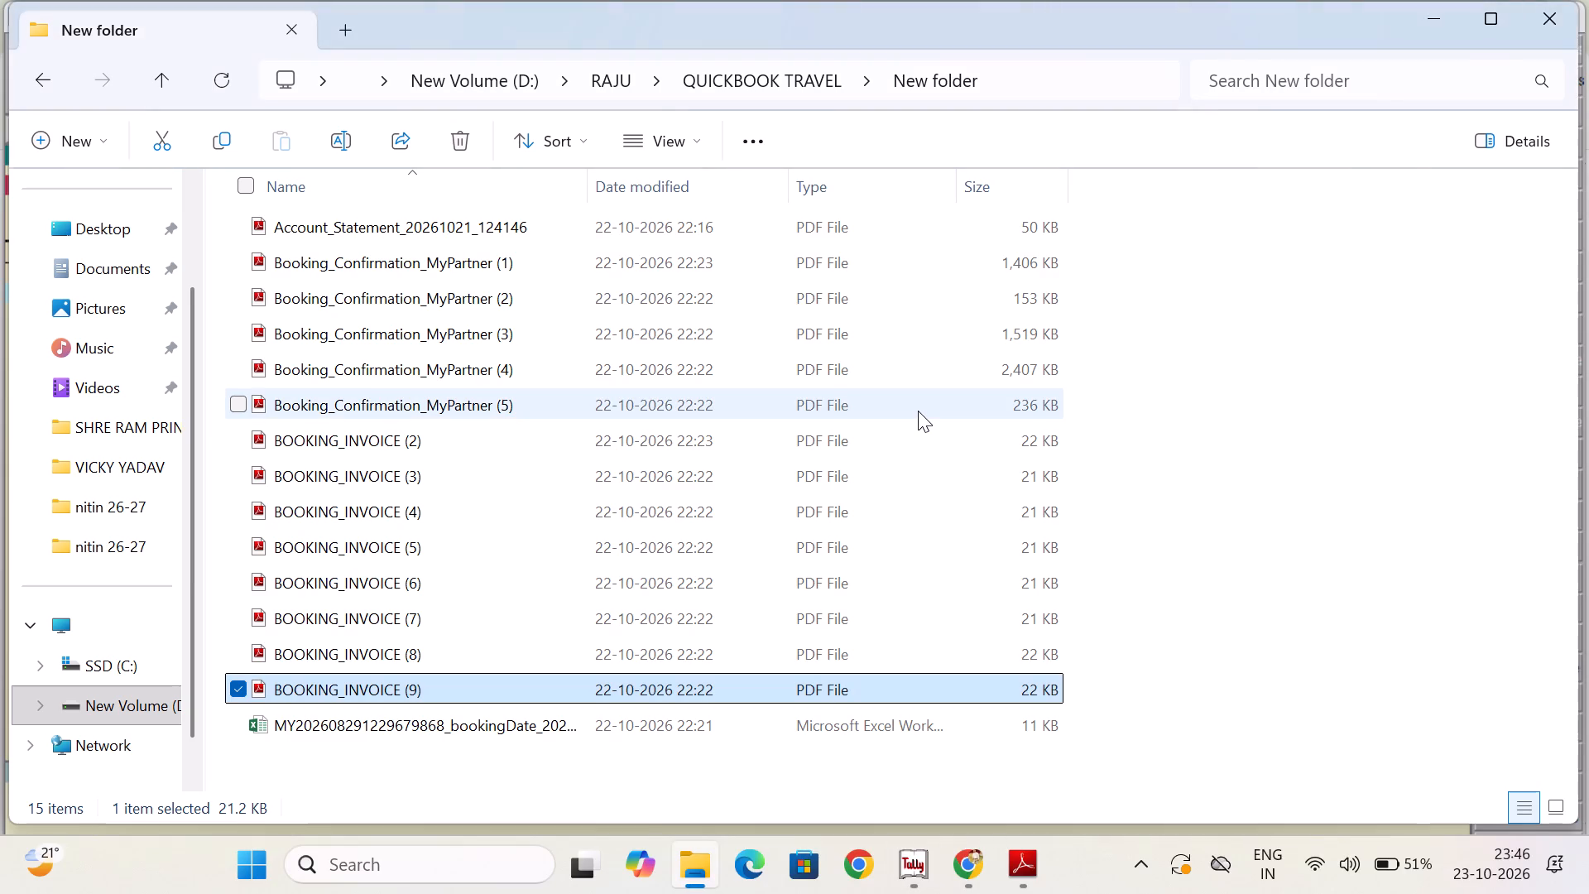
pyautogui.hotkey('alt', 'Tab')
pyautogui.hotkey('alt', 'Tab')
pyautogui.hotkey('alt', 'Tab')
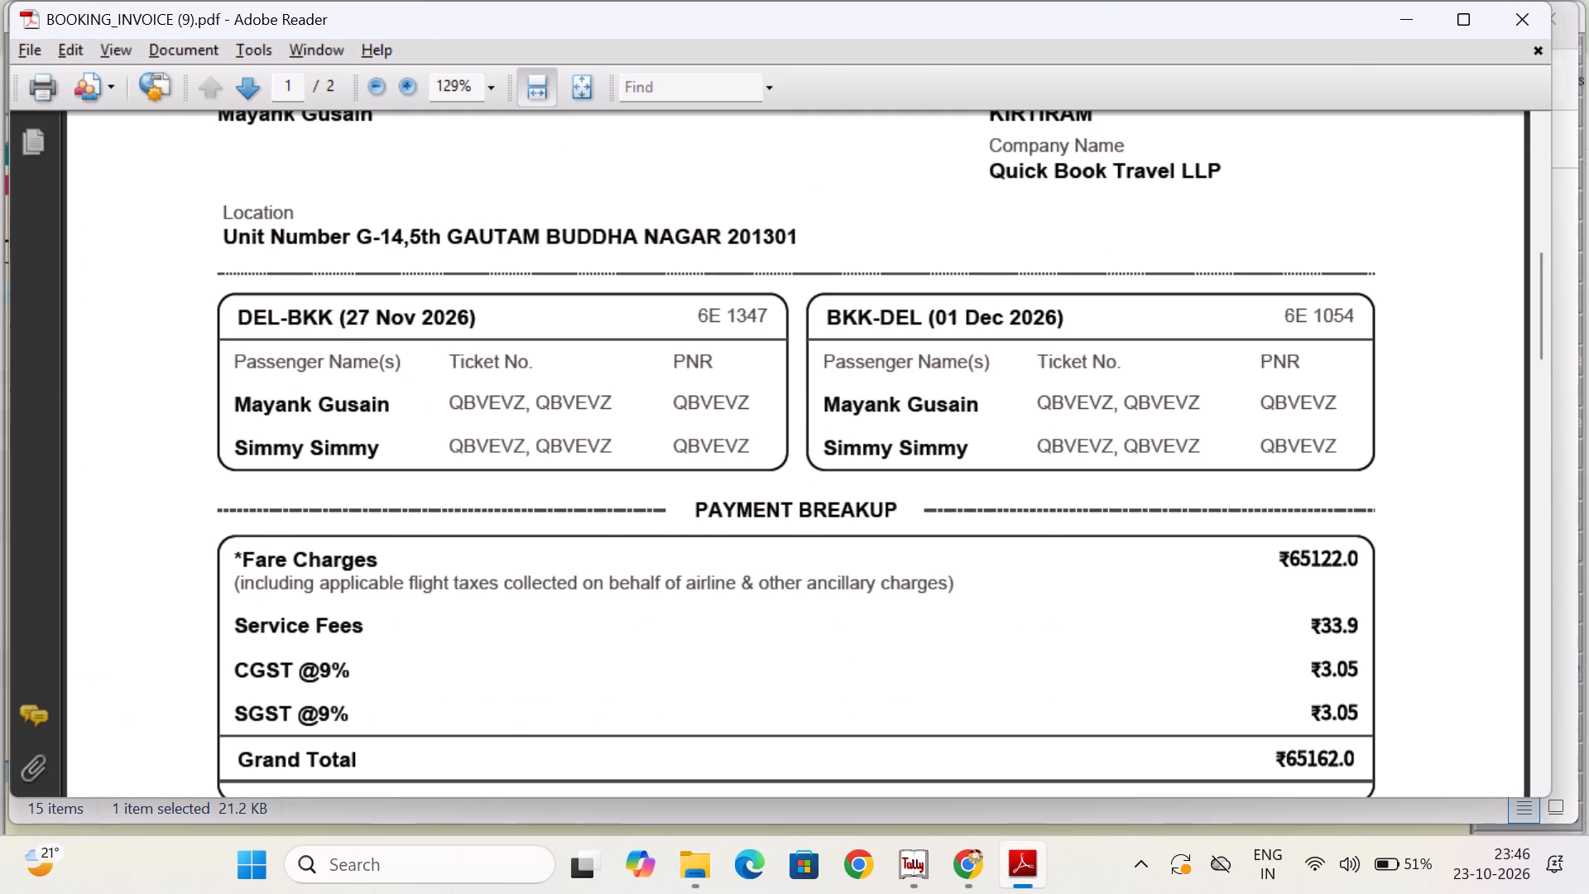
pyautogui.hotkey('alt', 'Tab')
pyautogui.hotkey('alt', 'Tab')
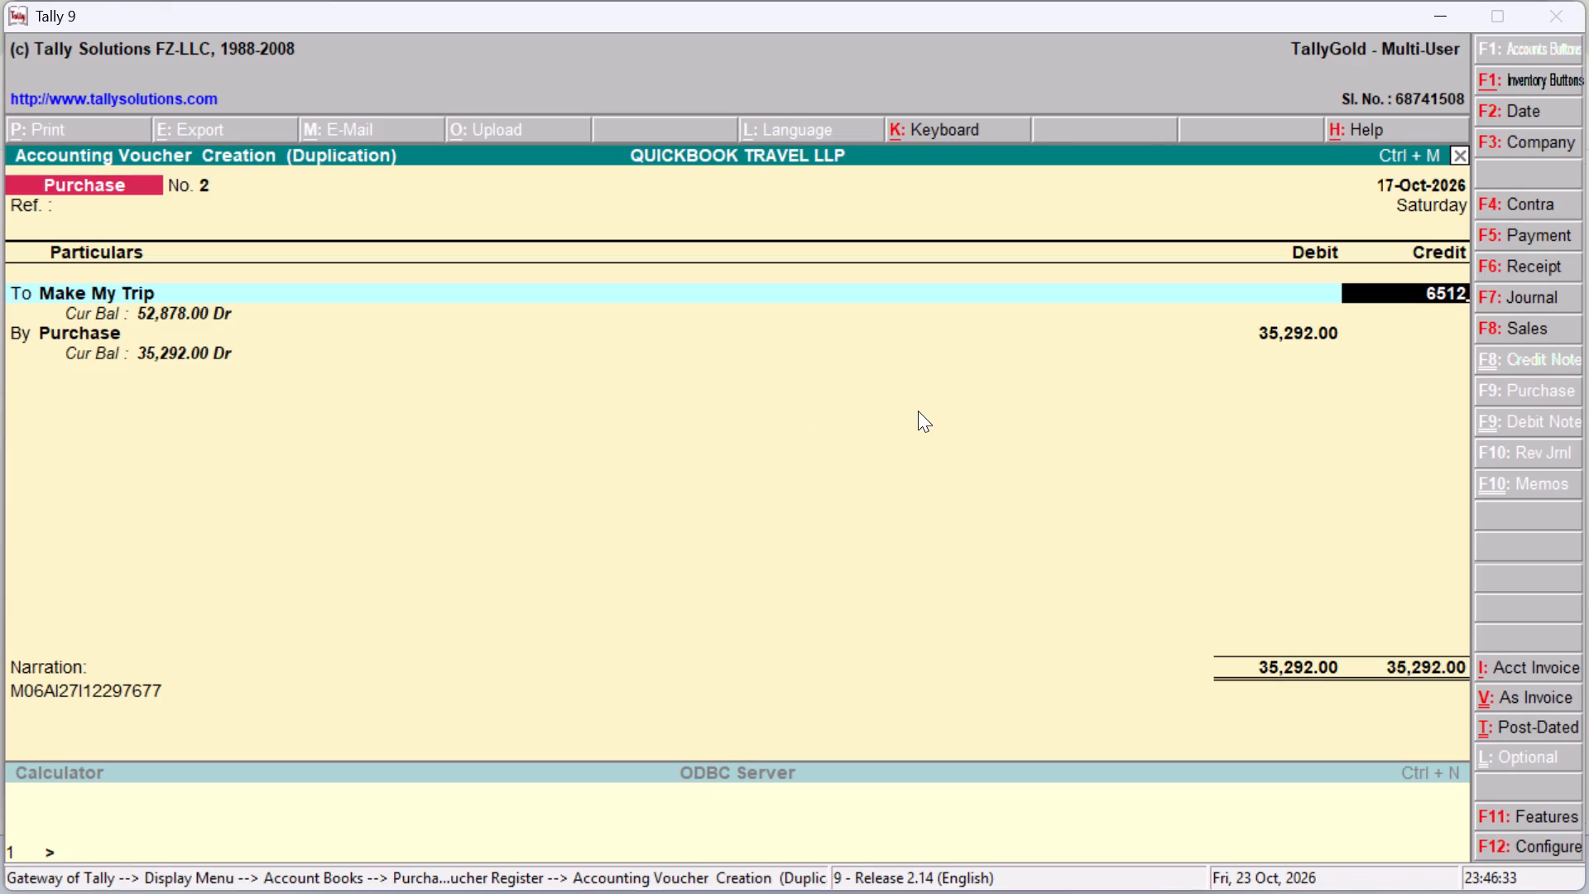
pyautogui.press('BackSpace')
pyautogui.write('62')
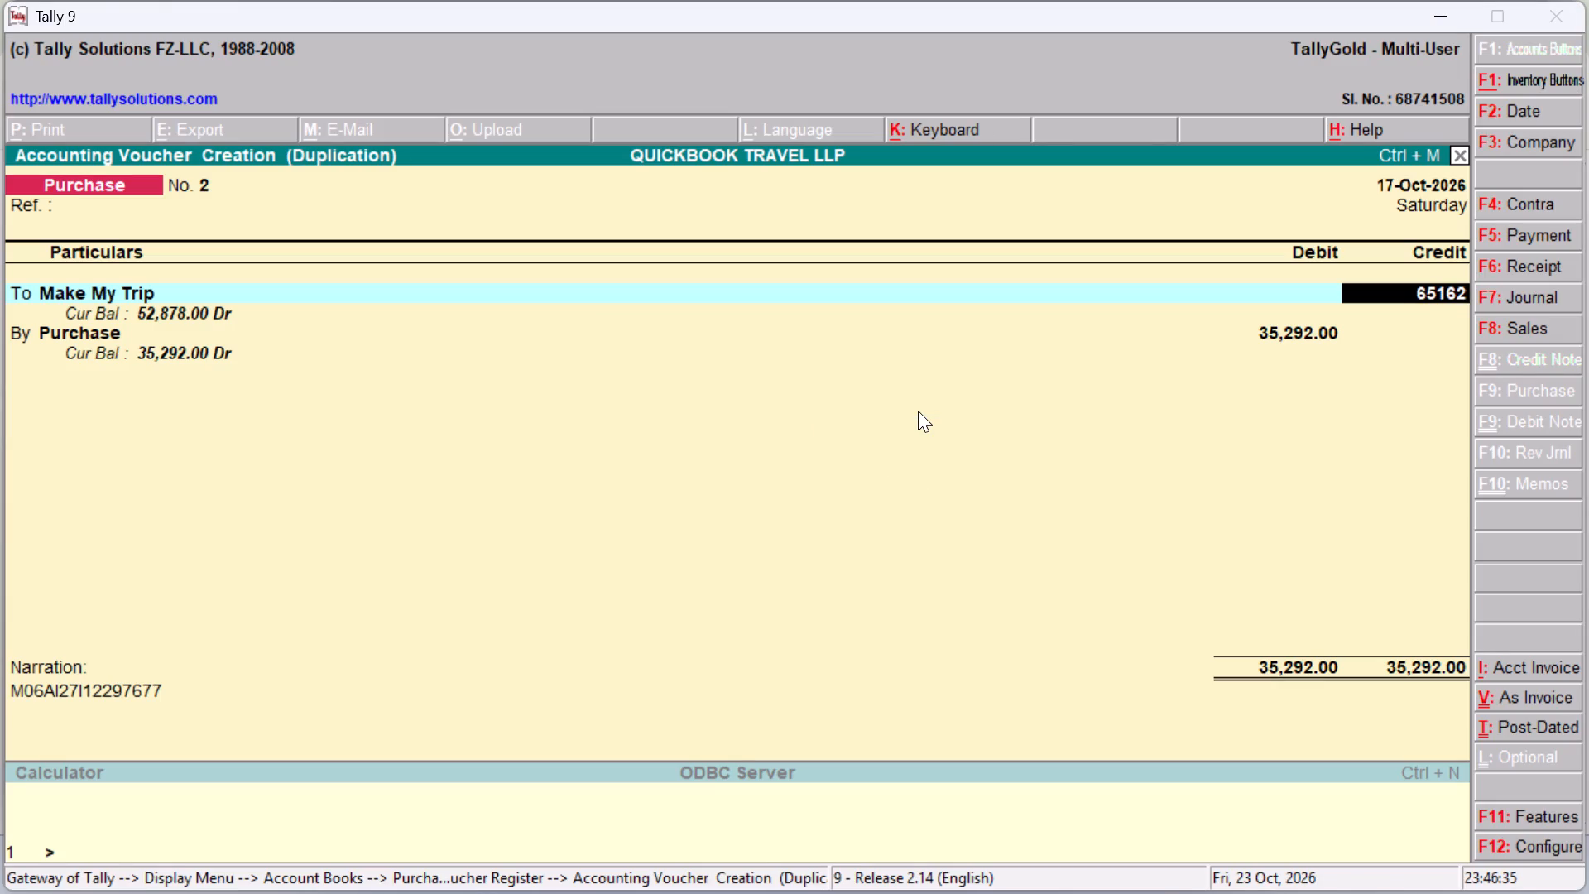
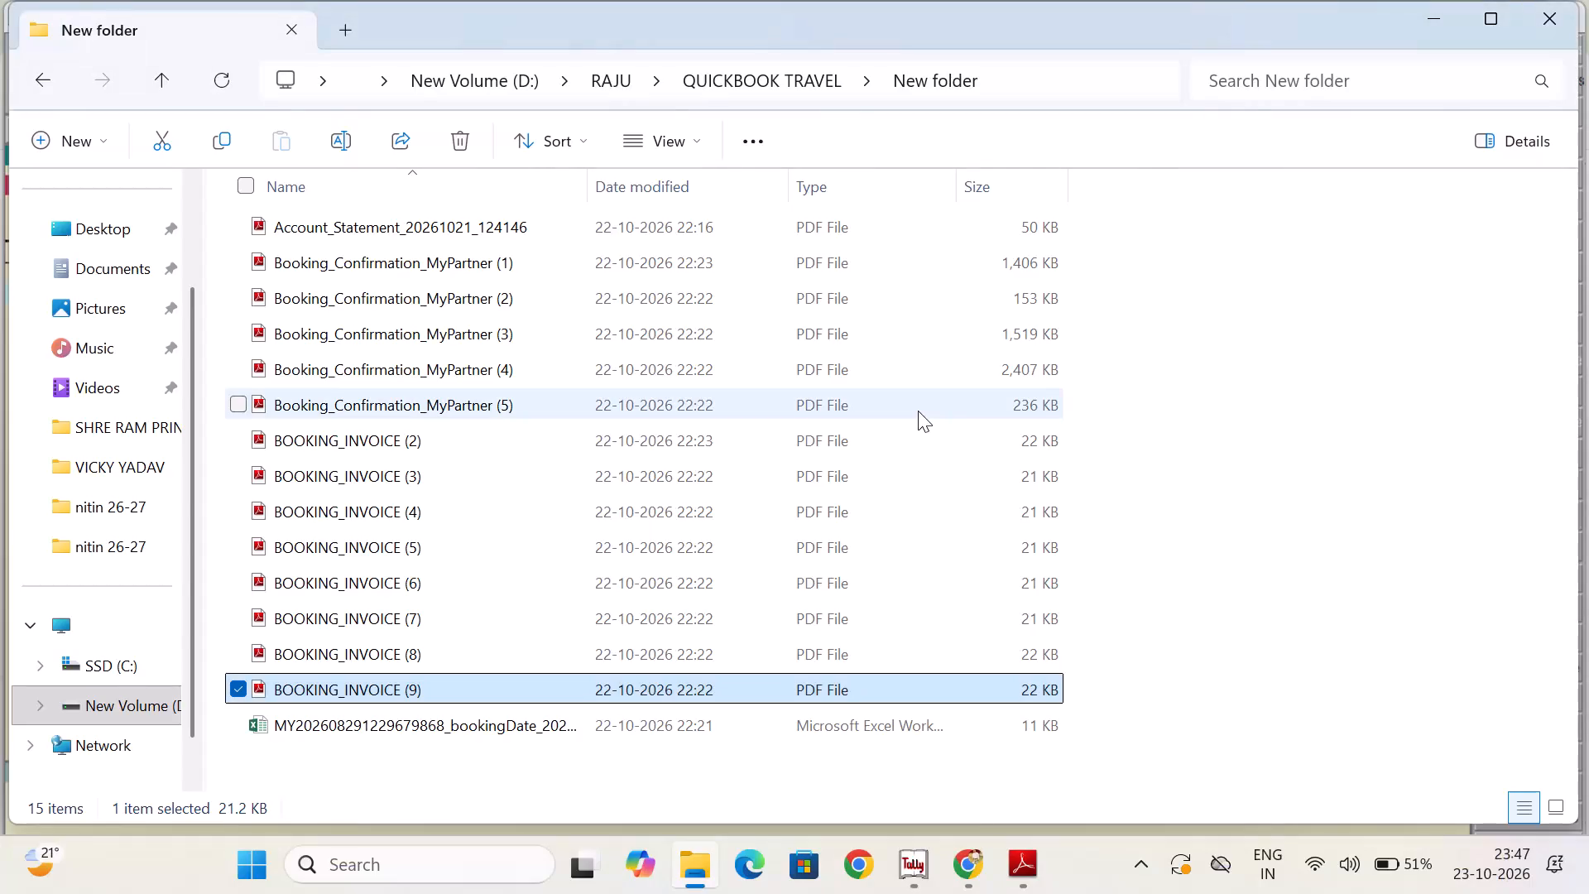
# Back in Tally, allocate the 65,162.00 Make My Trip credit as New Ref 2 and accept the matching Purchase debit.
pyautogui.hotkey('alt', 'Tab')
pyautogui.hotkey('alt', 'Tab')
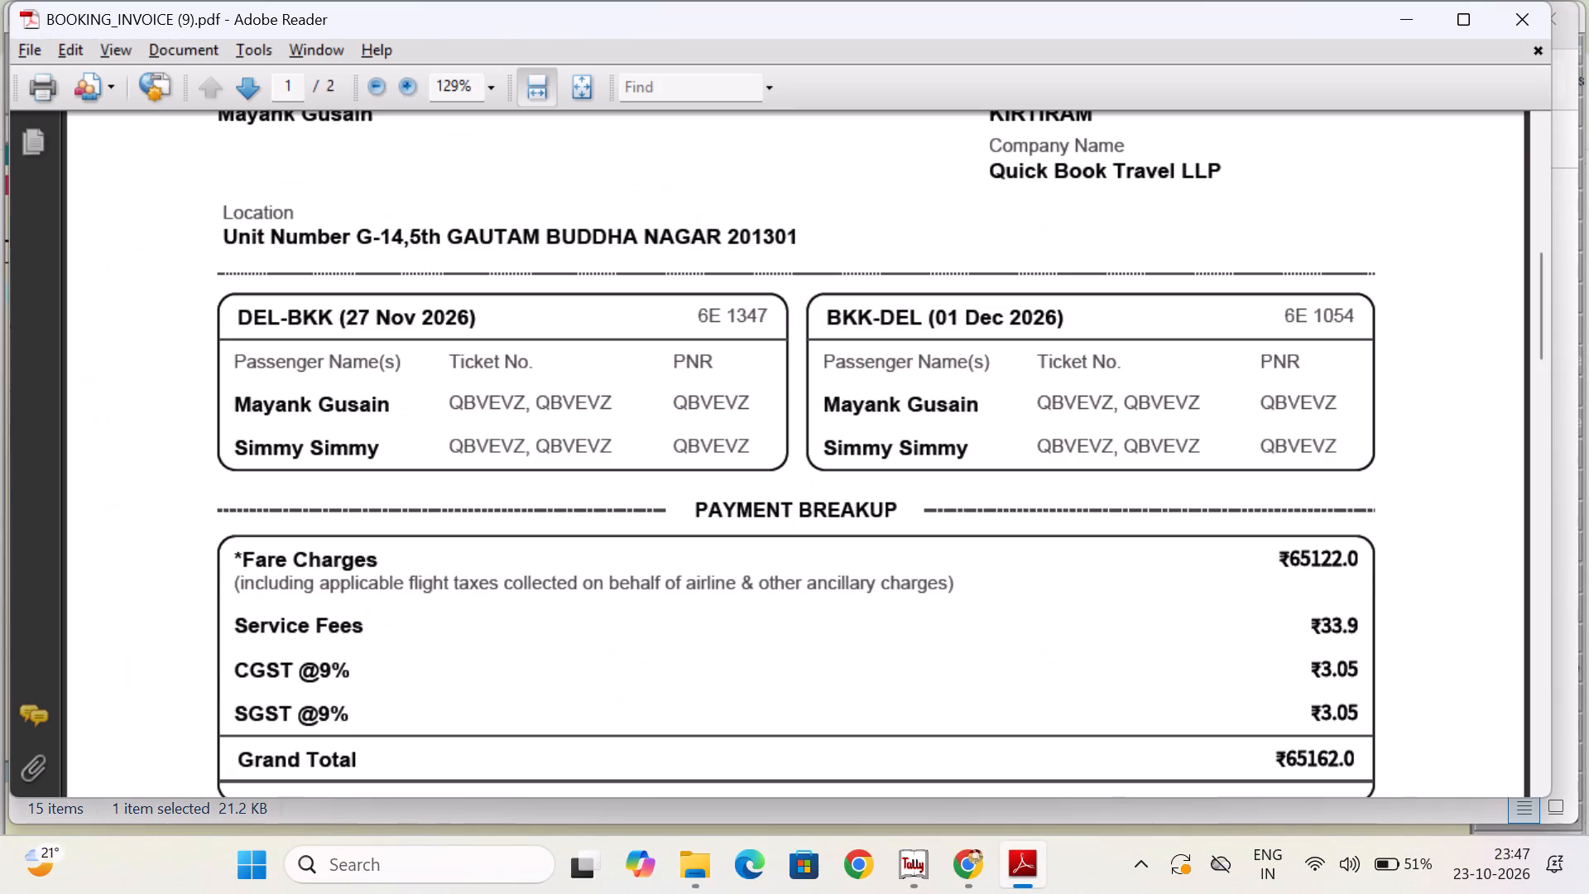
pyautogui.hotkey('alt', 'Tab')
pyautogui.hotkey('alt', 'Tab')
pyautogui.press('Return')
pyautogui.press('Return')
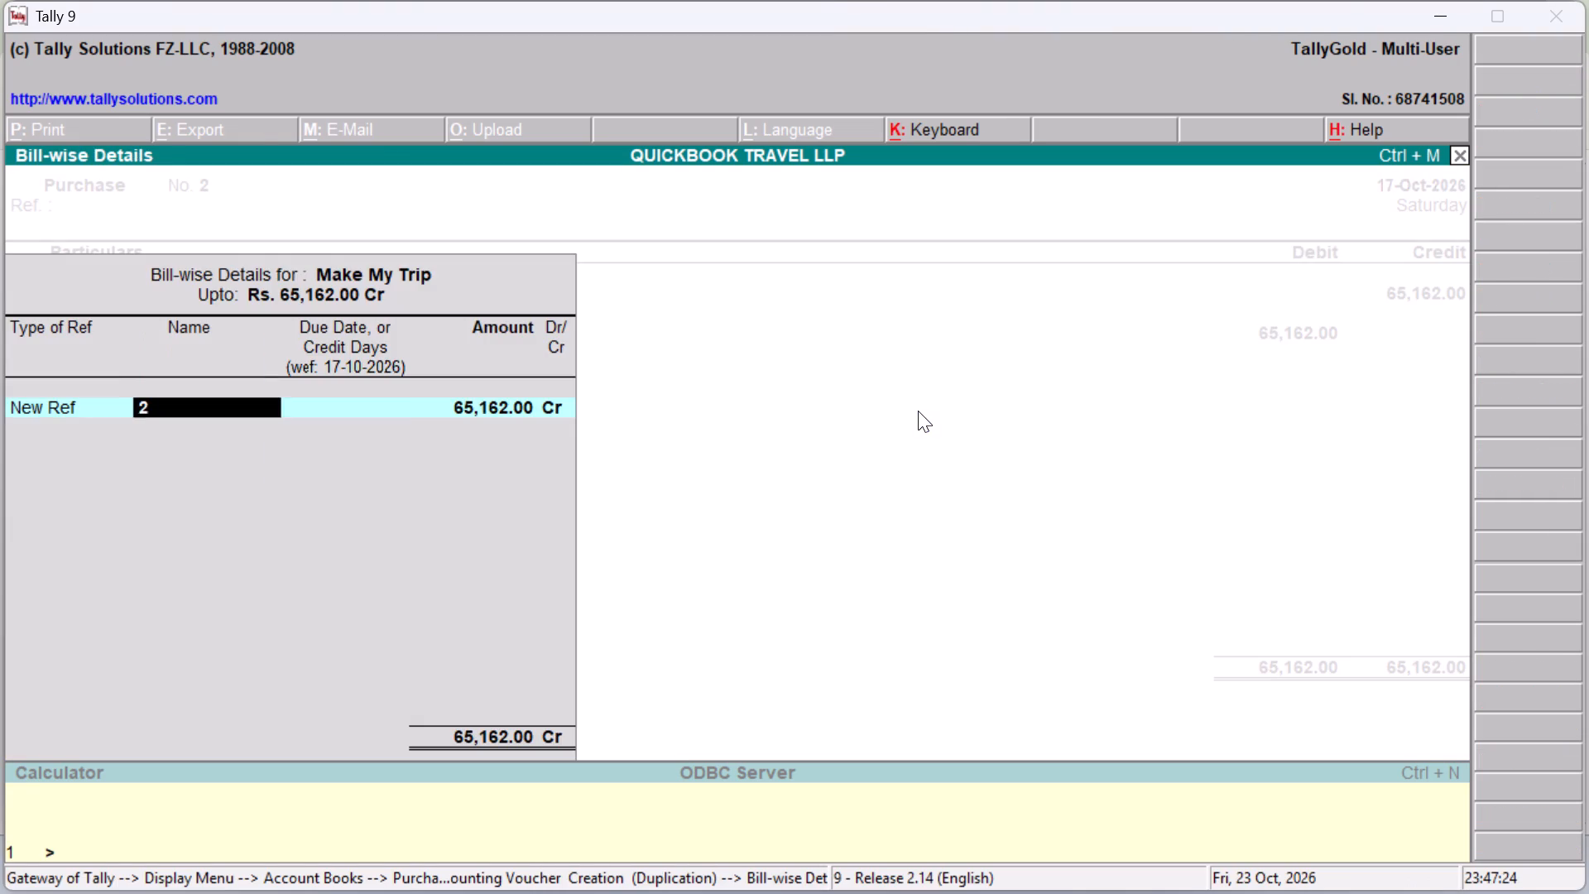
pyautogui.press('Return')
pyautogui.press('Return')
pyautogui.press('Return')
pyautogui.press('Return')
pyautogui.press('Return')
pyautogui.press('Return')
pyautogui.press('Return')
pyautogui.press('Return')
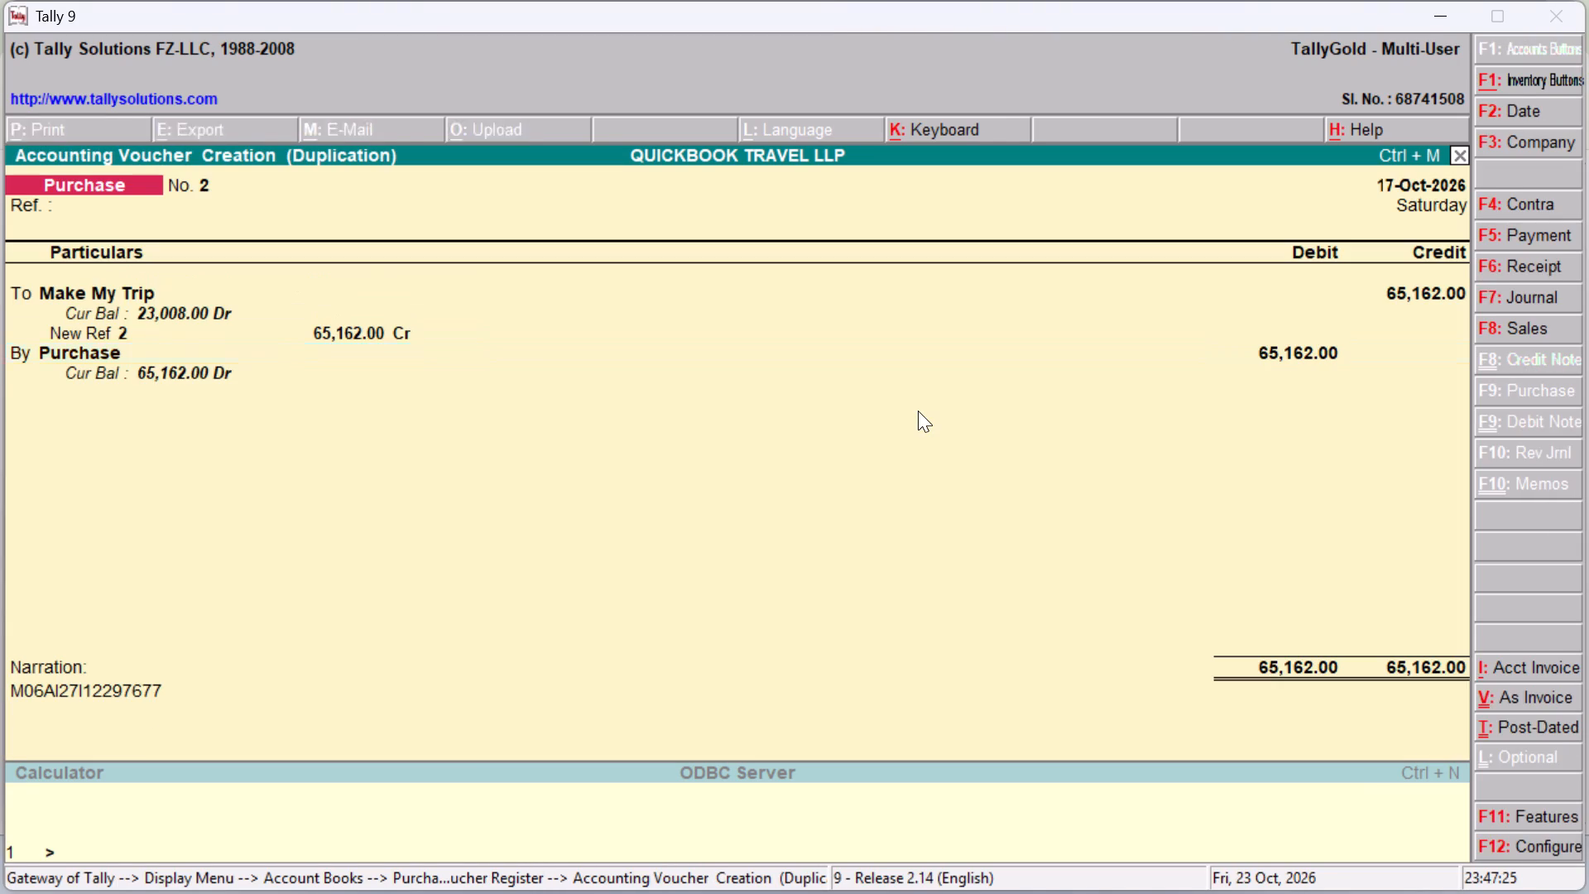
pyautogui.press('BackSpace')
pyautogui.hotkey('alt', 'Tab')
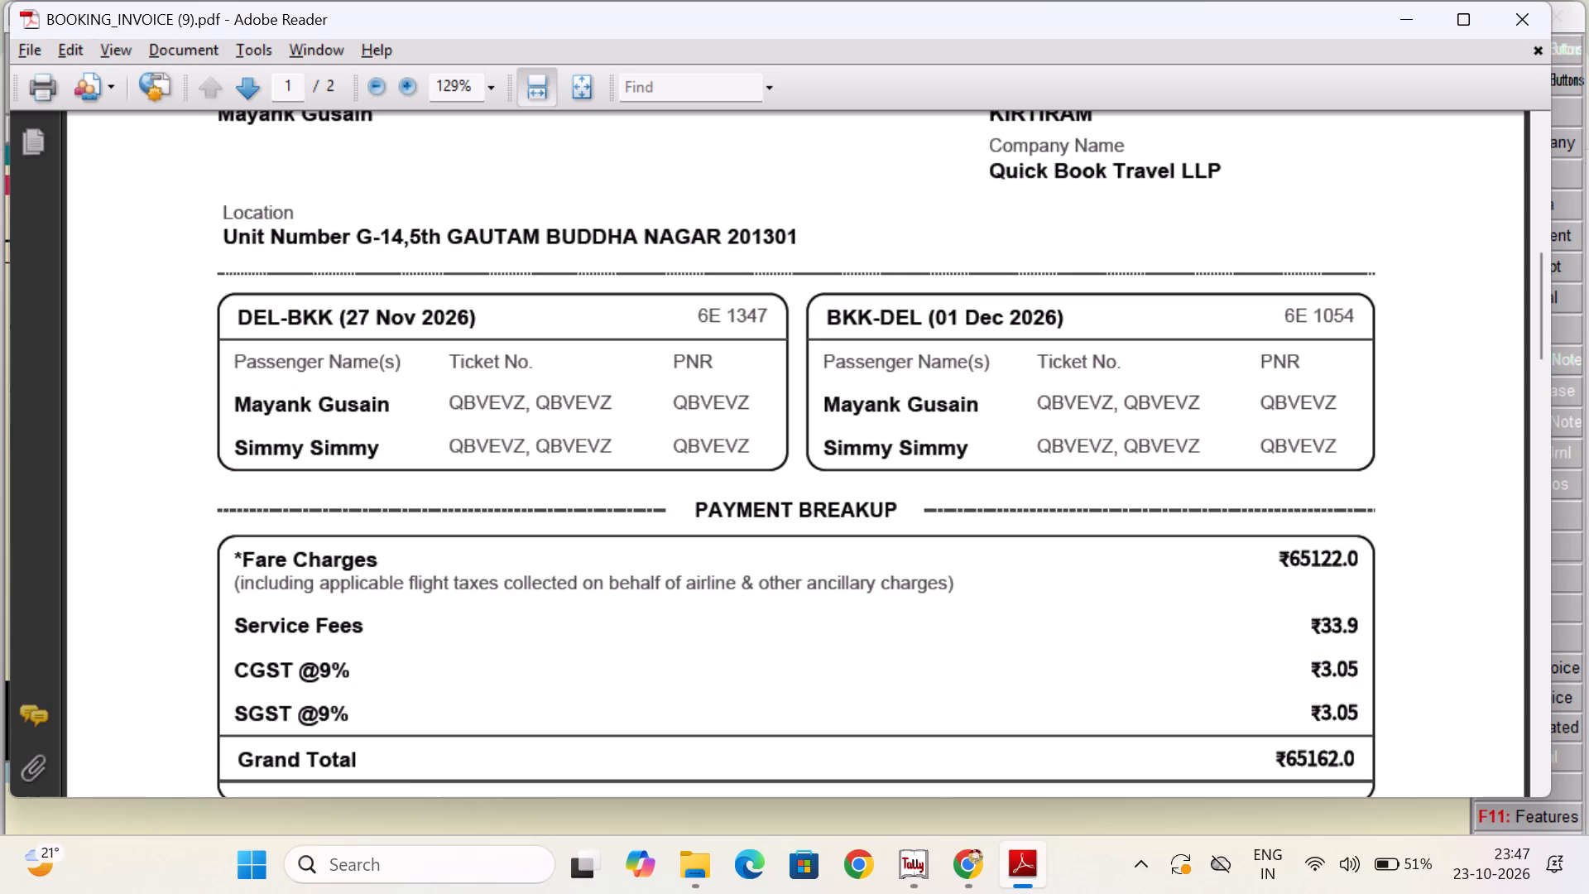
pyautogui.scroll(2, 823, 507)
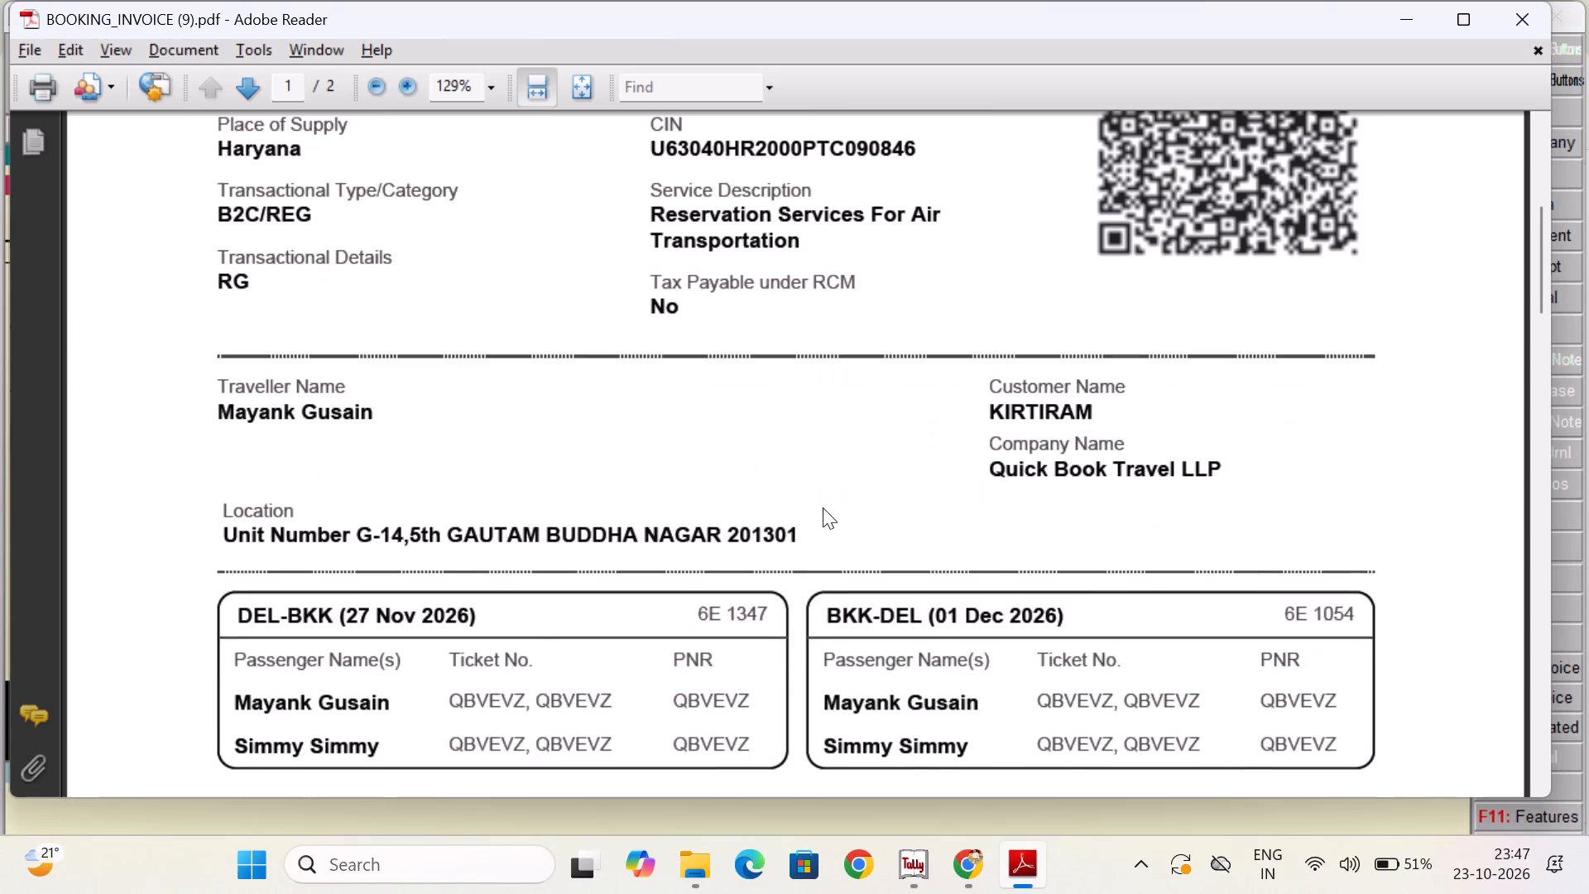
pyautogui.scroll(1, 574, 411)
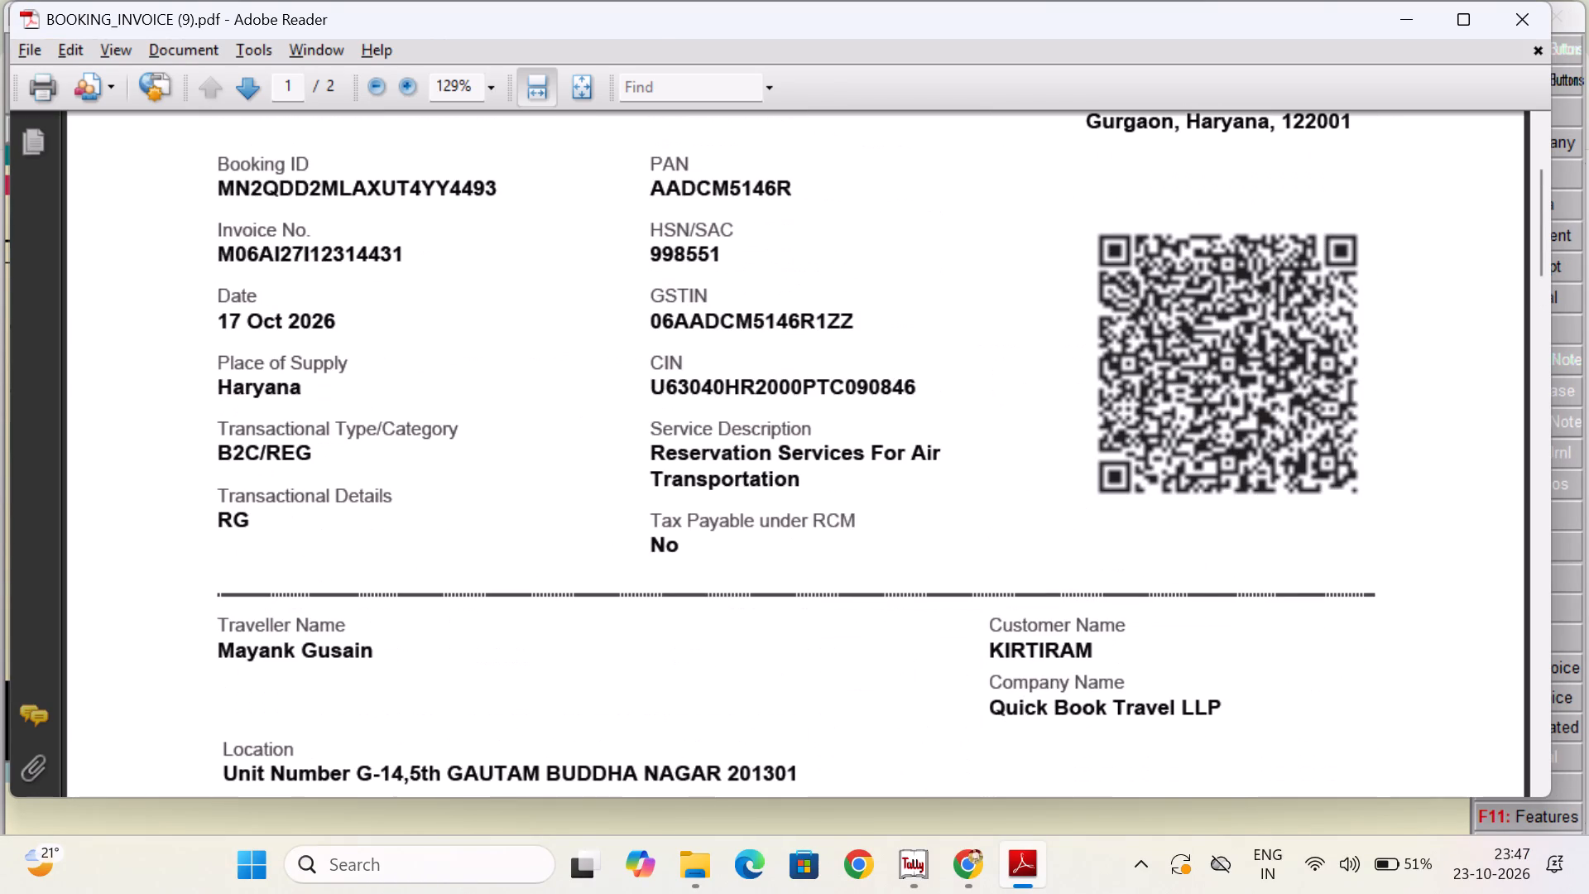
pyautogui.doubleClick(327, 261)
pyautogui.hotkey('ctrl', 'x')
pyautogui.hotkey('ctrl', 'c')
pyautogui.hotkey('ctrl', 'c')
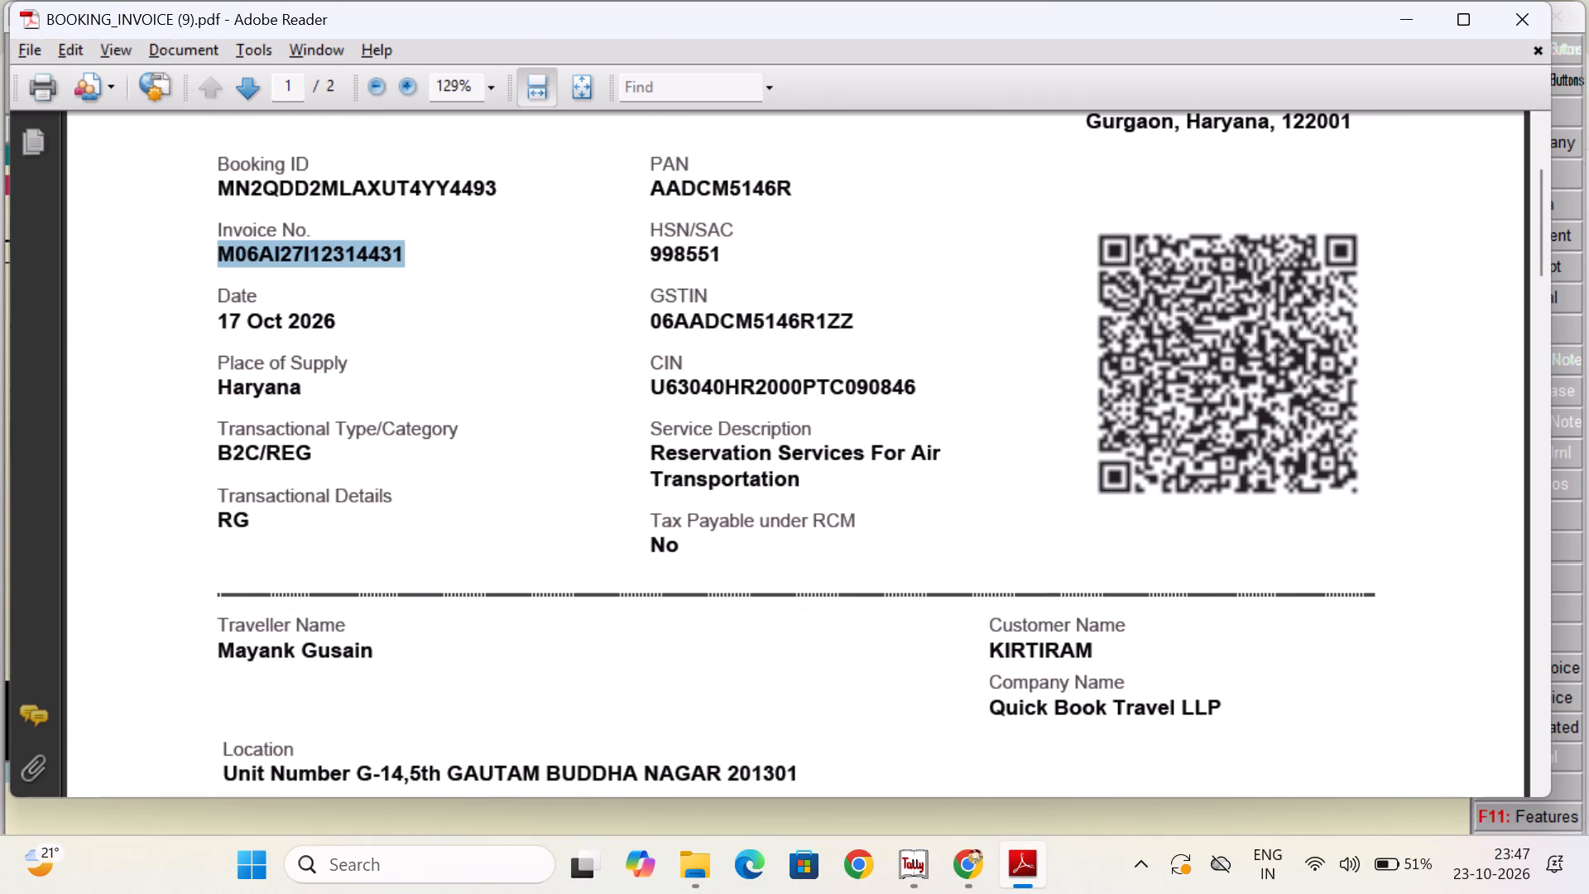
pyautogui.hotkey('alt', 'Tab')
pyautogui.hotkey('ctrl', 'alt', 'v')
pyautogui.press('Return')
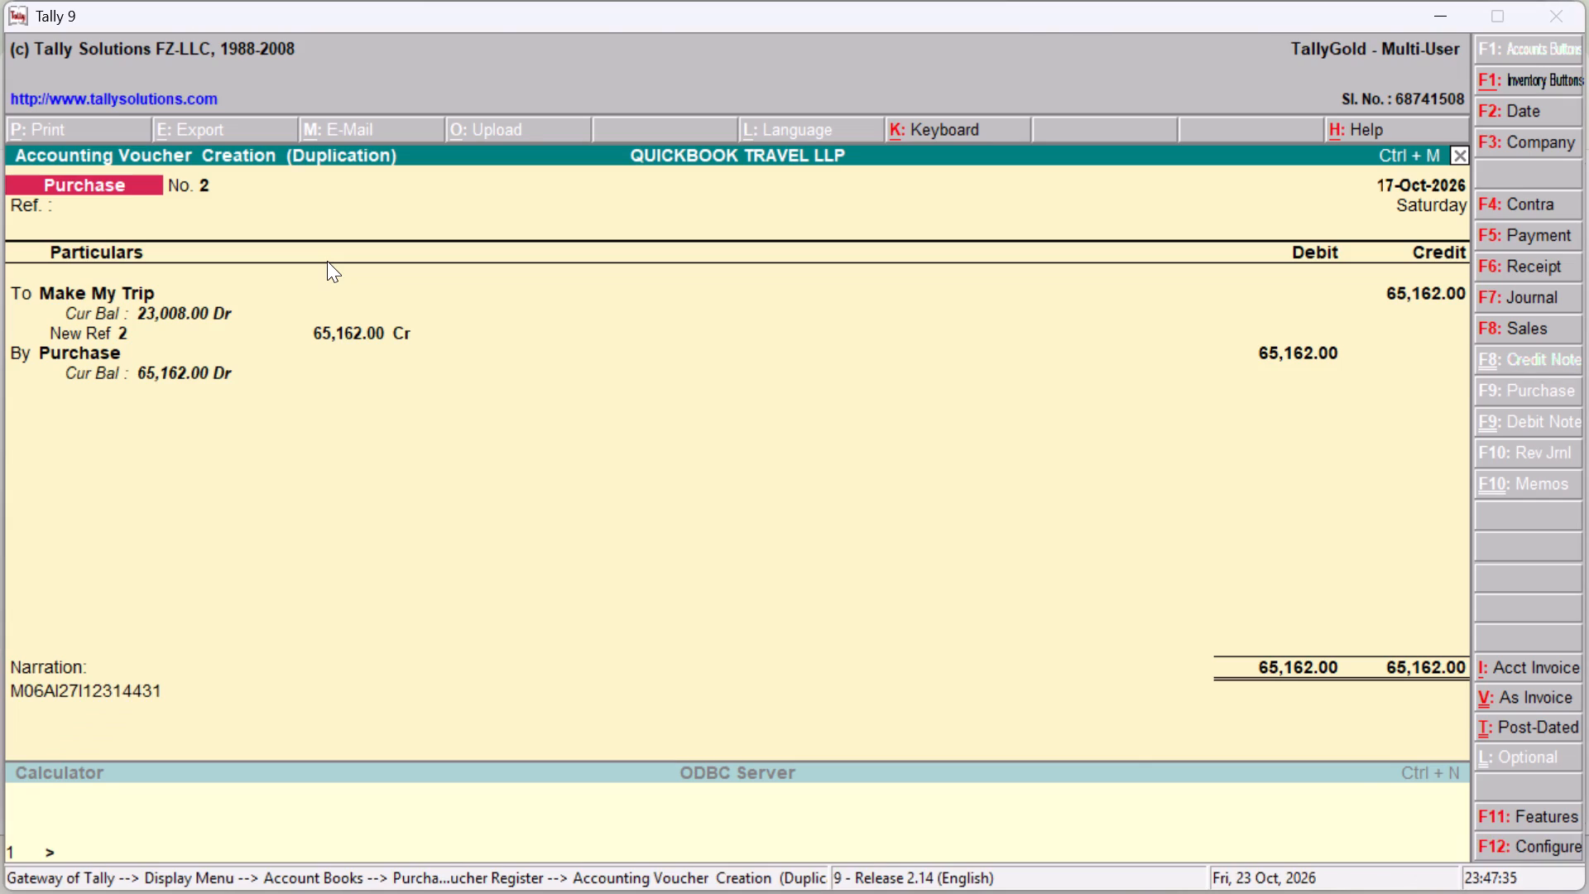
pyautogui.press('Return')
# Close the BOOKING_INVOICE (9) PDF and open BOOKING_INVOICE (7) from the invoice folder in File Explorer.
pyautogui.hotkey('alt', 'Tab')
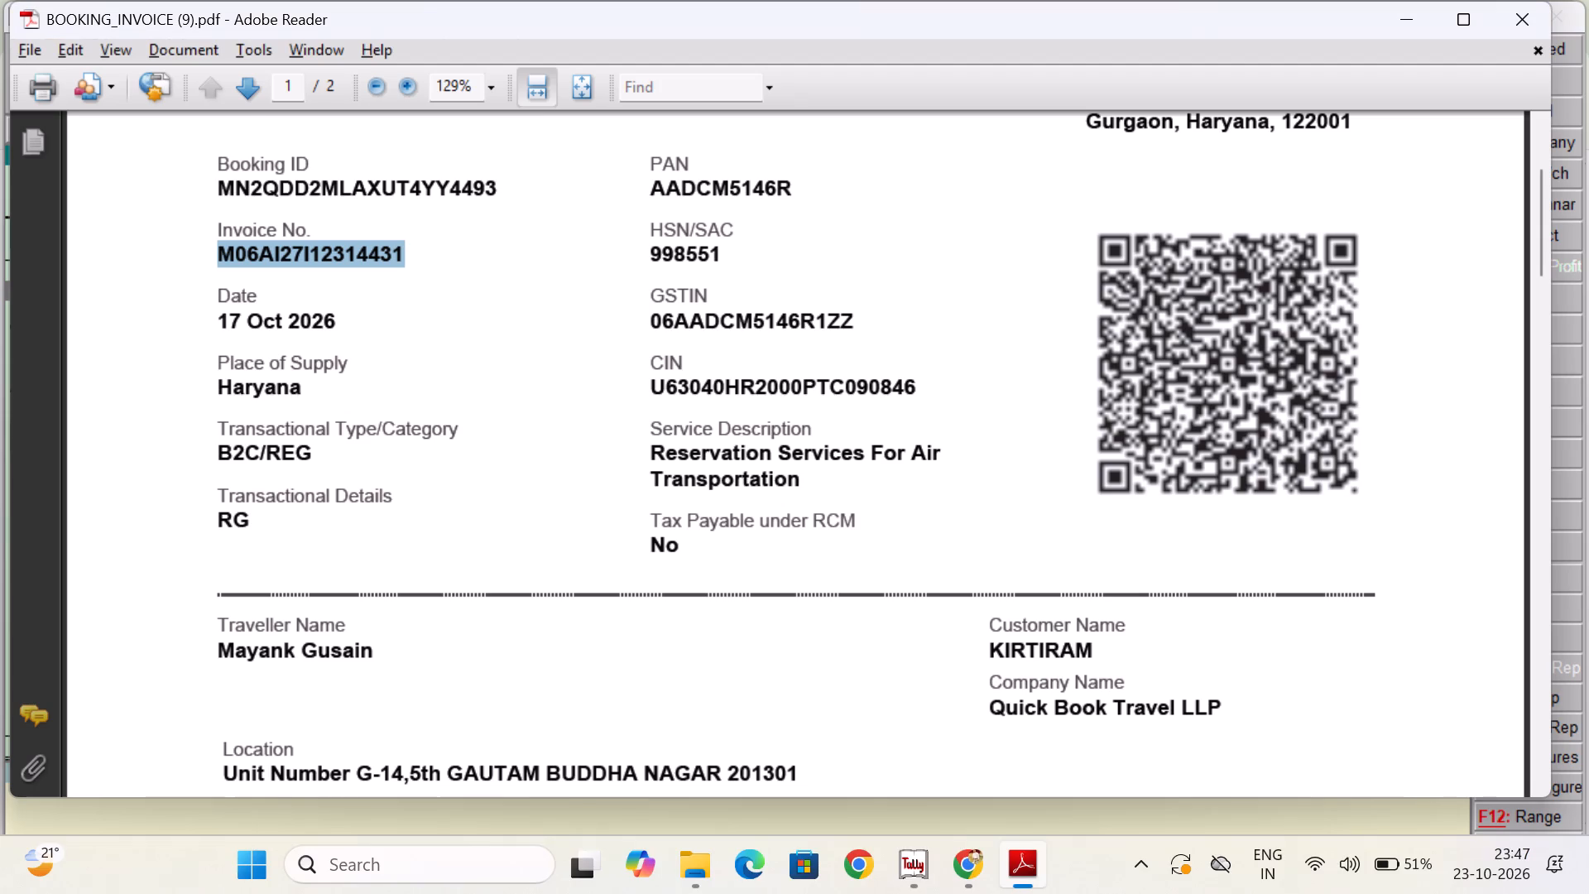
pyautogui.hotkey('alt', 'space')
pyautogui.hotkey('alt', 'c')
pyautogui.hotkey('alt', 'Tab')
pyautogui.hotkey('alt', 'Tab')
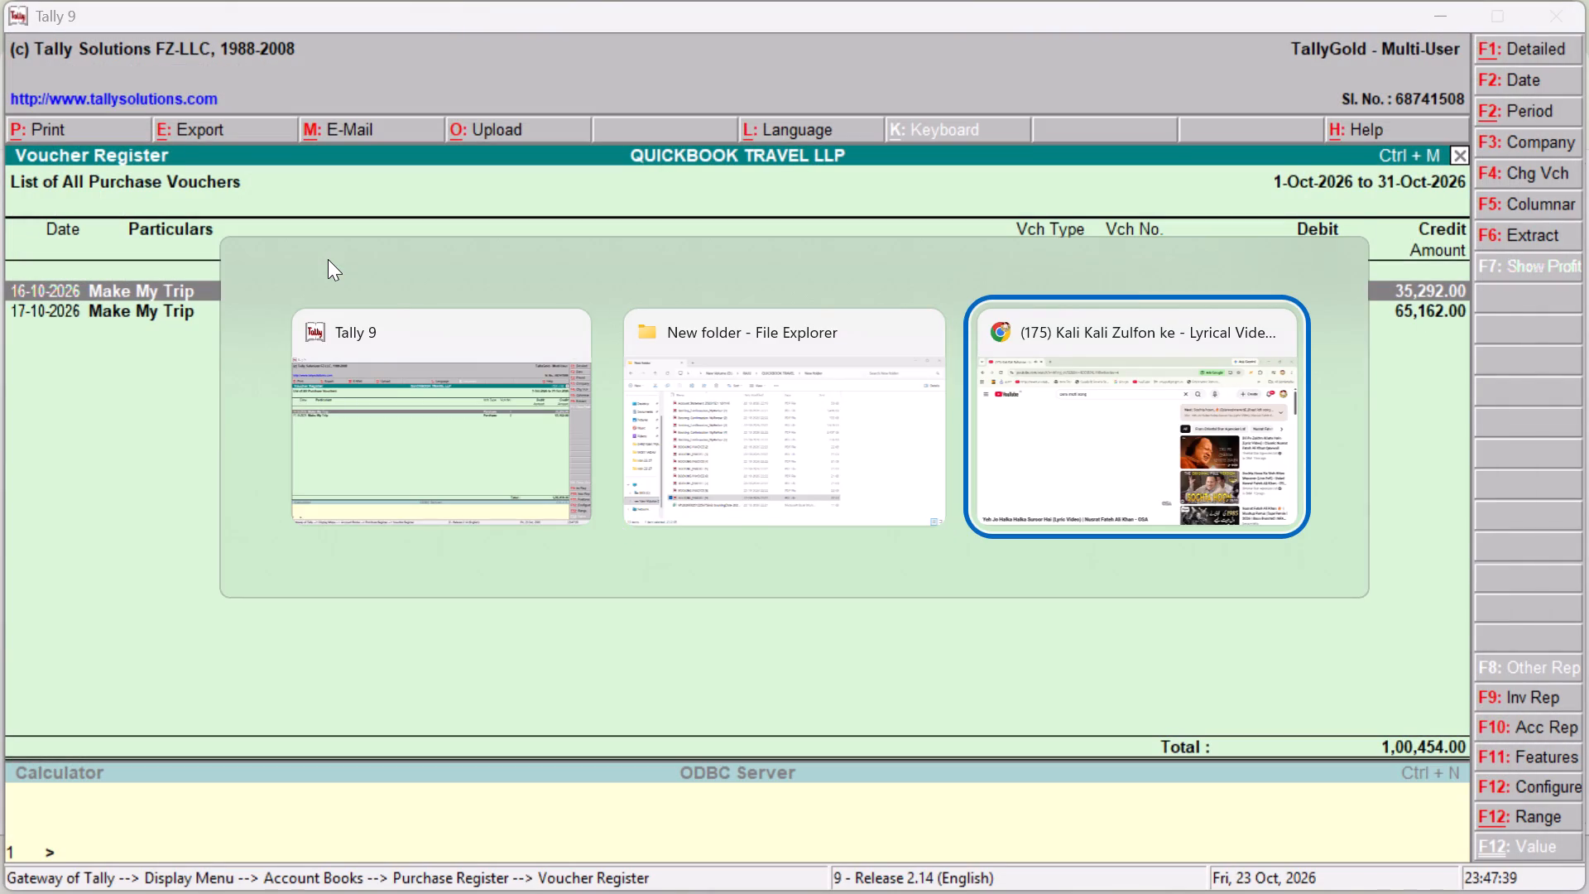
pyautogui.hotkey('alt', 'Left')
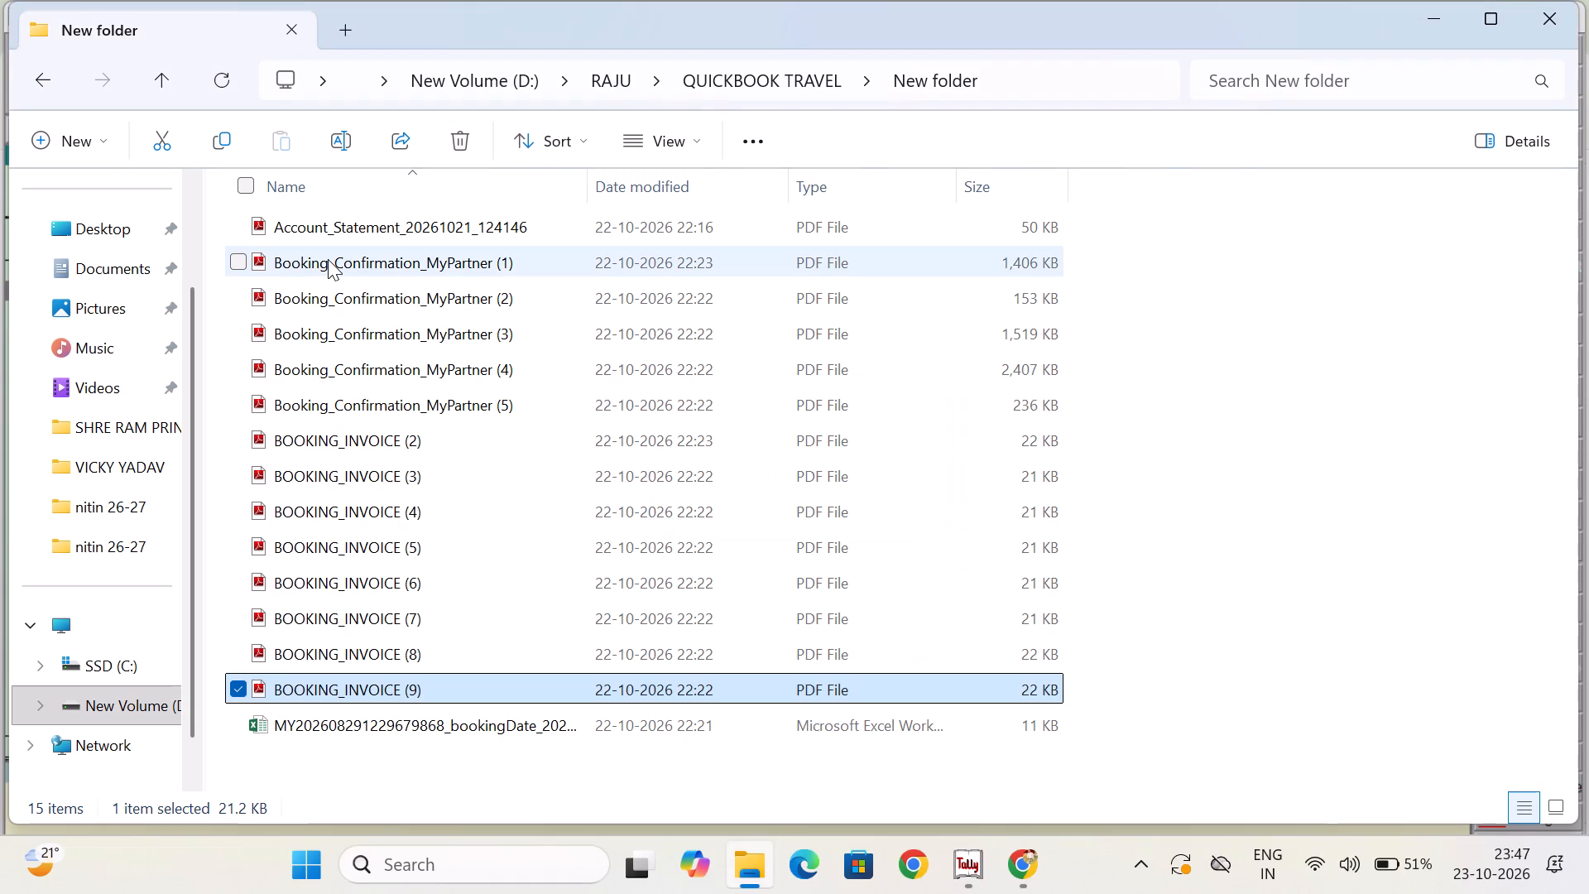
pyautogui.doubleClick(366, 613)
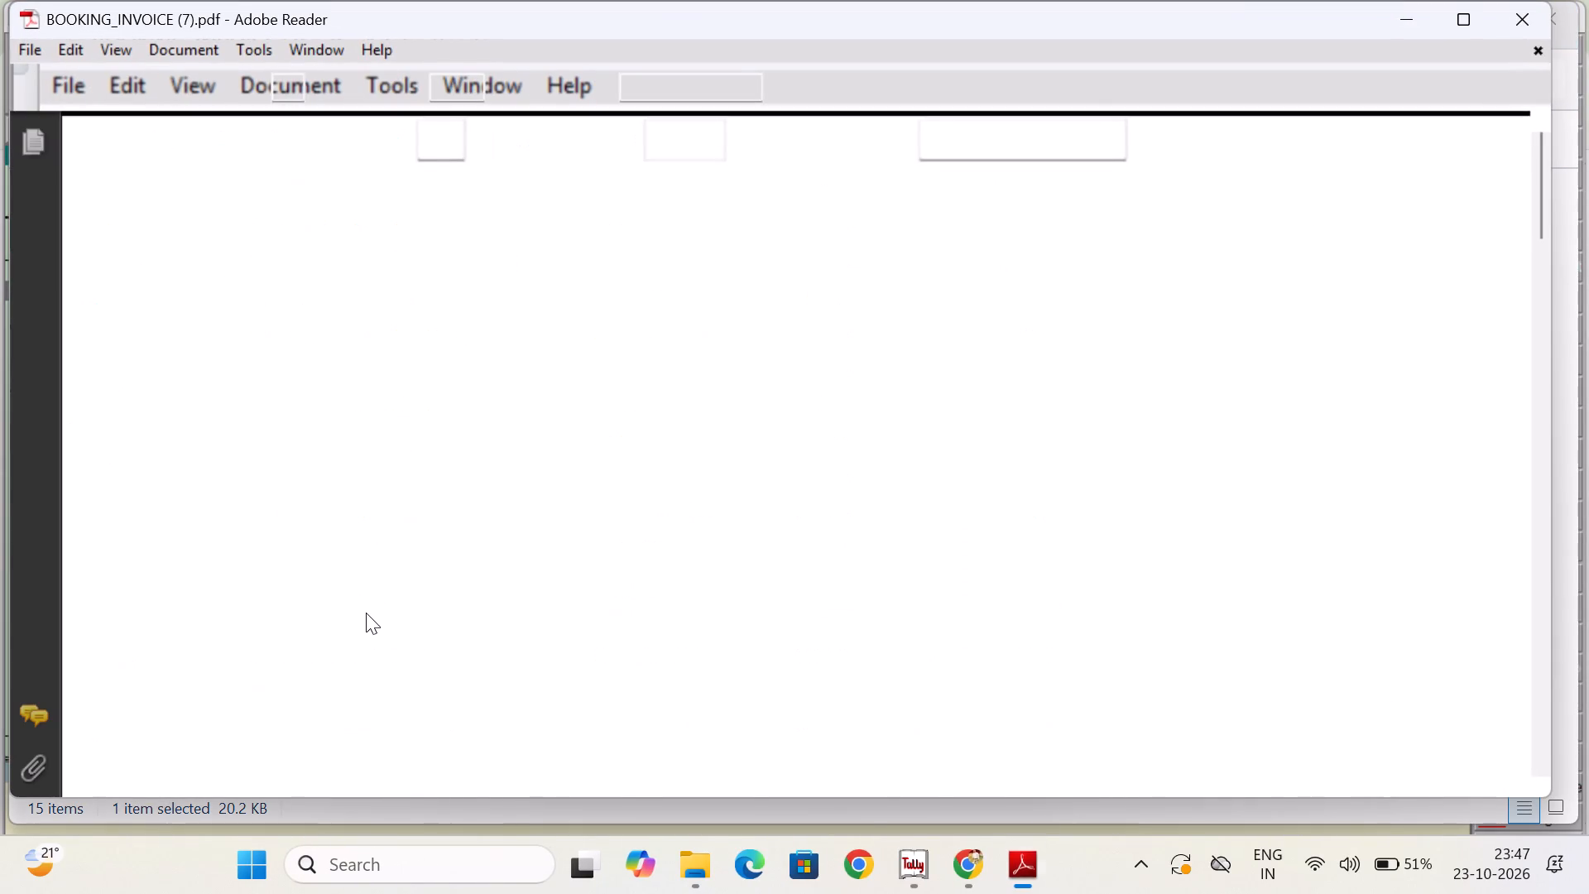
pyautogui.scroll(-1, 913, 465)
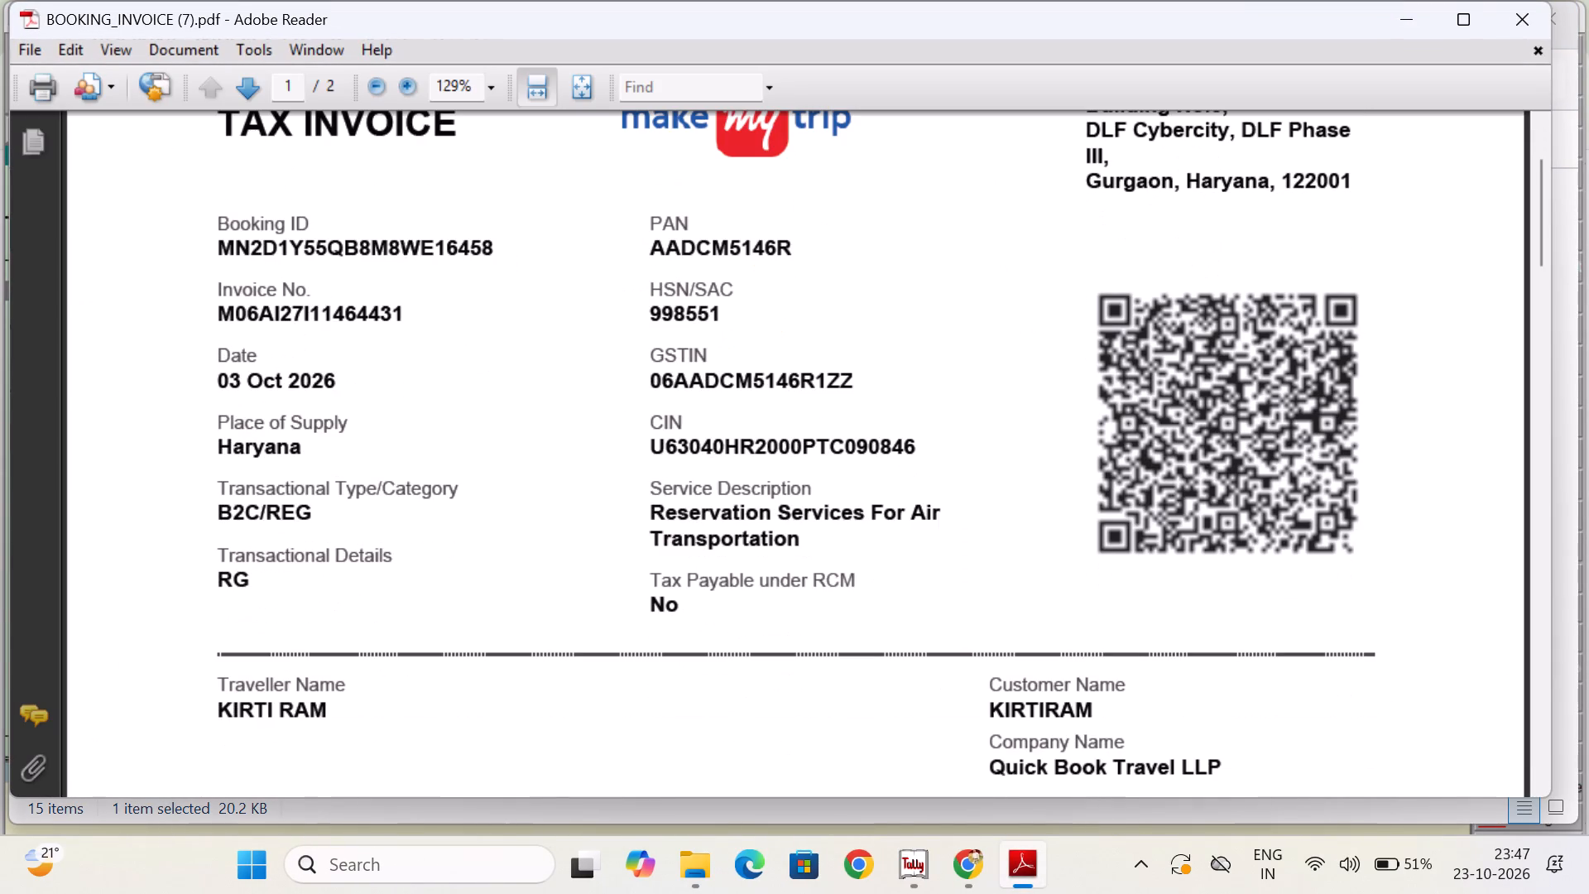
pyautogui.scroll(-1, 913, 465)
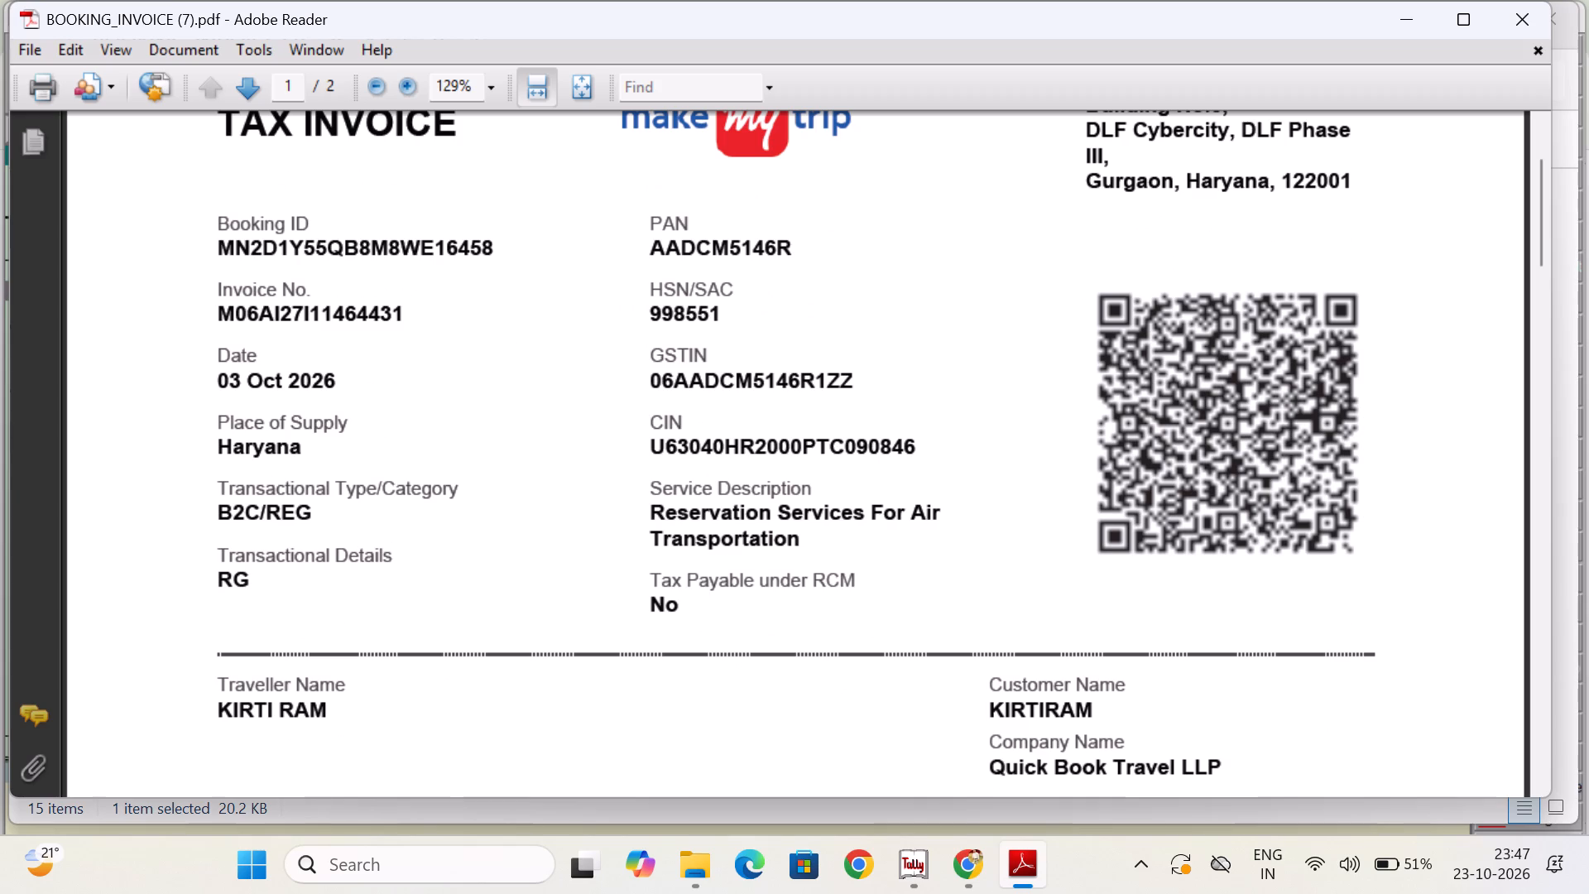
pyautogui.doubleClick(372, 314)
pyautogui.hotkey('ctrl', 'c')
pyautogui.hotkey('ctrl', 'c')
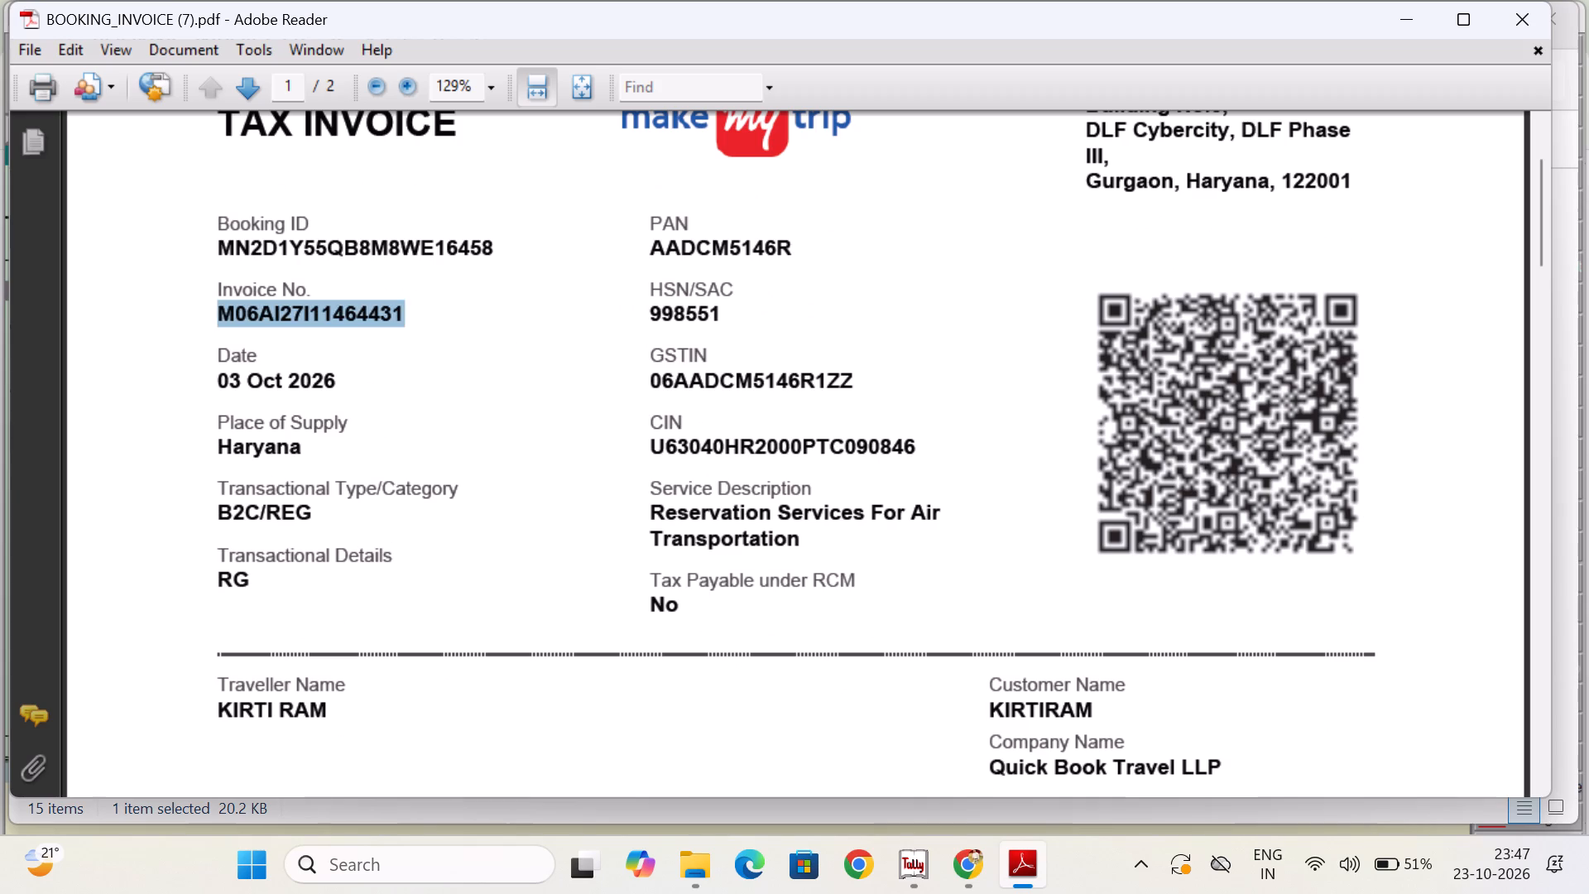
# In Tally, duplicate the 16-Oct-2026 Make My Trip purchase voucher and date the copy 3-Oct-2026, keeping the reference blank and the same party.
pyautogui.hotkey('alt', 'Tab')
pyautogui.hotkey('alt', 'Tab')
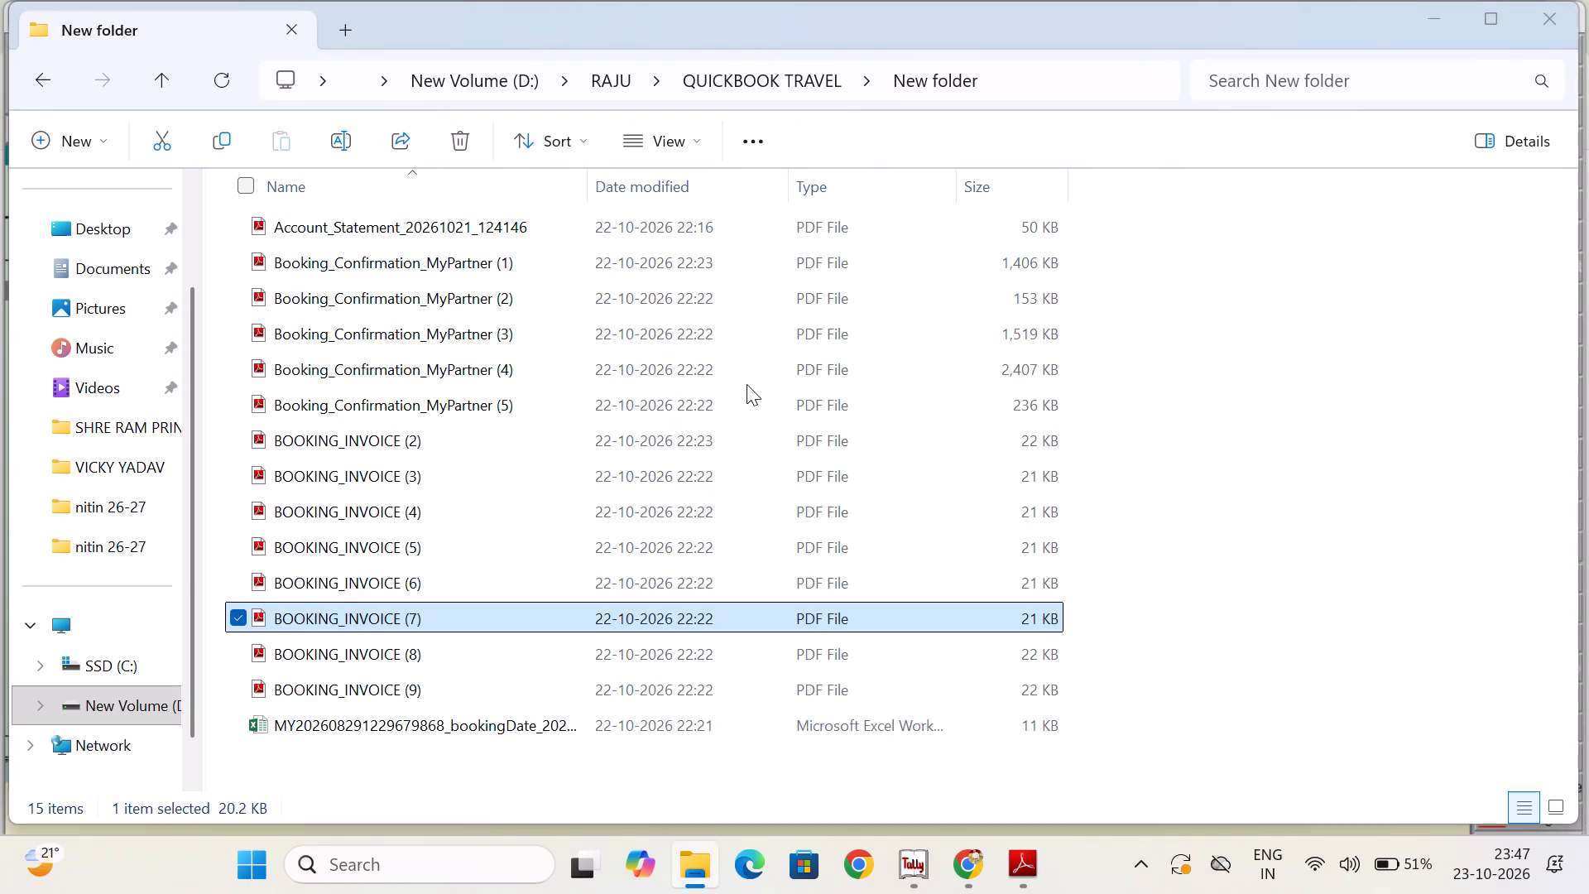
pyautogui.hotkey('alt', 'Tab')
pyautogui.hotkey('alt', '2')
pyautogui.press('F2')
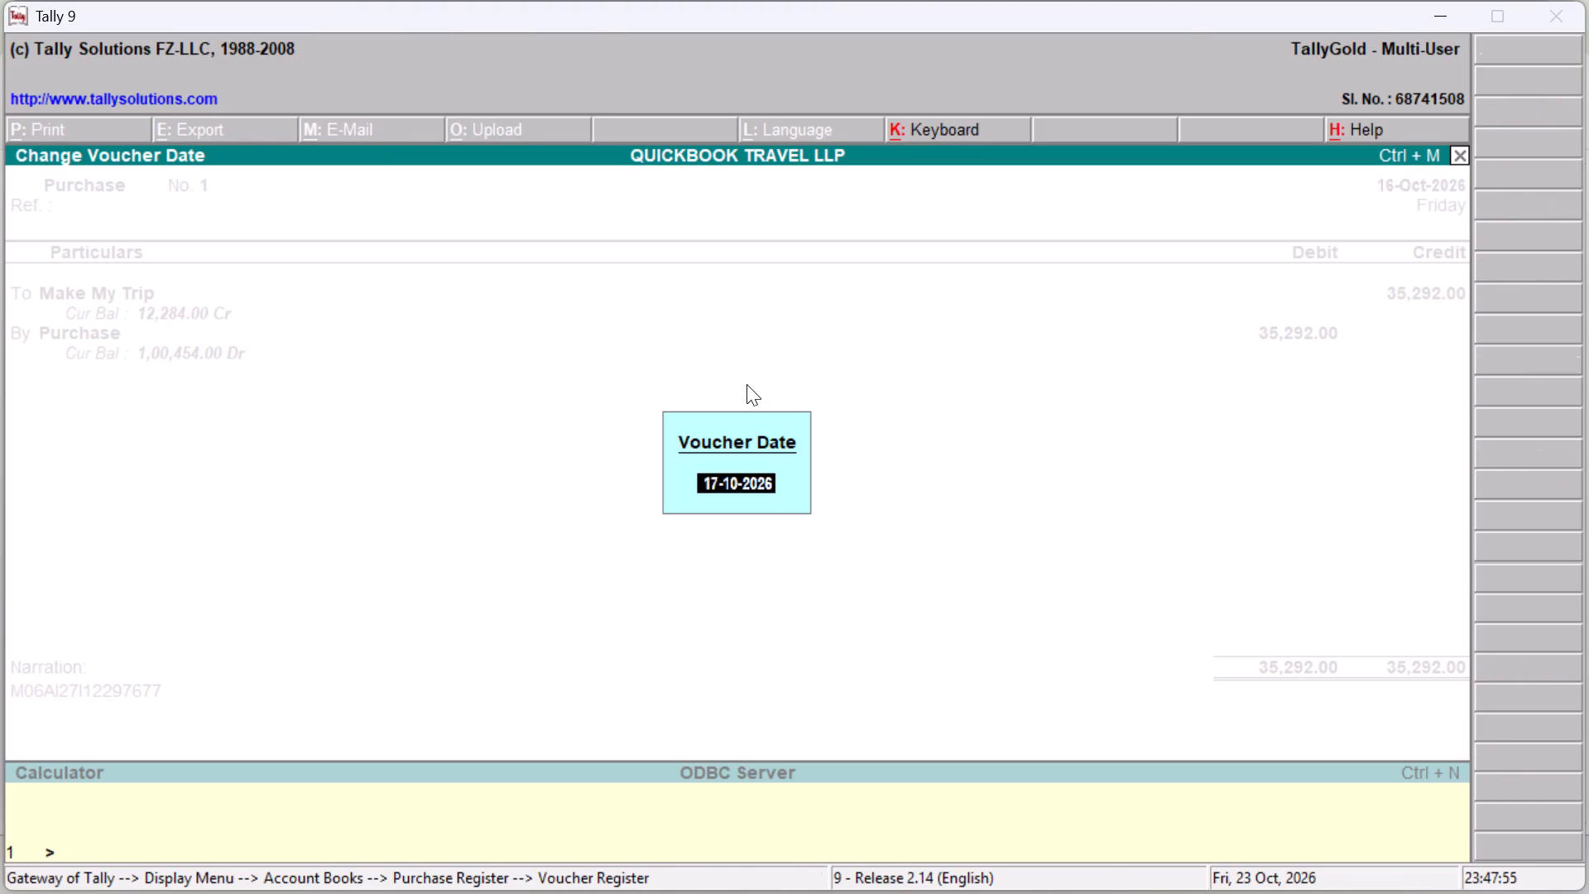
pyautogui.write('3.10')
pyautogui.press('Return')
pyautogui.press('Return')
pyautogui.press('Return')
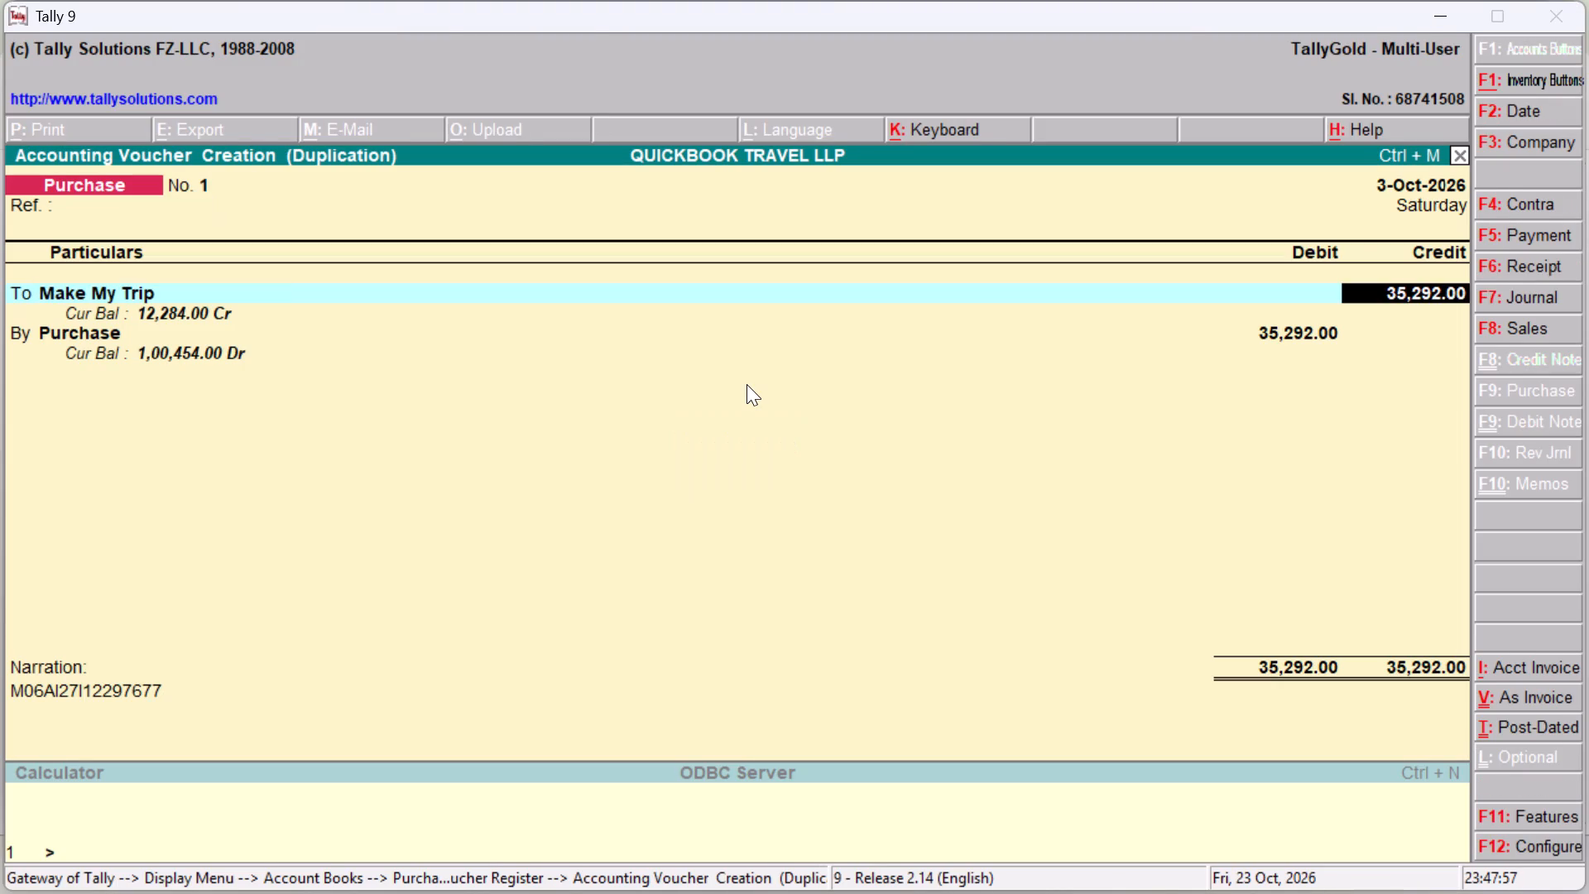
# Set the Make My Trip credit amount to 35302, taken from the grand total in BOOKING_INVOICE (7).
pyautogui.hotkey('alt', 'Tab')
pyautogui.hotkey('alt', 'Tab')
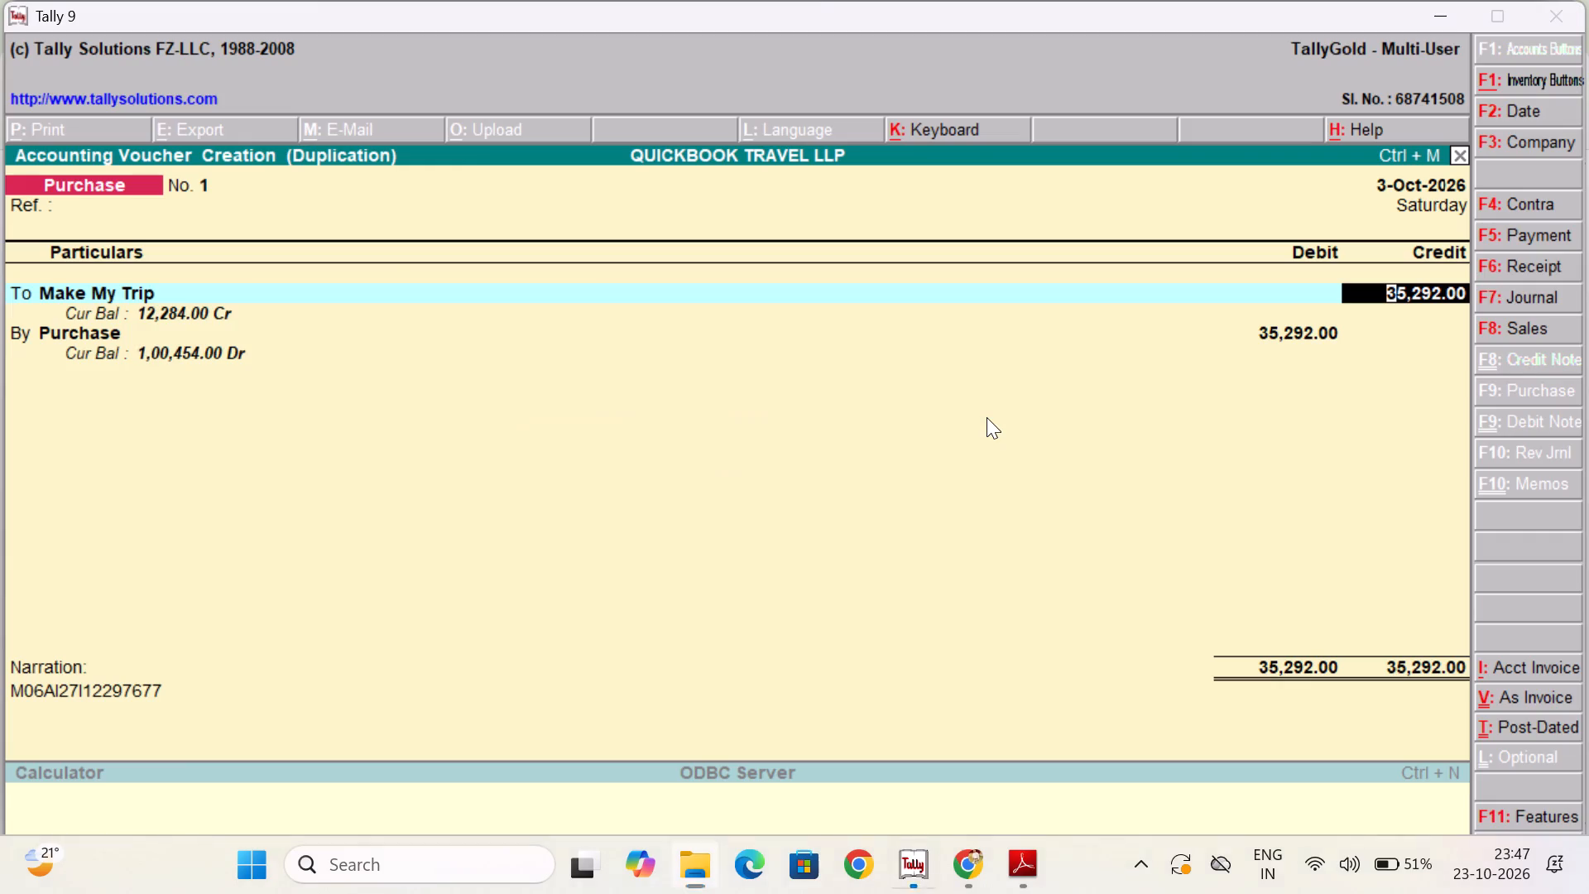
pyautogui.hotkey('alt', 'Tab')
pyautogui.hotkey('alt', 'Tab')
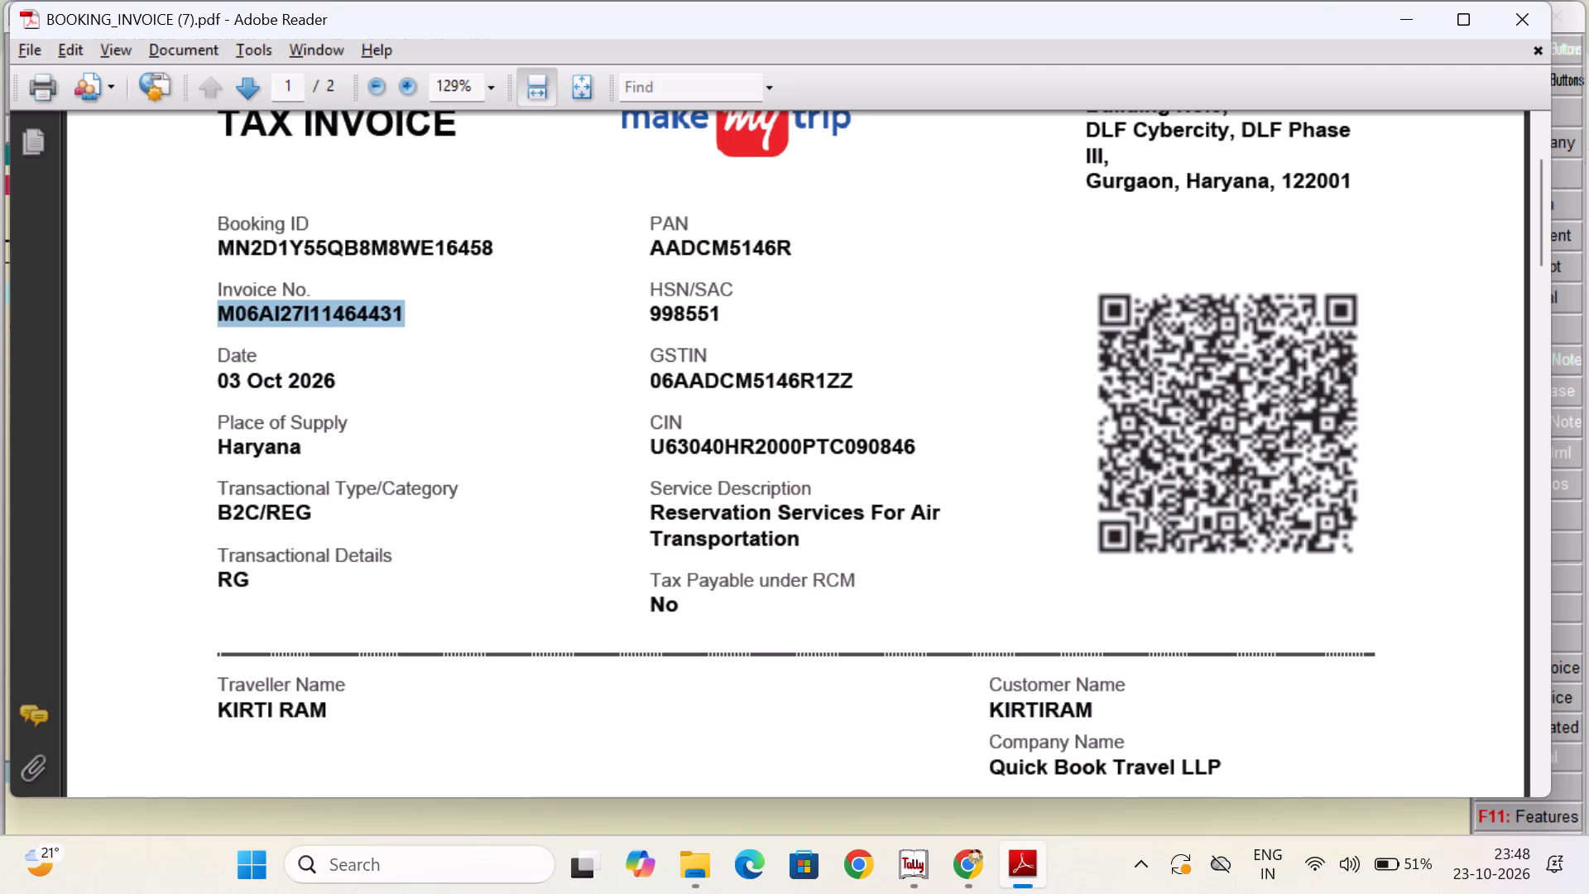
pyautogui.scroll(-3, 1167, 473)
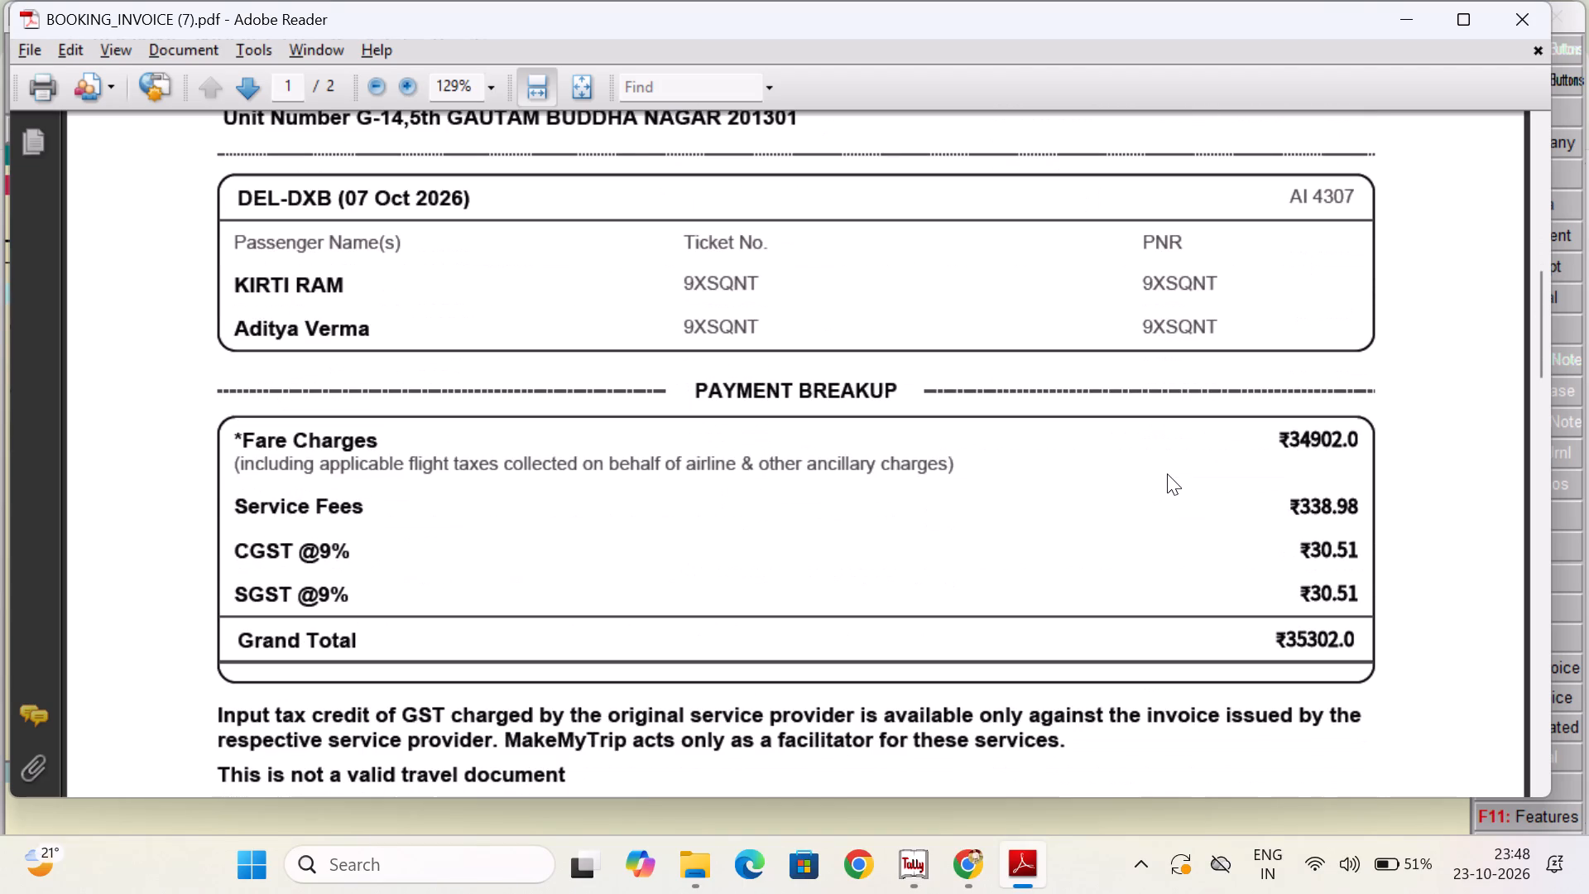
pyautogui.hotkey('alt', 'Tab')
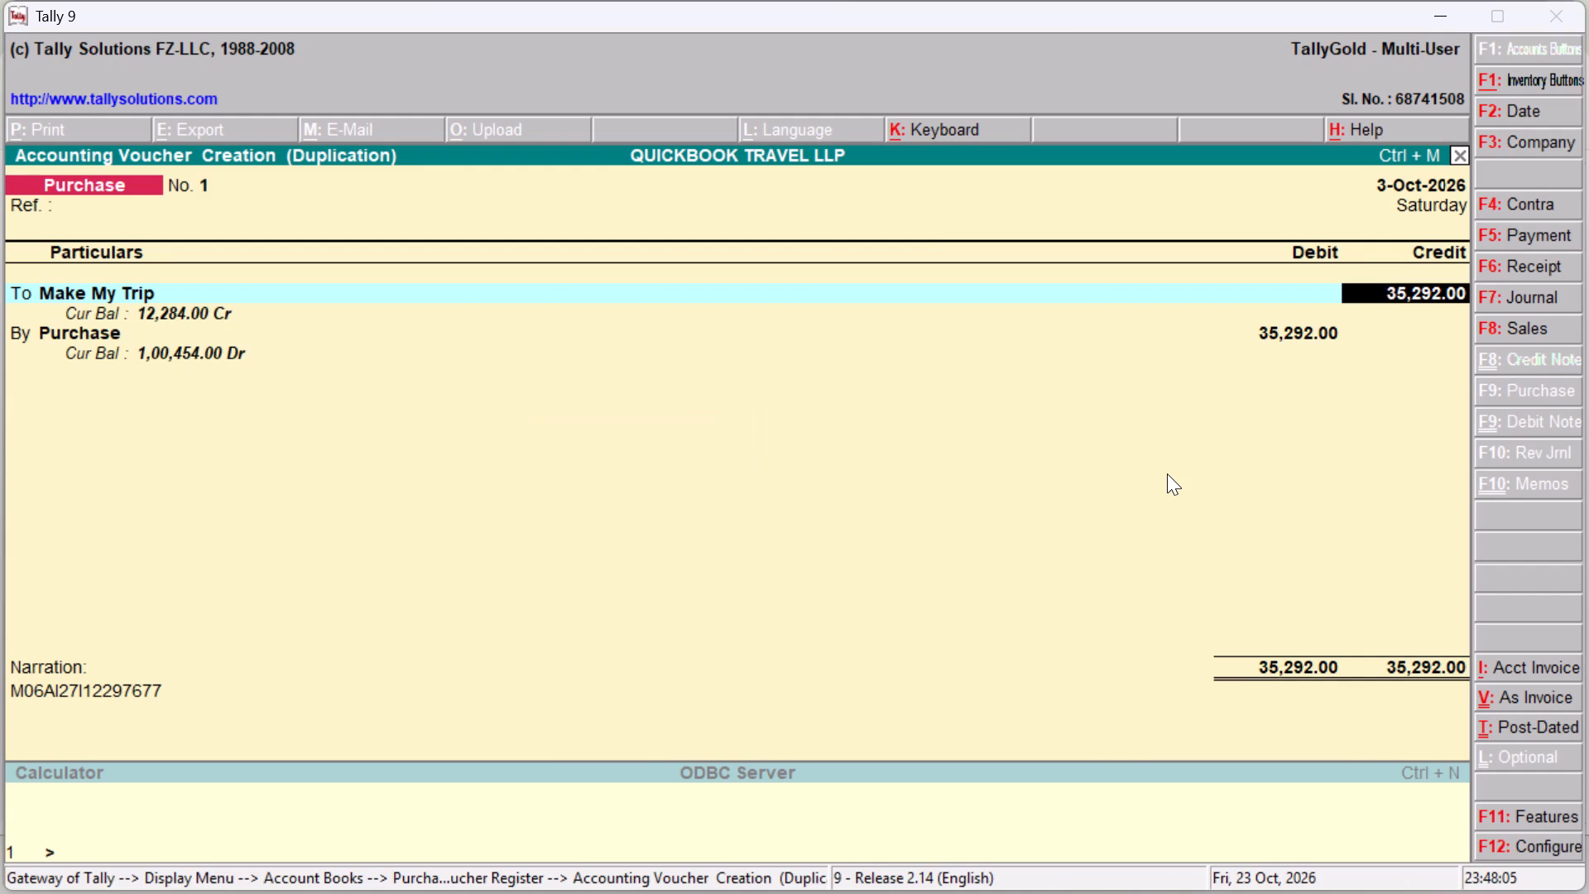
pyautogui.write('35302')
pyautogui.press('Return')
# Allocate the full 35,302.00 Make My Trip credit as New Ref 1 and accept the matching Purchase debit.
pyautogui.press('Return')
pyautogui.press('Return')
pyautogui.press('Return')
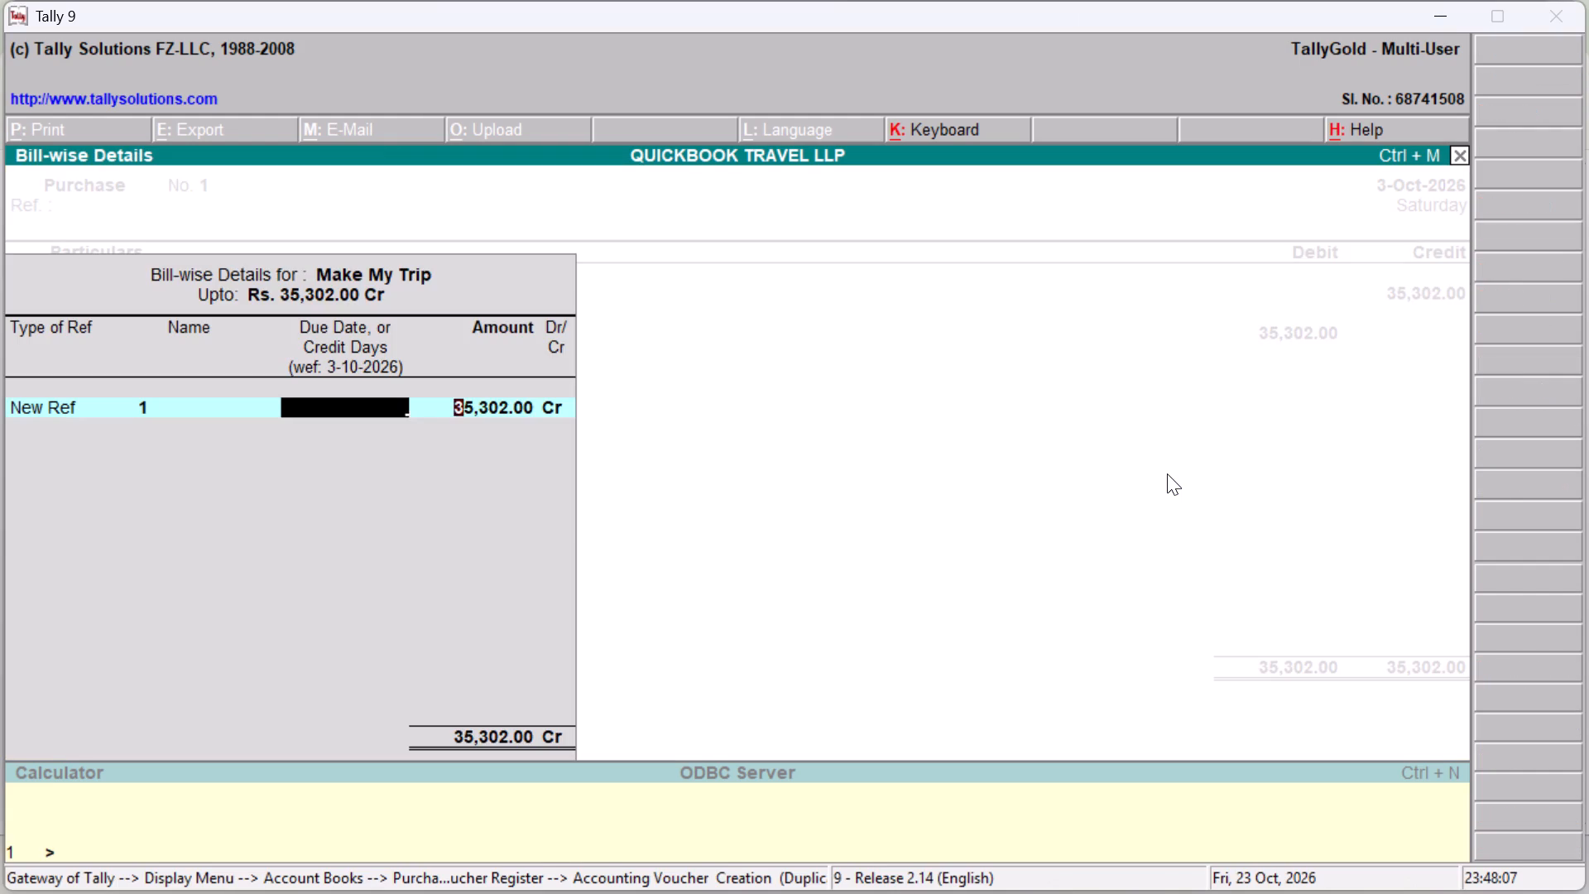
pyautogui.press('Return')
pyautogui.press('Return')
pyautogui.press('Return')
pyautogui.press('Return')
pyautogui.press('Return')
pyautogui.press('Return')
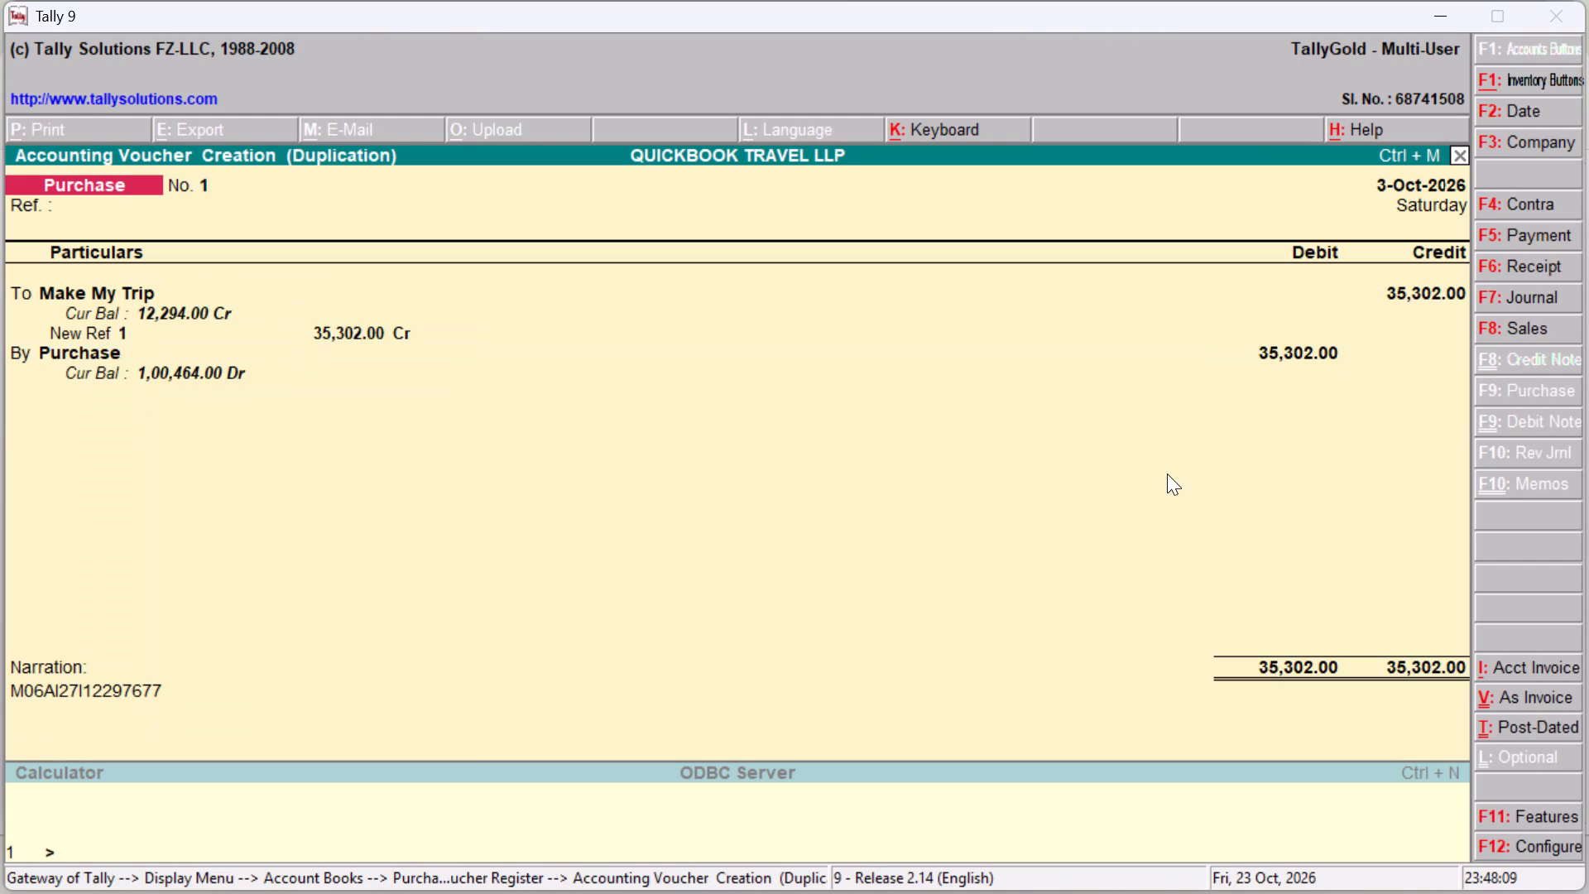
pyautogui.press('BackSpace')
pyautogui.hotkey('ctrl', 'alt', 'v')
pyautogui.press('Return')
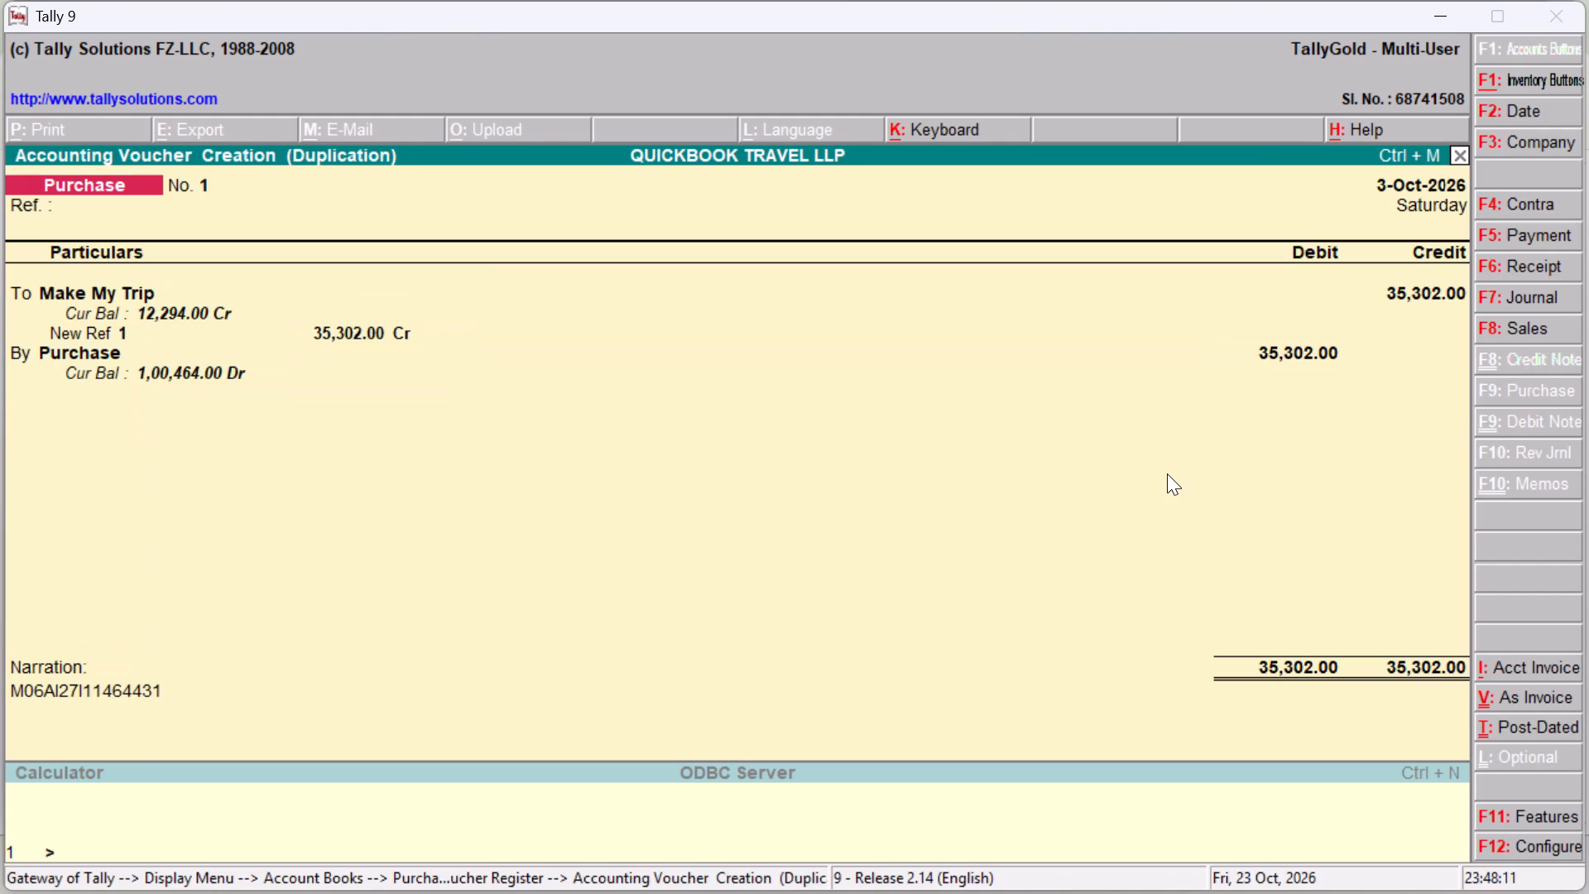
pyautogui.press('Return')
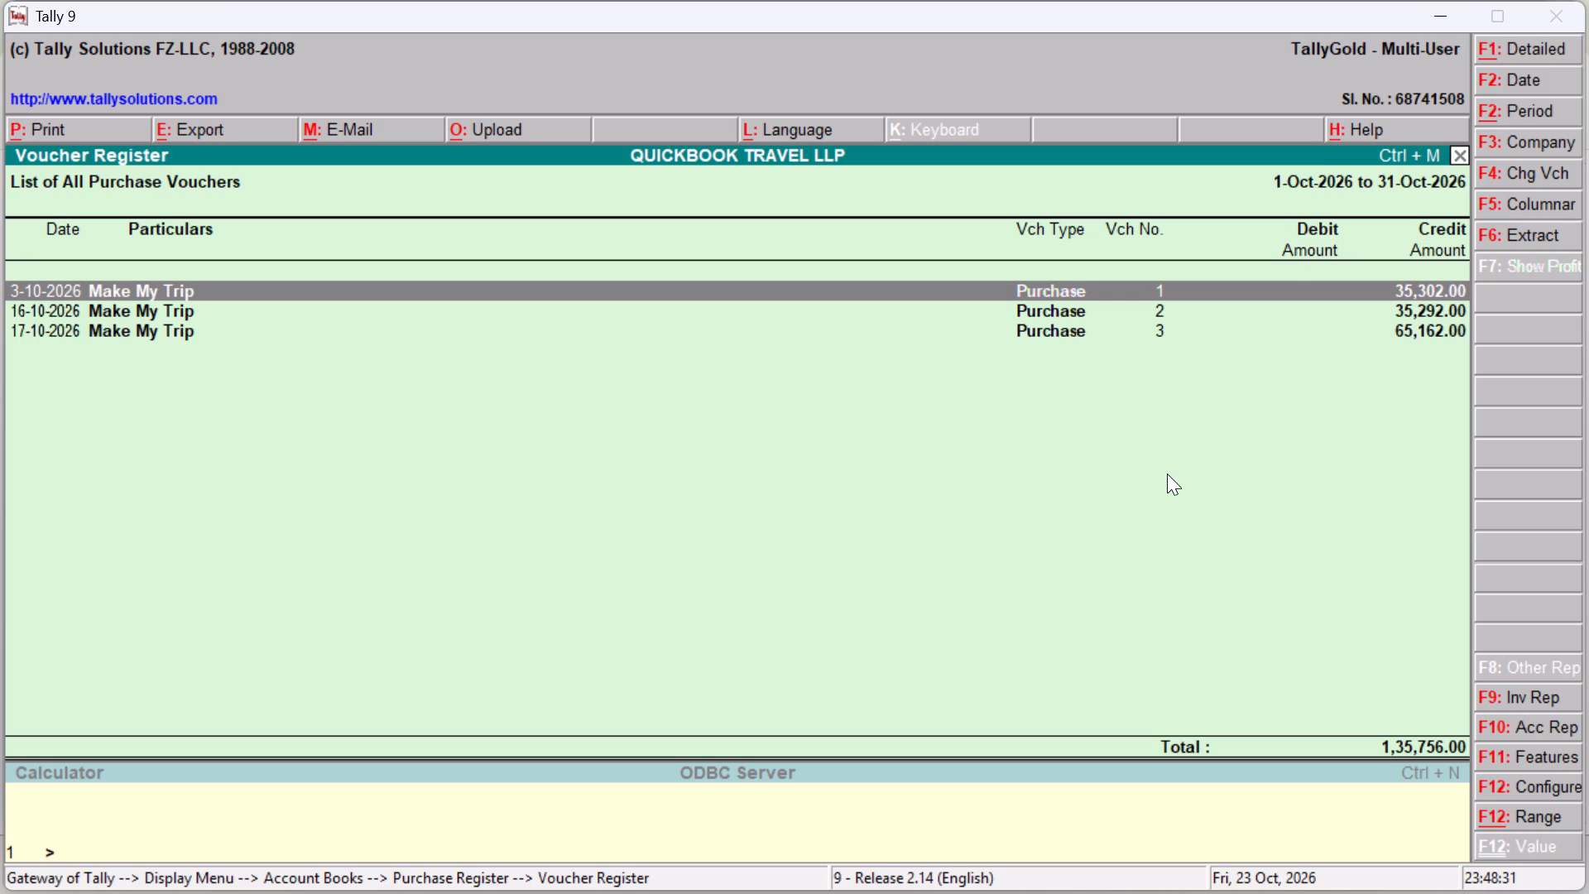
# Close the BOOKING_INVOICE (7) PDF and open BOOKING_INVOICE (6) from File Explorer.
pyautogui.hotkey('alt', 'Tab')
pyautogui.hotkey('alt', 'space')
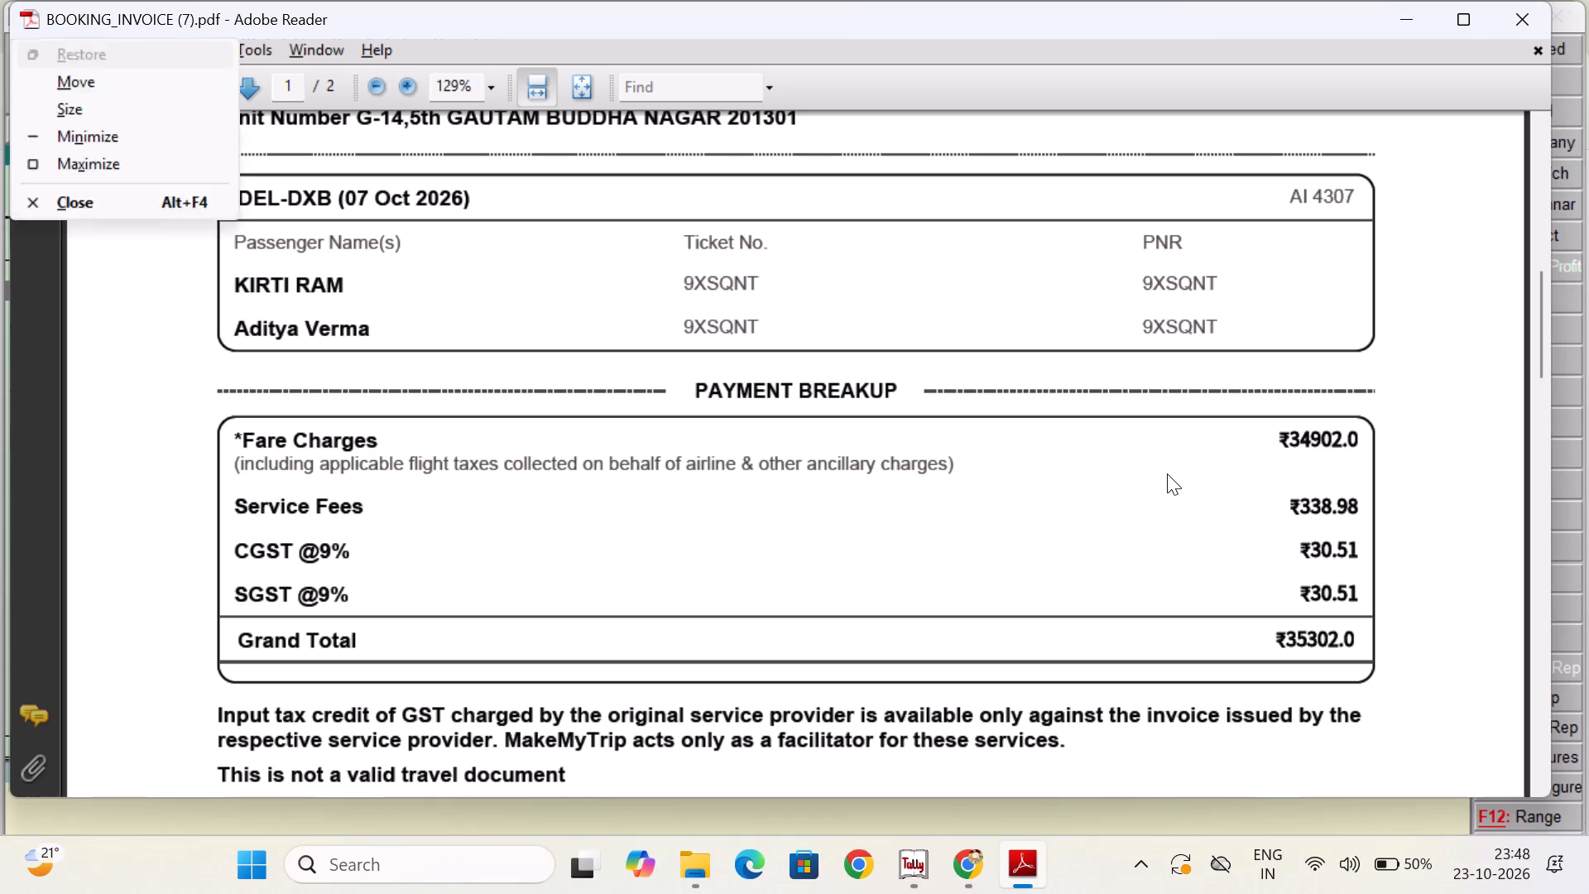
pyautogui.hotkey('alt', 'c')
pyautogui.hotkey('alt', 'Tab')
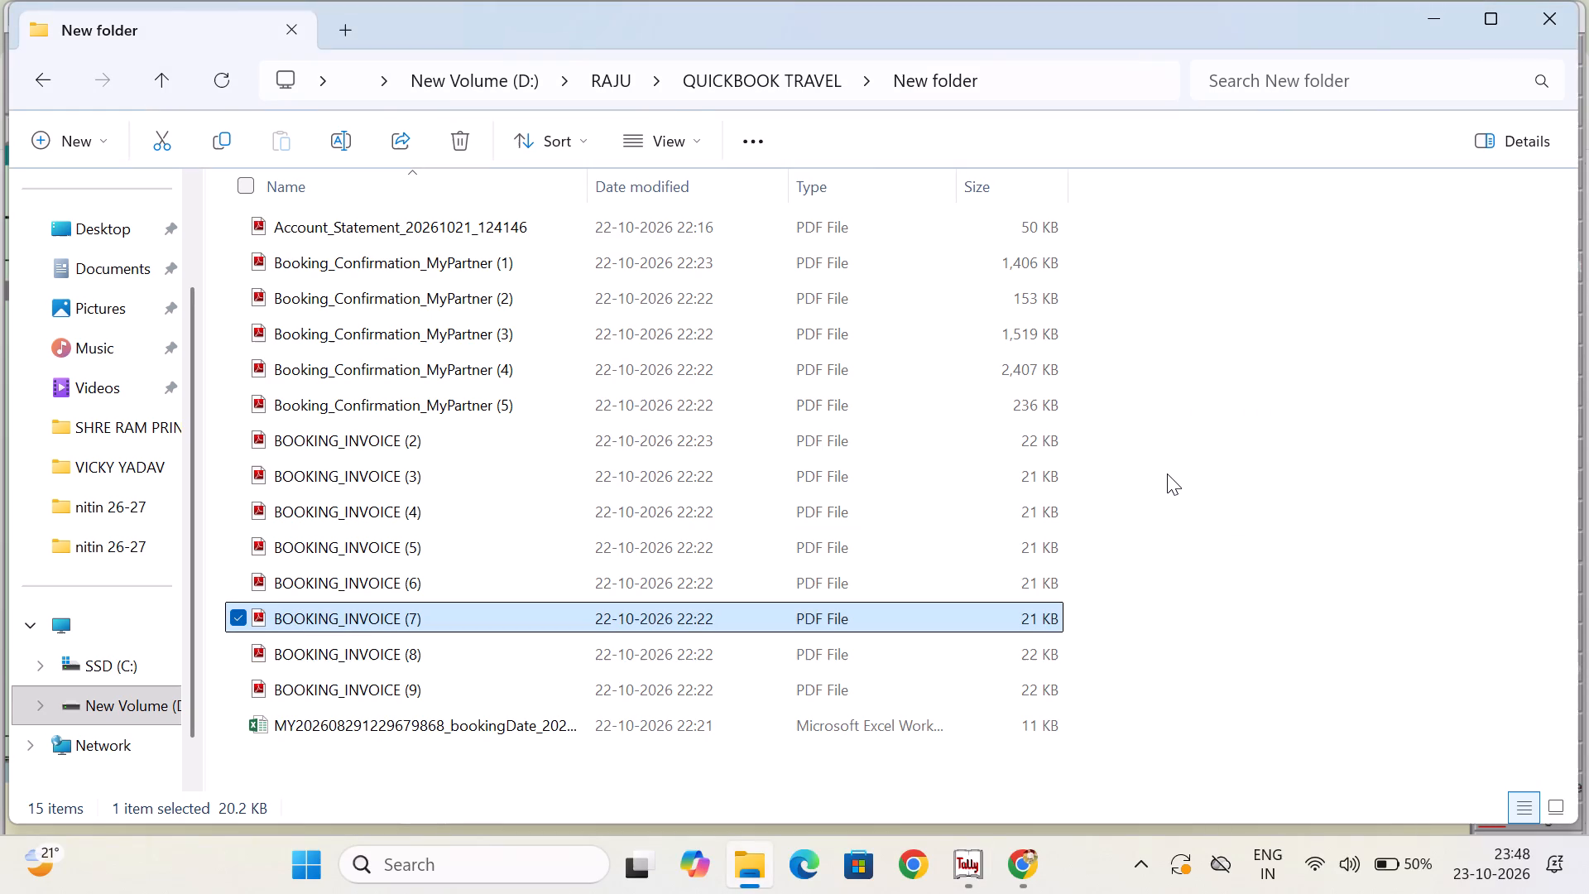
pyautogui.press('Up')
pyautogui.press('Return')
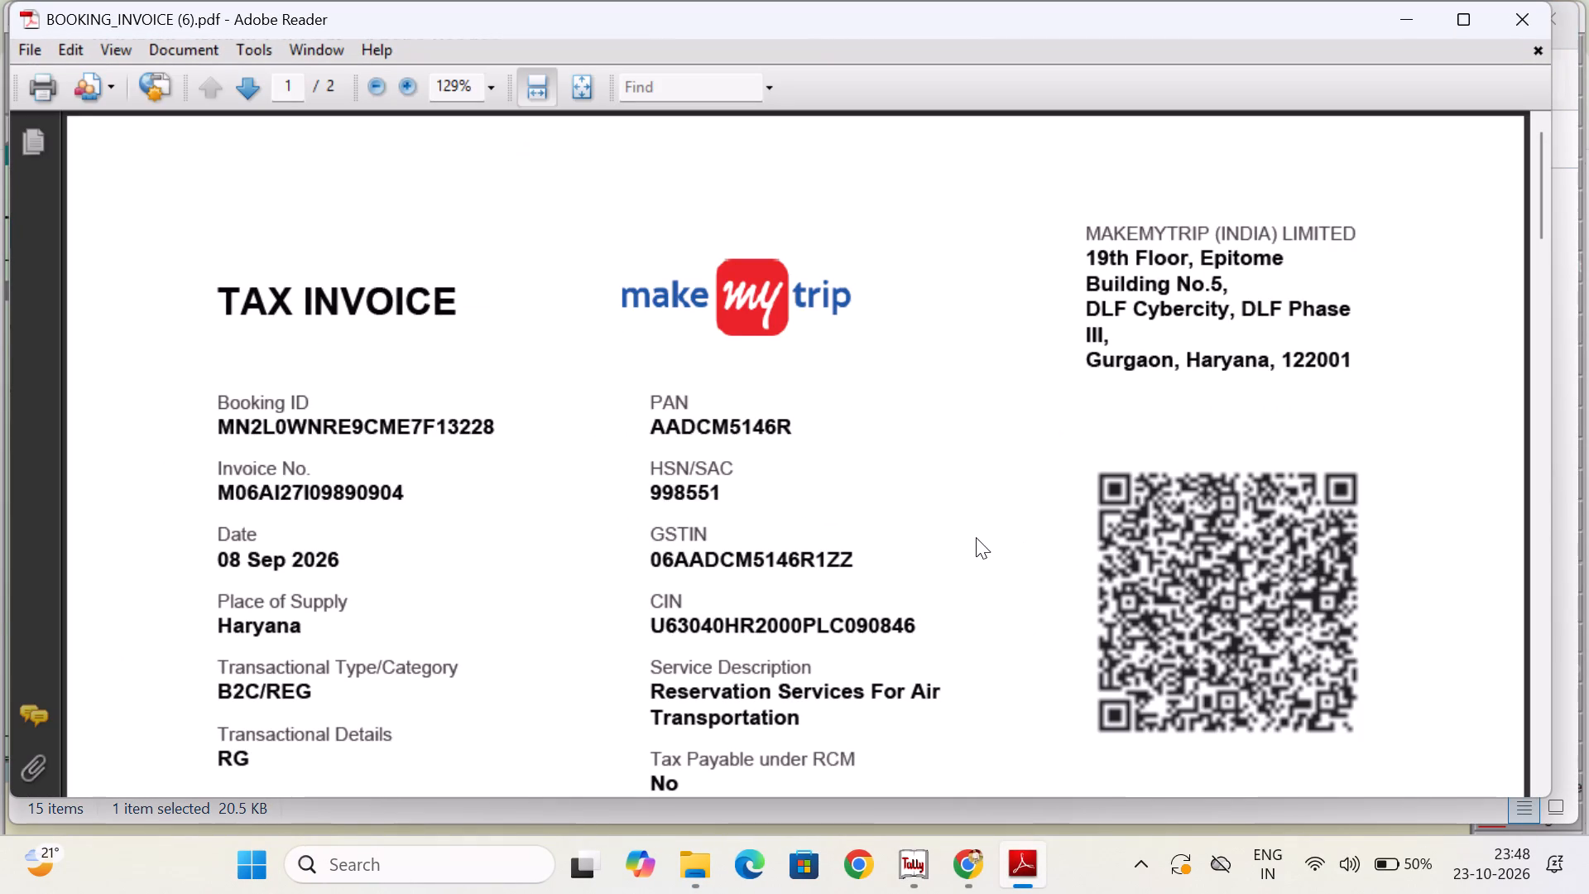
# Duplicate the 3-Oct-2026 Make My Trip voucher in Tally, dating the copy 8.09 per BOOKING_INVOICE (6) and keeping the reference blank and same party.
pyautogui.scroll(-3, 976, 537)
pyautogui.scroll(1, 976, 537)
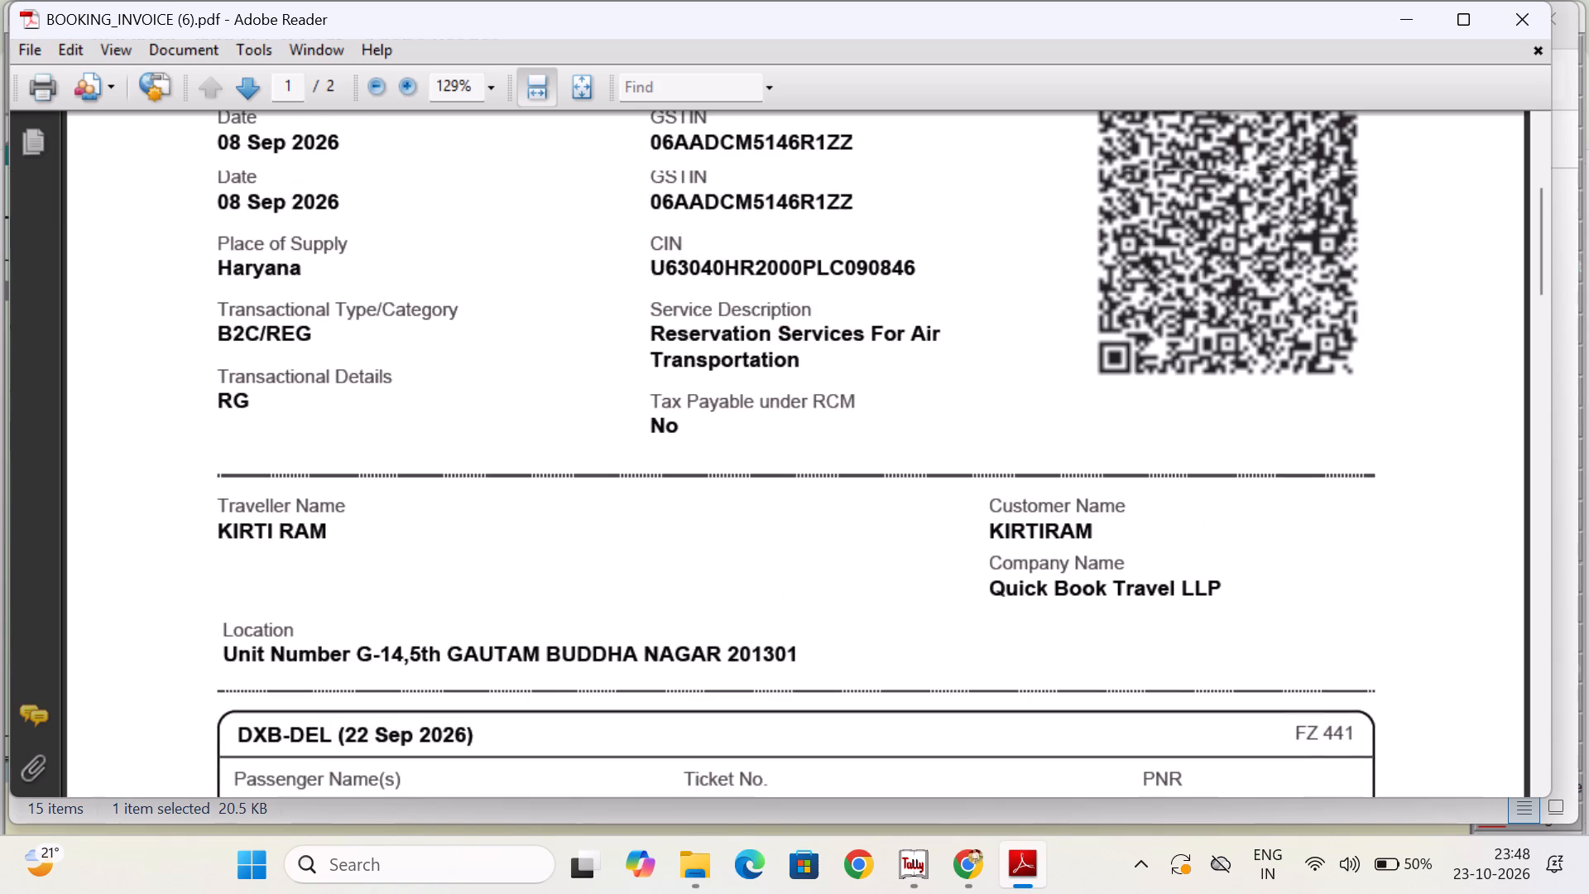
pyautogui.scroll(1, 976, 537)
pyautogui.hotkey('alt', 'Tab')
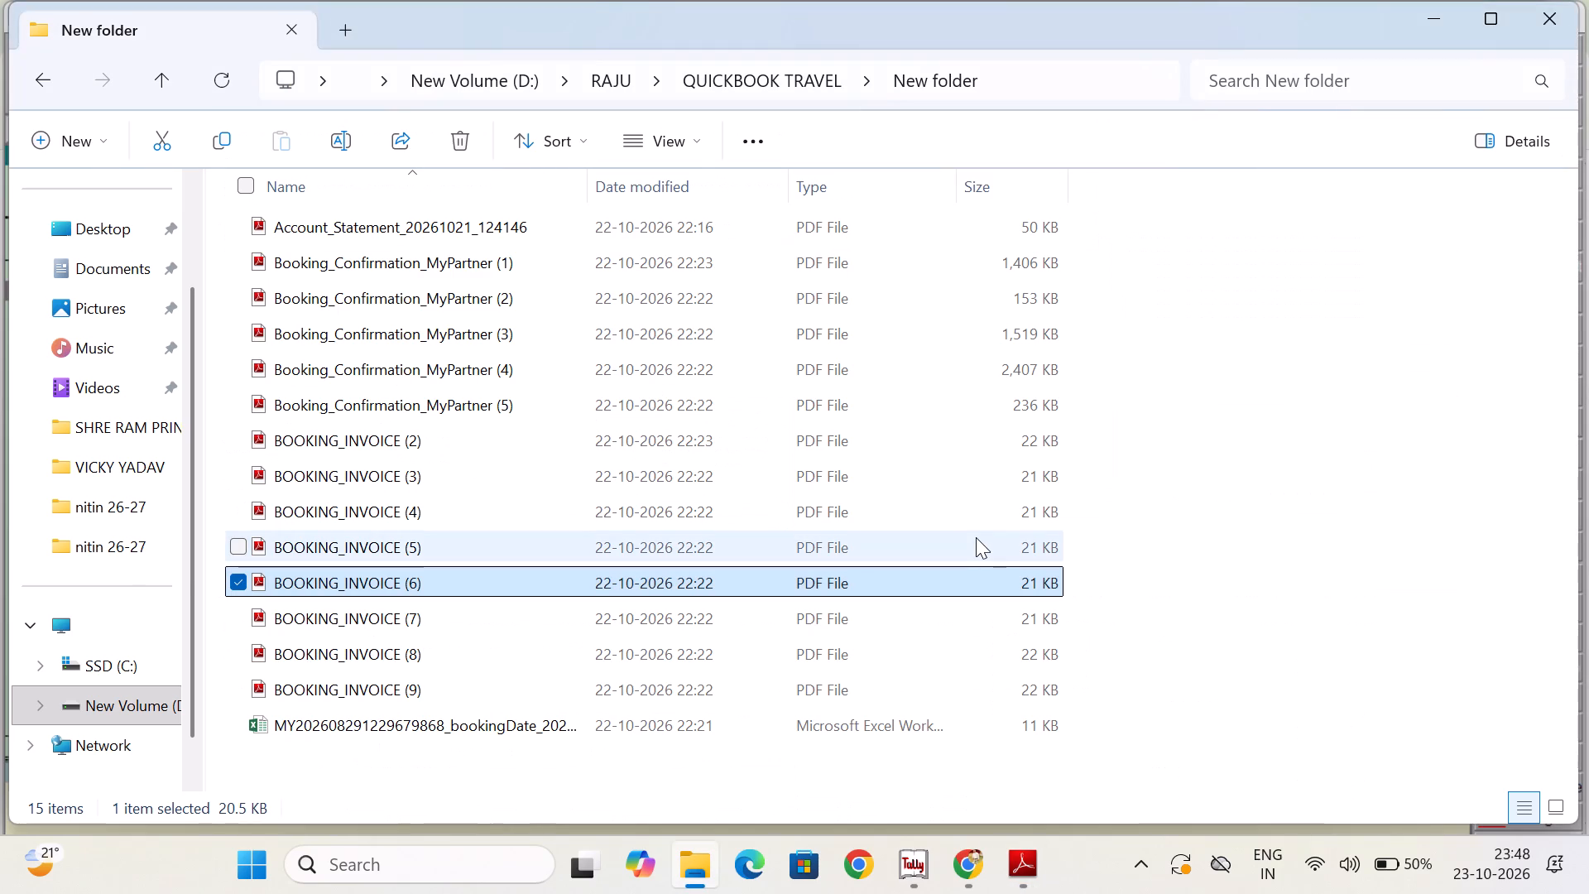
pyautogui.hotkey('alt', 'Tab')
pyautogui.hotkey('alt', 'Tab')
pyautogui.hotkey('alt', '2')
pyautogui.press('F2')
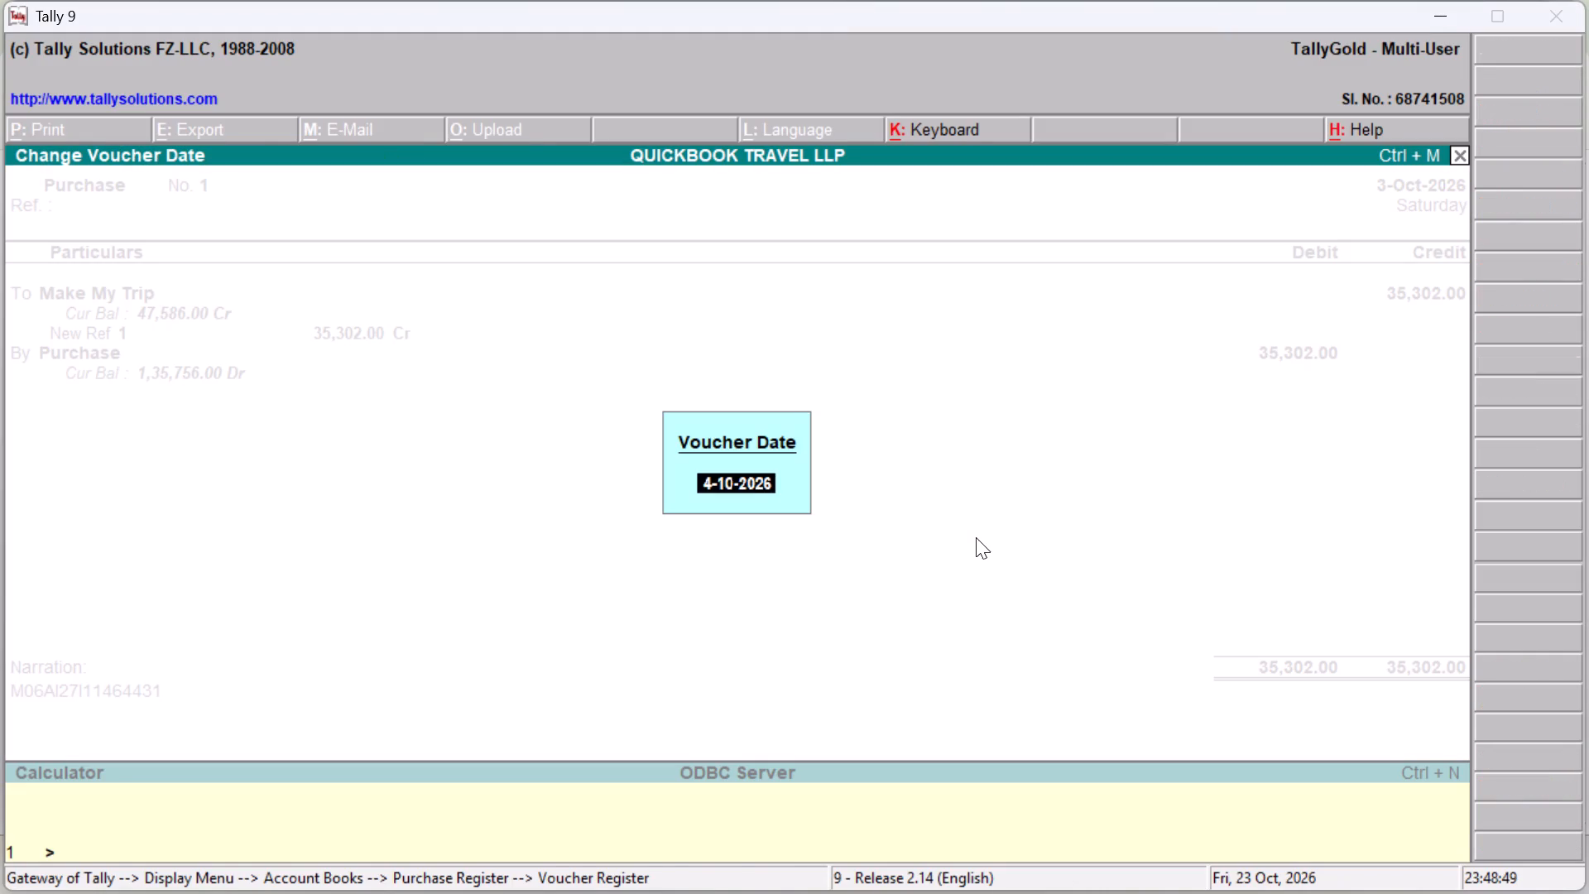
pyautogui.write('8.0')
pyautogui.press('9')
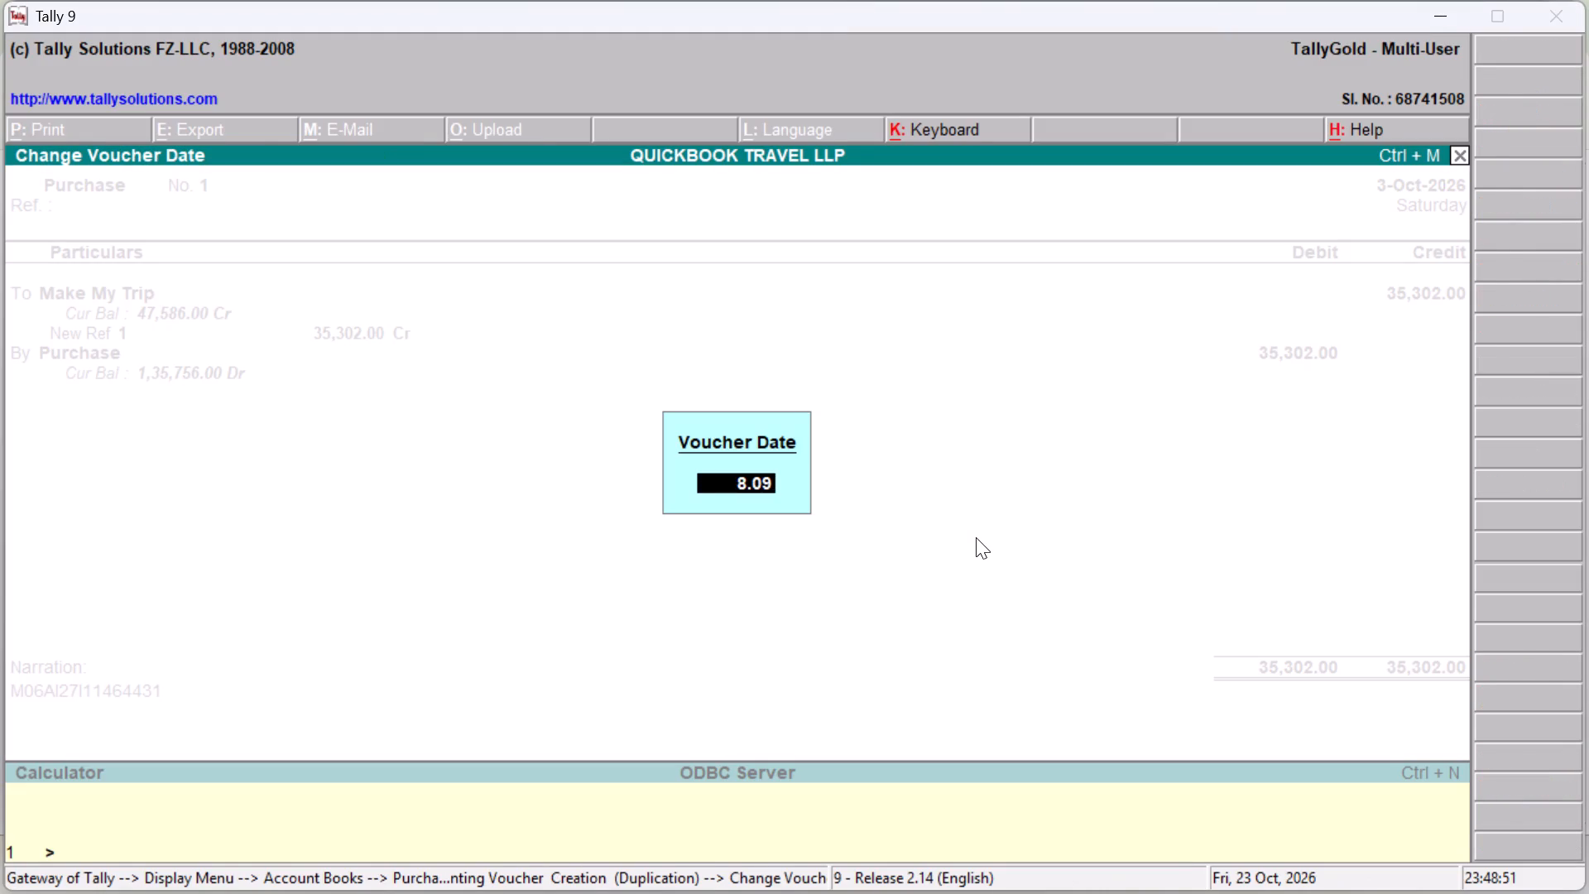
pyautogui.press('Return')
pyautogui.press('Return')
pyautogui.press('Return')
# Look up the grand total in BOOKING_INVOICE (6) and enter 22056 as the Make My Trip credit in the duplicated Tally voucher.
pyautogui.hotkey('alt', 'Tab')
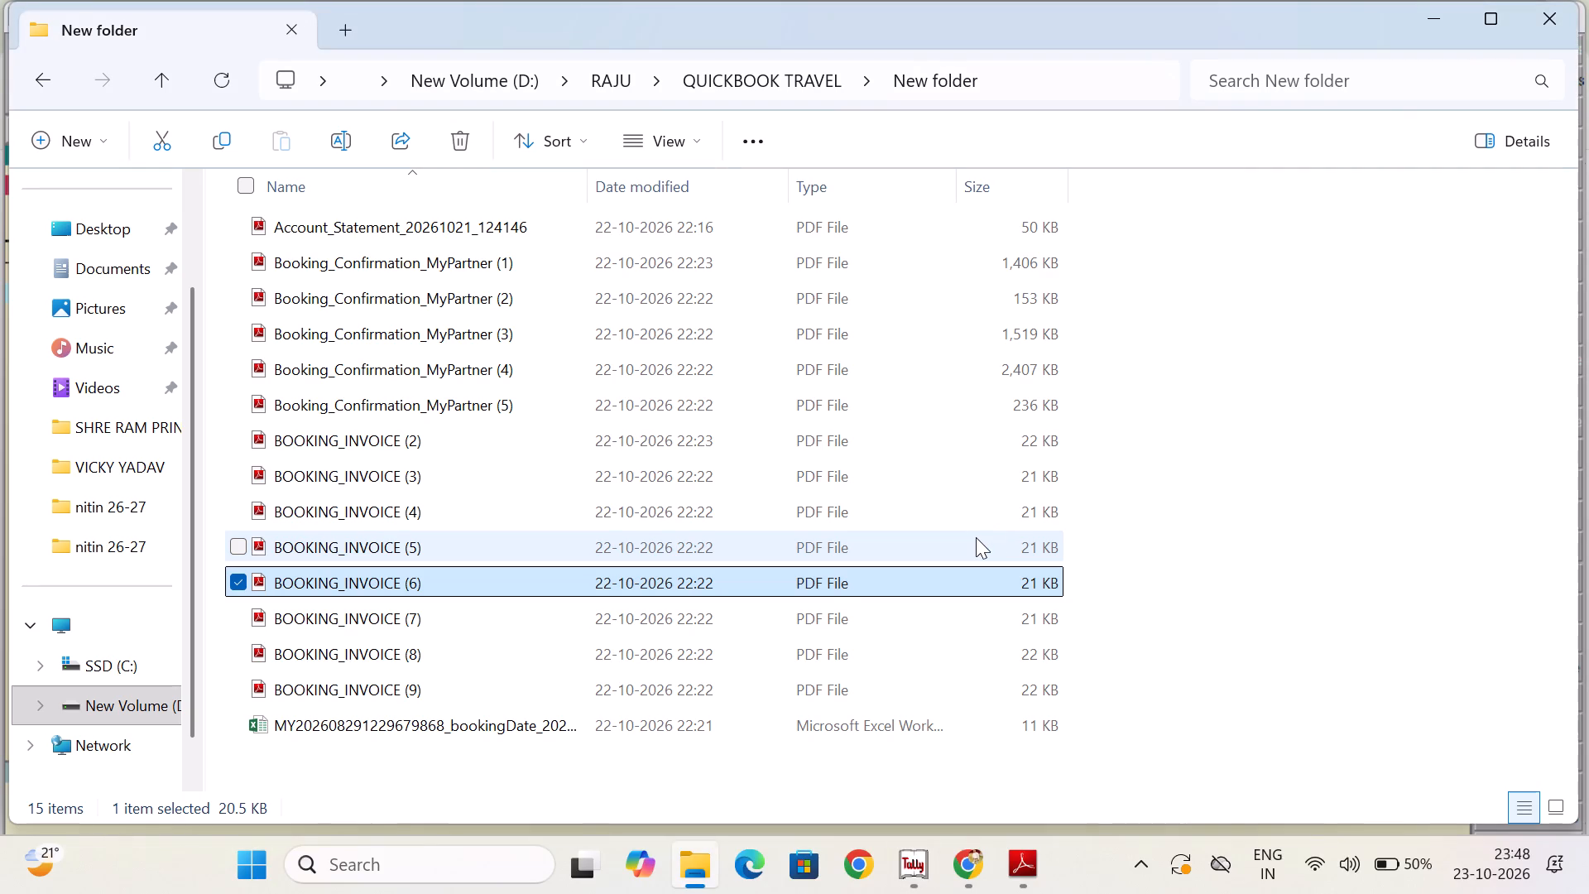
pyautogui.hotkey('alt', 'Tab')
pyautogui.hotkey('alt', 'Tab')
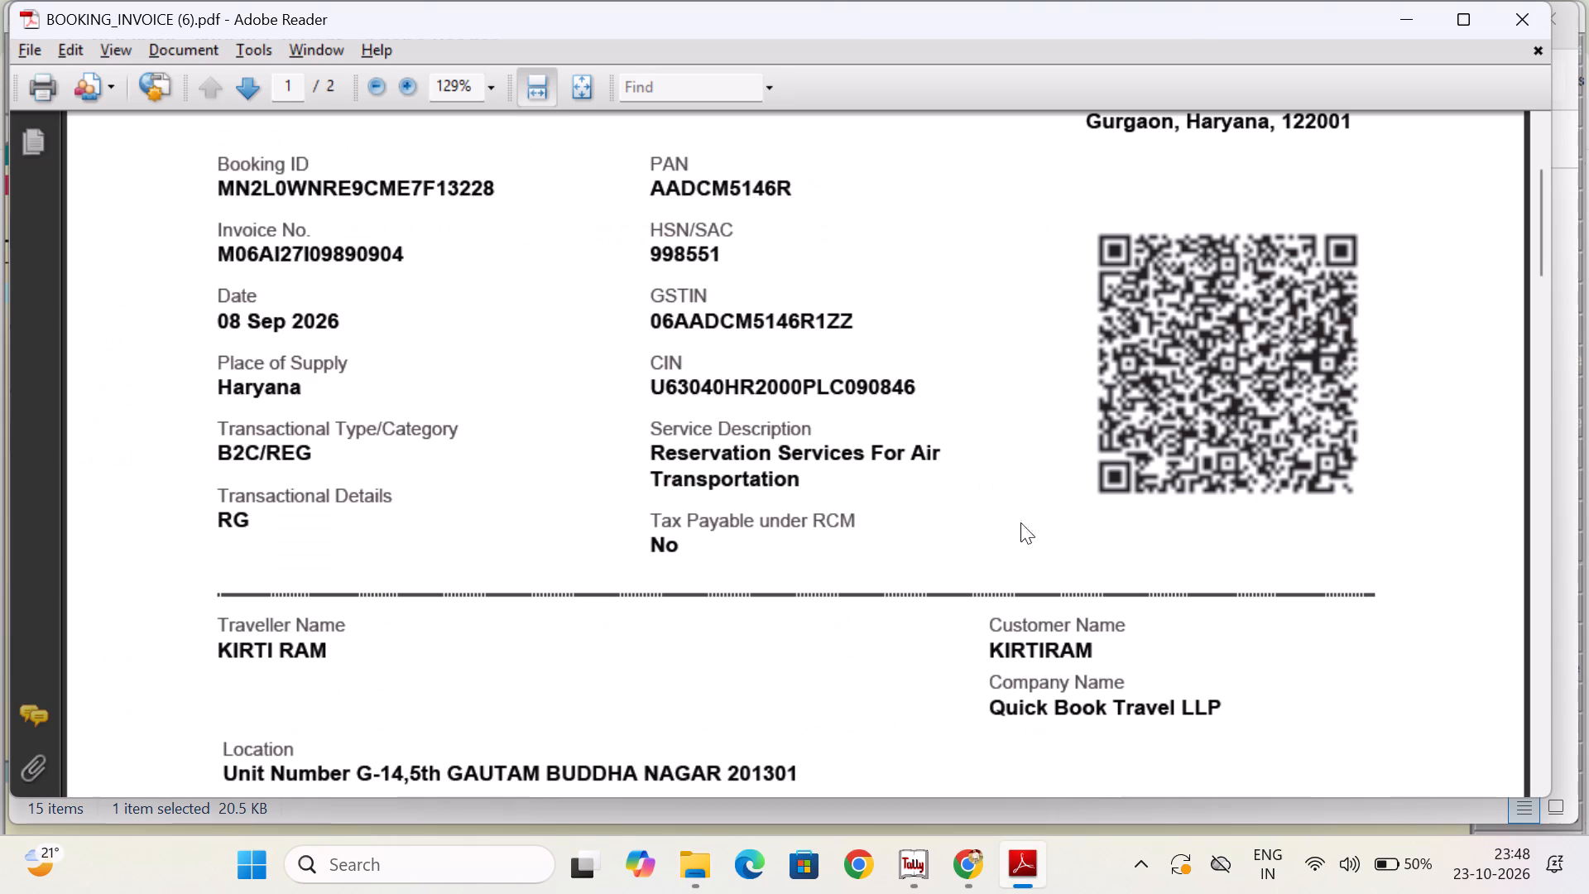
pyautogui.scroll(-4, 1082, 536)
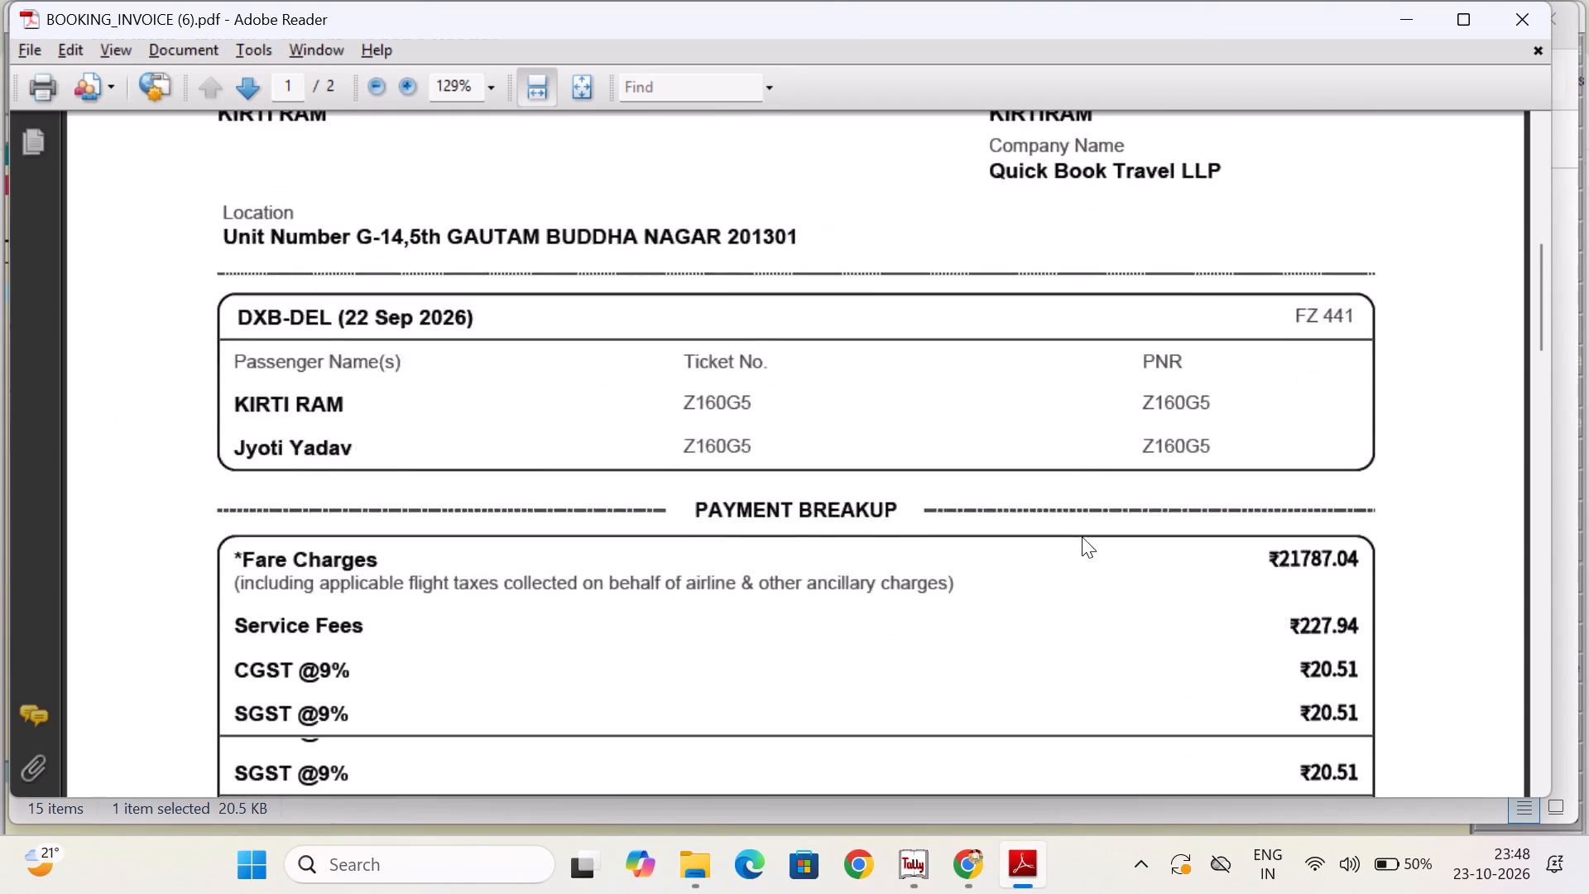
pyautogui.scroll(-1, 1082, 536)
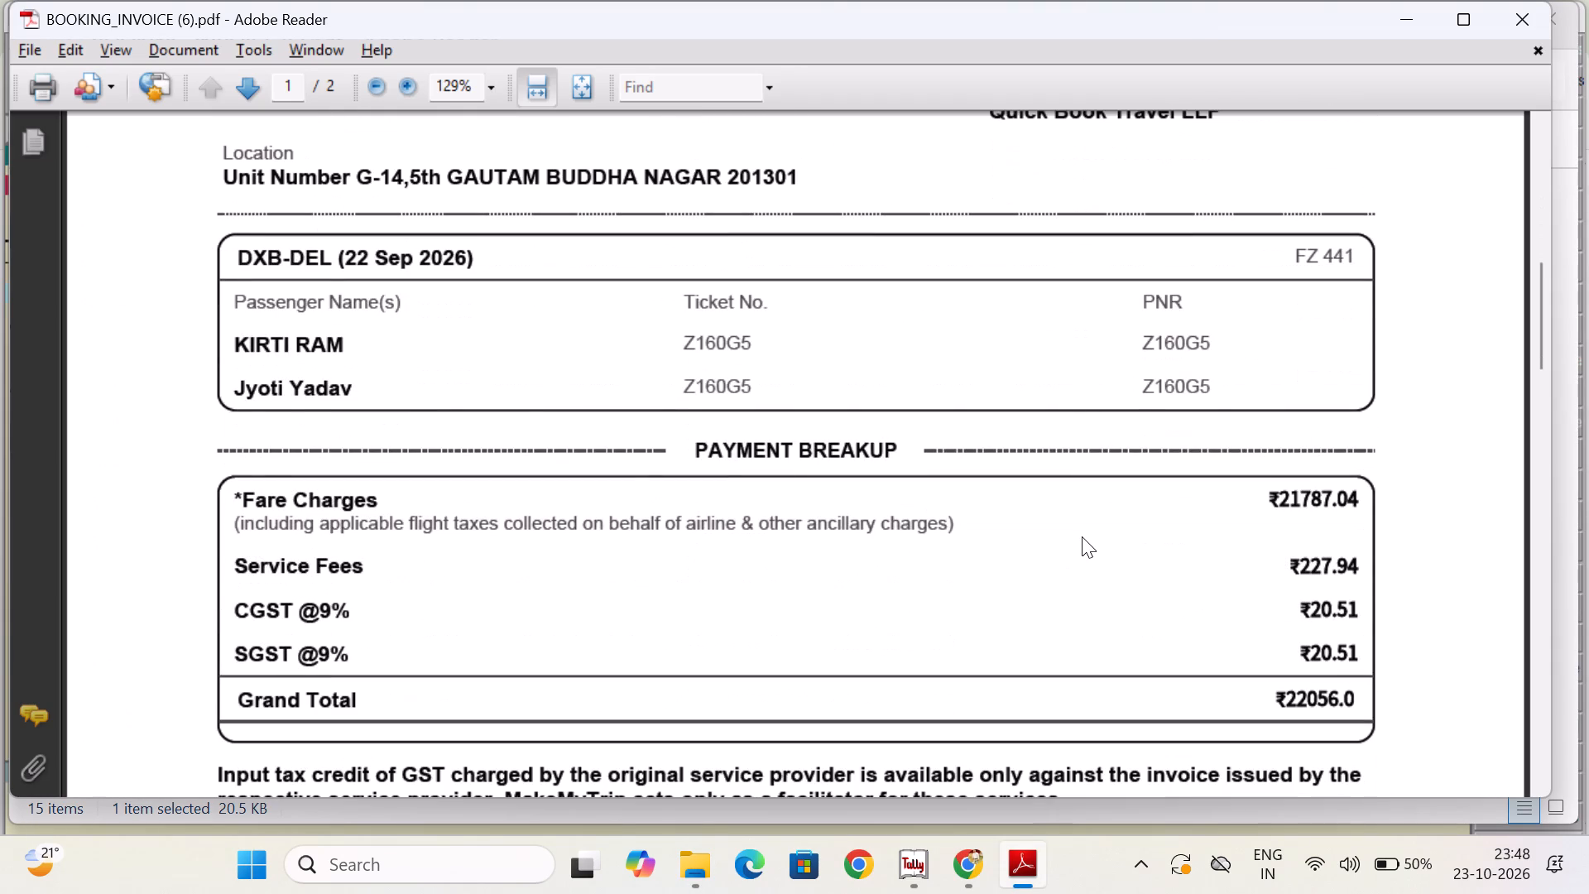
pyautogui.hotkey('alt', 'Tab')
pyautogui.hotkey('alt', 'Tab')
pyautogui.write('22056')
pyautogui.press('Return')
# Allocate the full 22,056.00 Make My Trip credit as New Ref 1 and accept the matching Purchase debit.
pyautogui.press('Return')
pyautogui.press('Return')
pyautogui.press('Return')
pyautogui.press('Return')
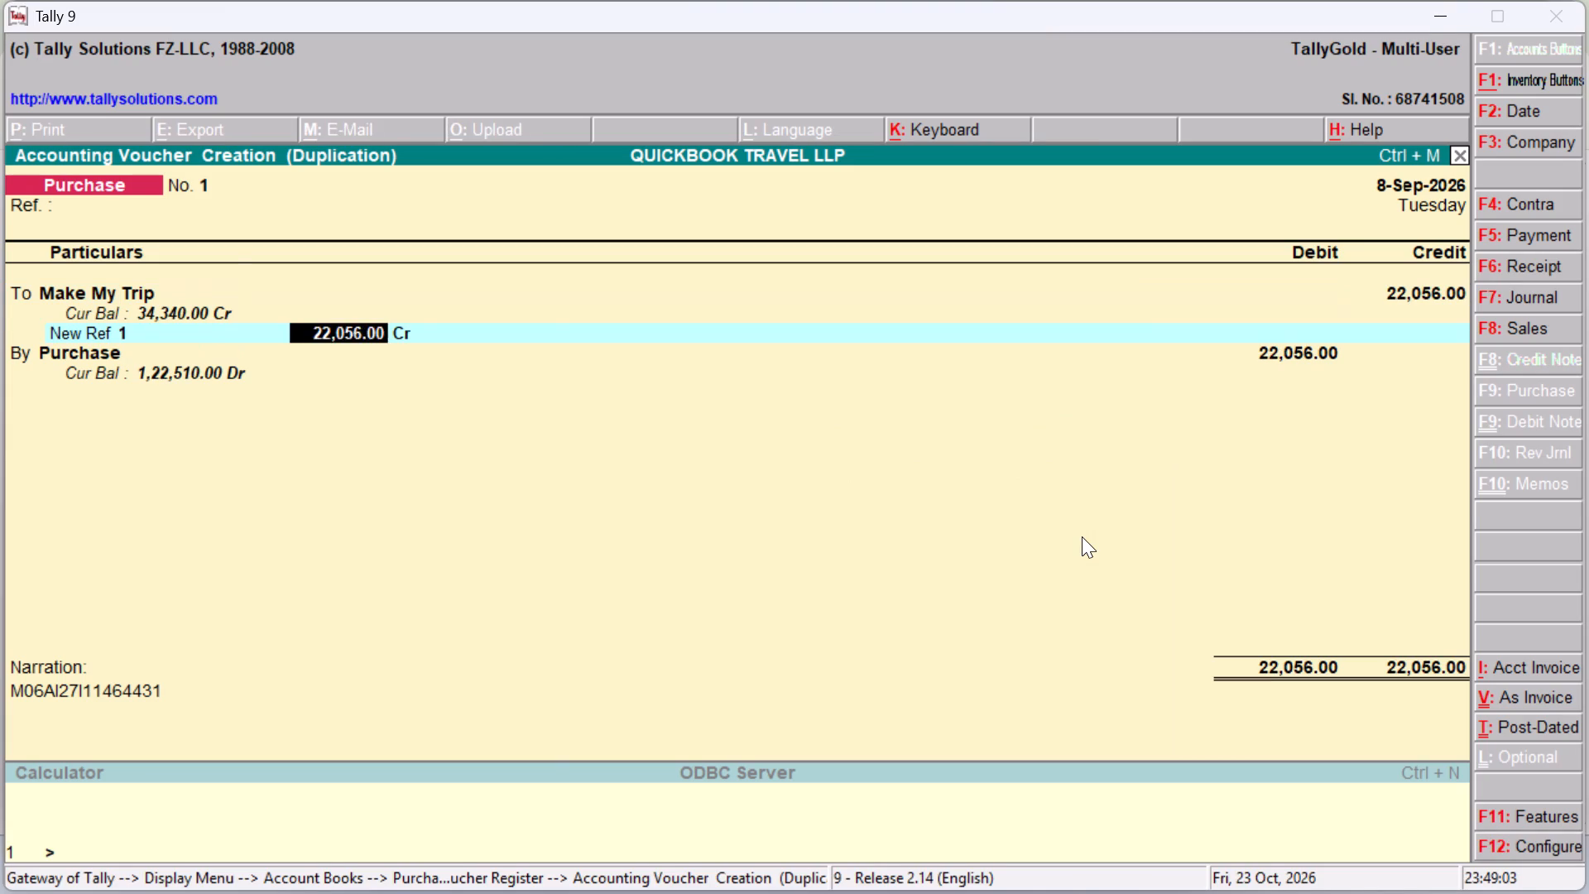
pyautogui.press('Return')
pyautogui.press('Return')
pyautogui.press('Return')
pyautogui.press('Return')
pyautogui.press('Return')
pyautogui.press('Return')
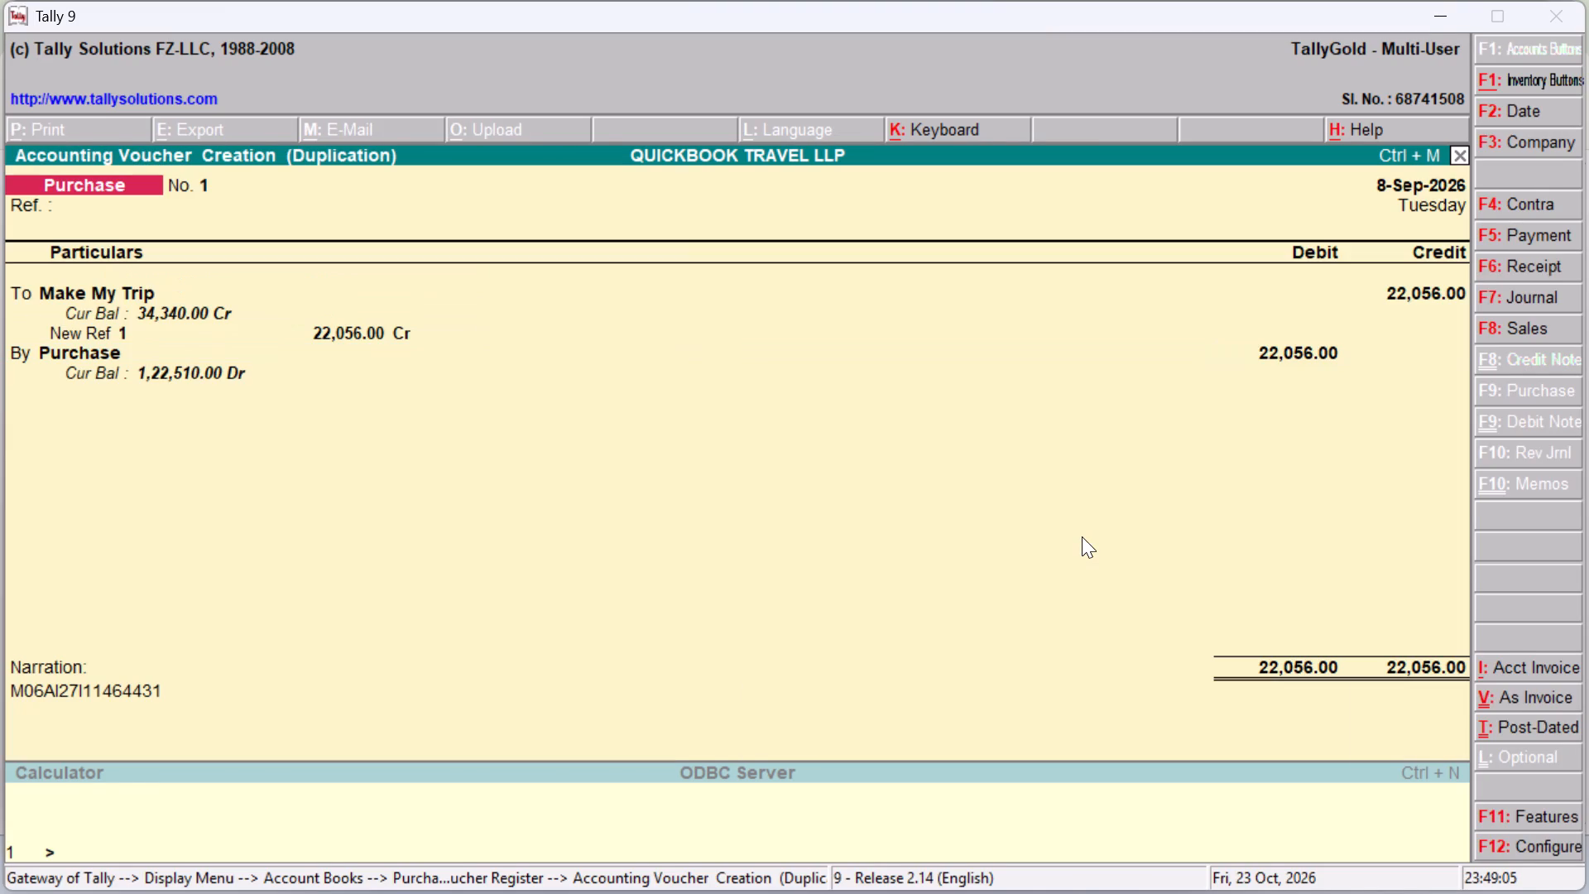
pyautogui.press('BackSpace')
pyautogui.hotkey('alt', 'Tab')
pyautogui.scroll(5, 851, 537)
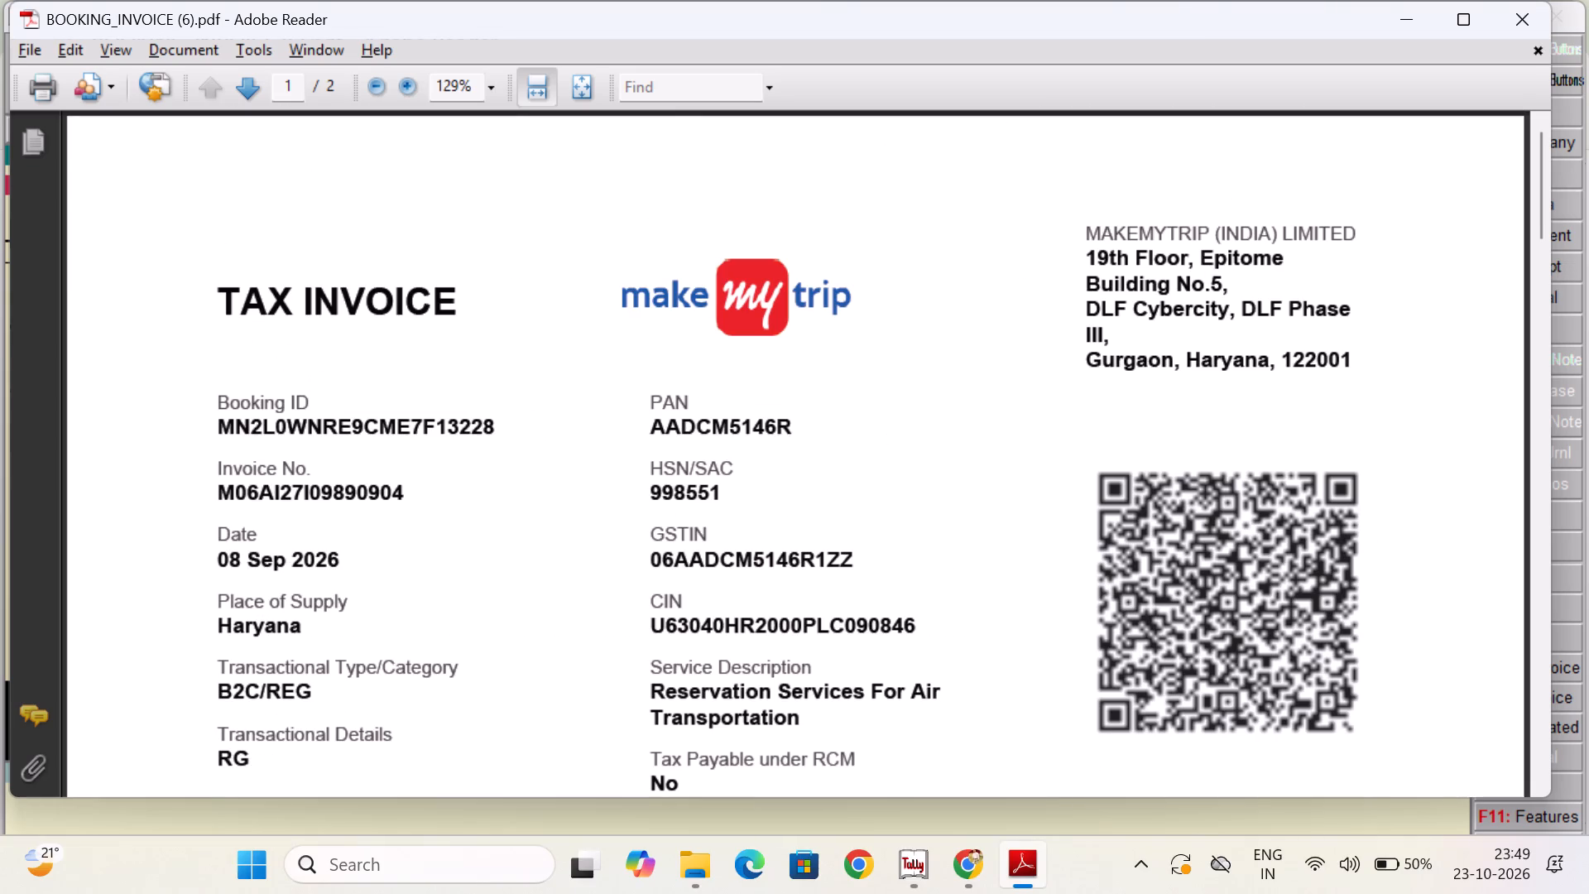
pyautogui.doubleClick(361, 512)
pyautogui.hotkey('ctrl', 'c')
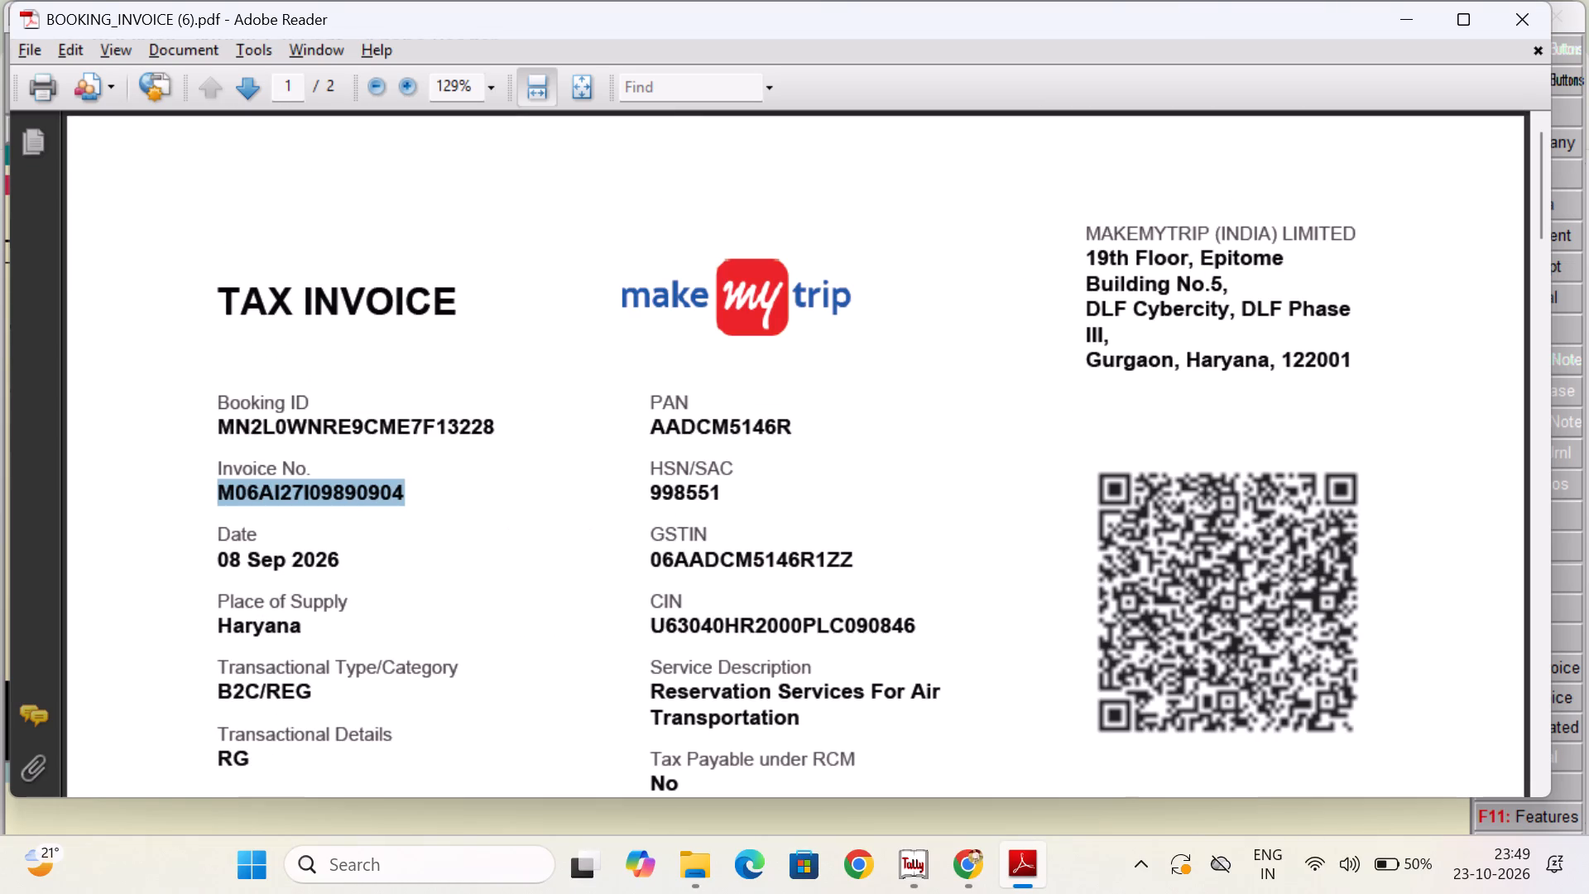
pyautogui.hotkey('alt', 'Tab')
pyautogui.hotkey('ctrl', 'alt', 'v')
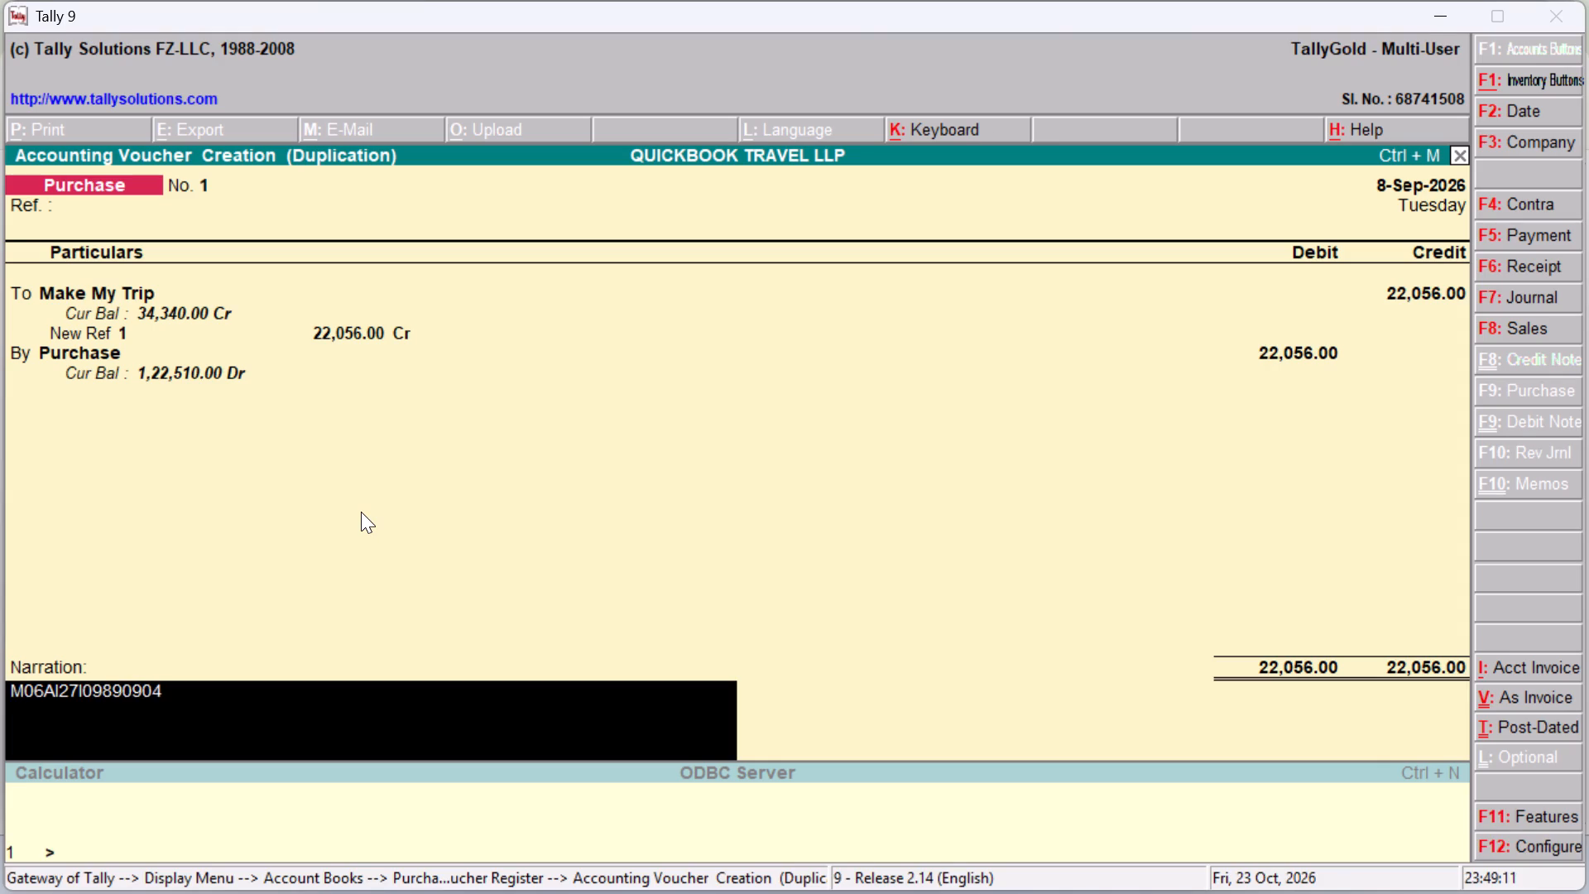
pyautogui.press('Return')
pyautogui.press('Return')
# Return to Tally's monthly Purchase Register and open the September voucher list.
pyautogui.hotkey('alt', 'Tab')
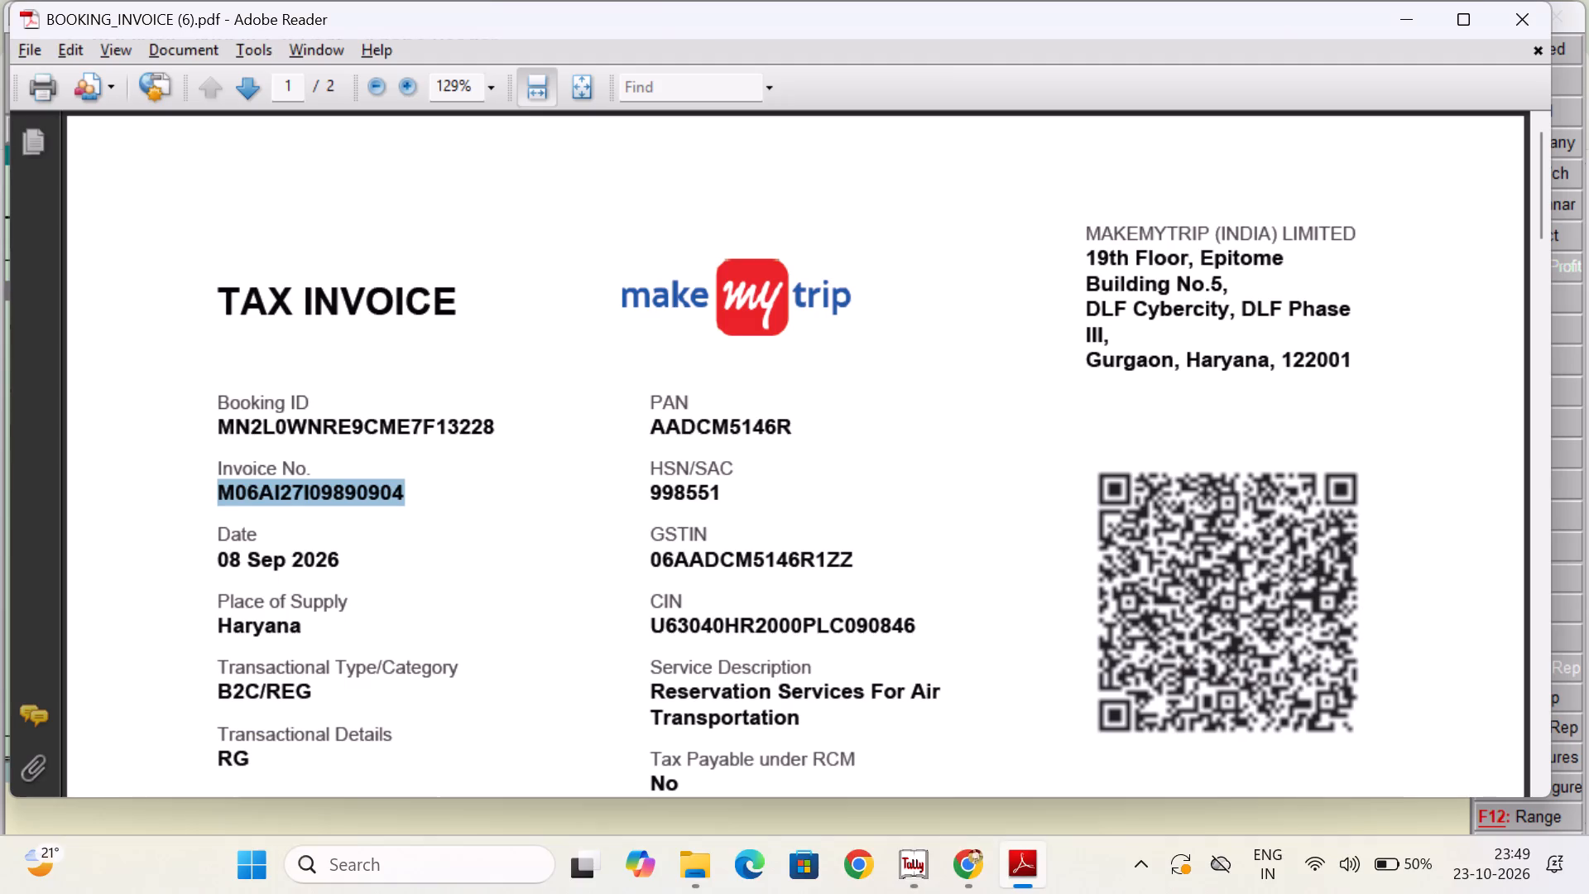
pyautogui.hotkey('alt', 'Tab')
pyautogui.press('Escape')
pyautogui.press('Up')
pyautogui.press('Down')
pyautogui.press('Down')
pyautogui.press('Down')
pyautogui.press('Down')
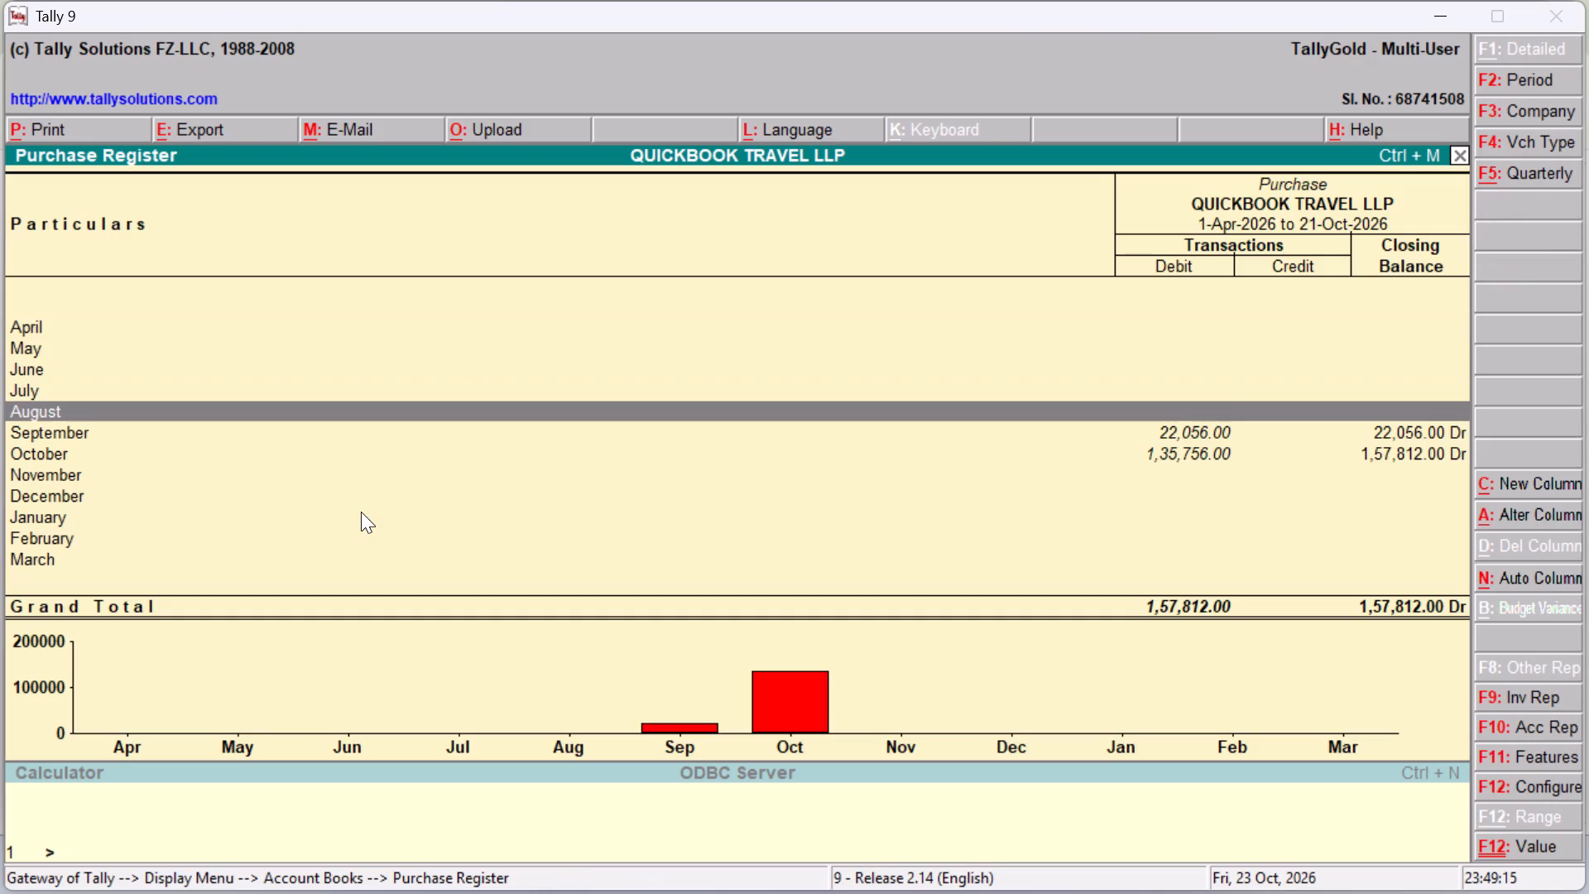
pyautogui.press('Right')
pyautogui.press('Down')
pyautogui.press('Return')
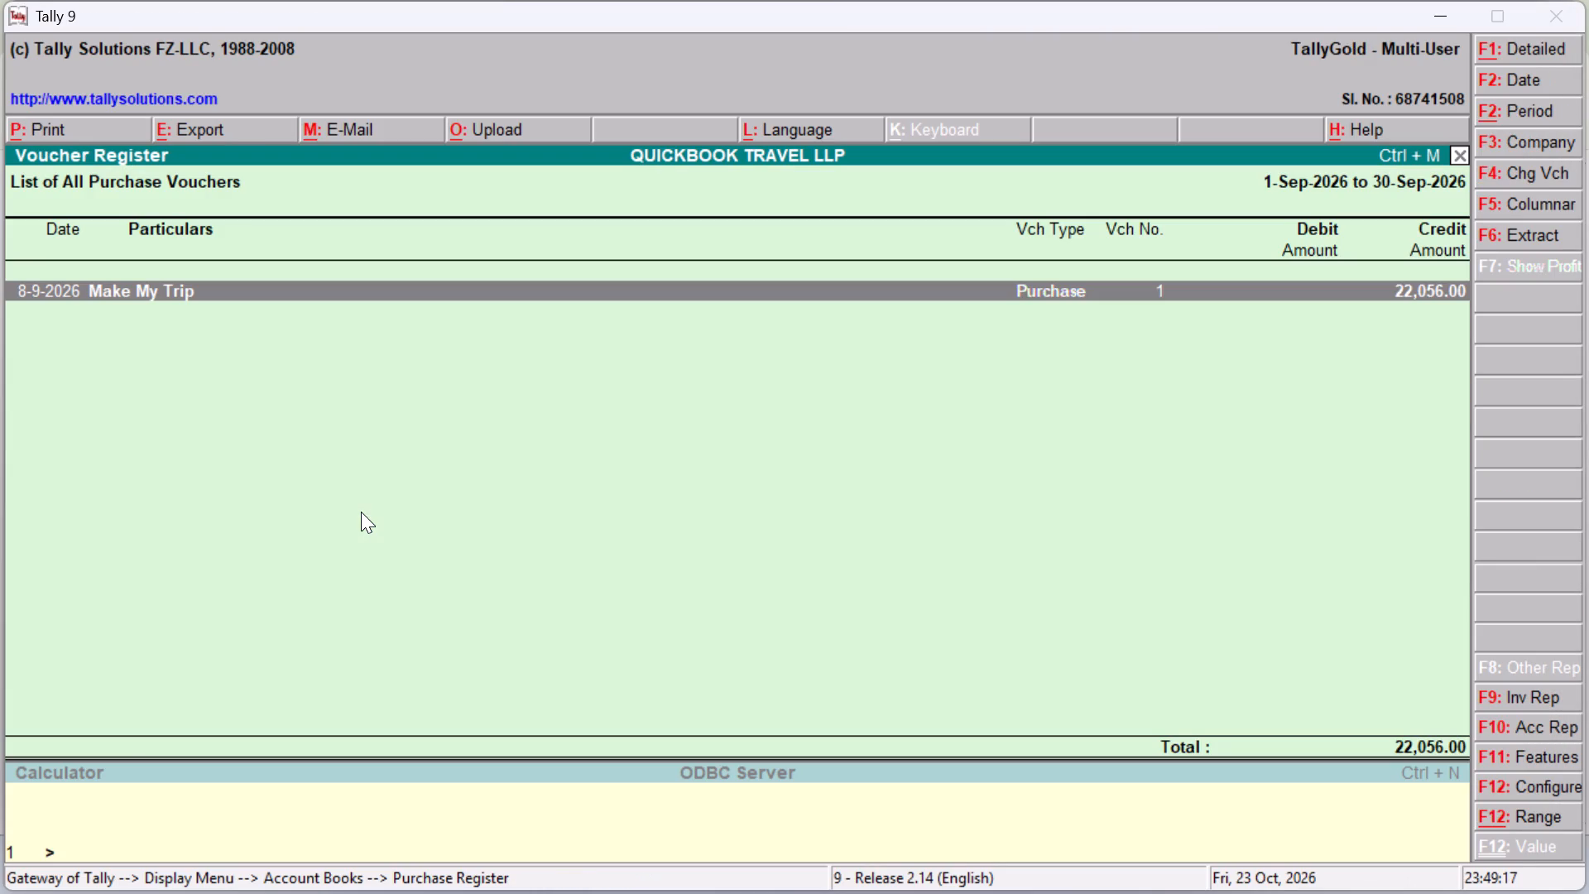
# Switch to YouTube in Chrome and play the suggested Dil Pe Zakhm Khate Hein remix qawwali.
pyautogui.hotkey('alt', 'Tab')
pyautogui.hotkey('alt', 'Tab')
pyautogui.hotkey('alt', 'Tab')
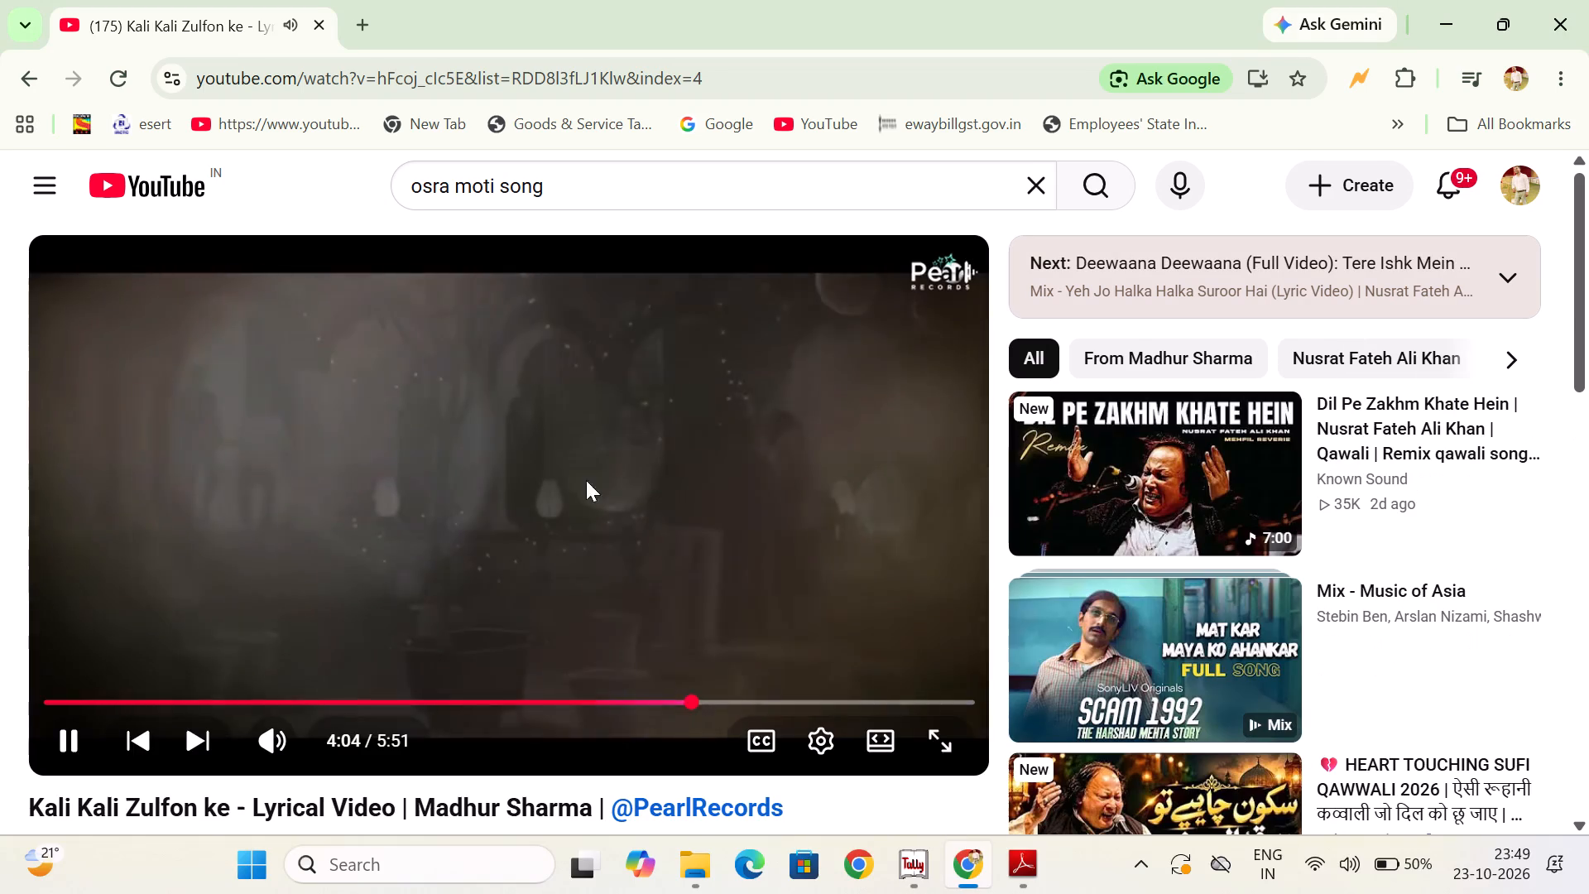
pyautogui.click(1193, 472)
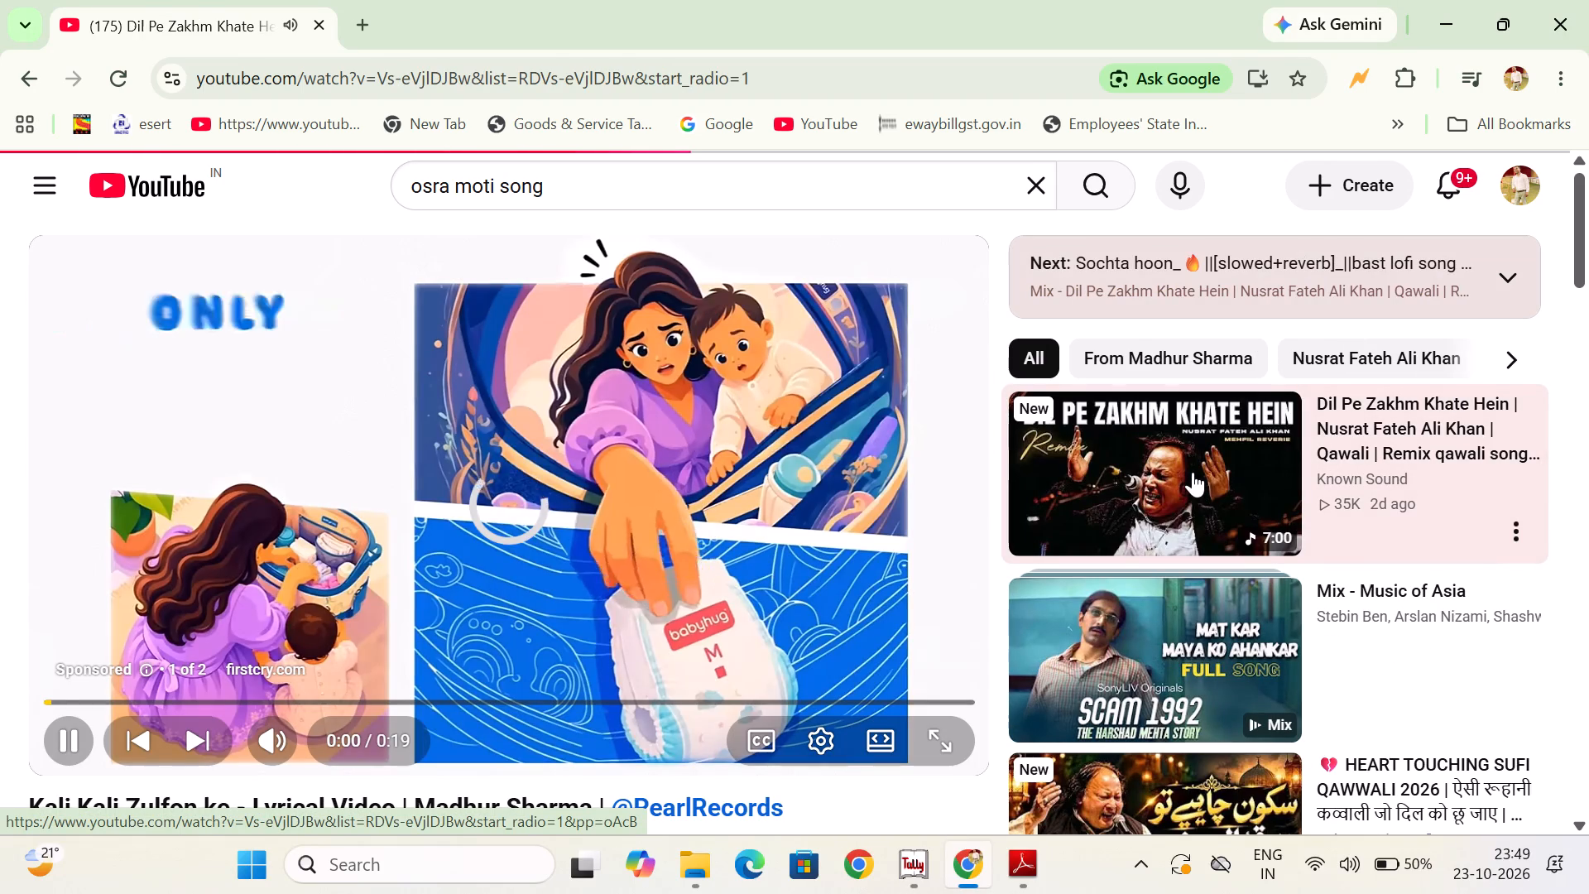
# Play the suggested HEART TOUCHING SUFI QAWWALI 2026 video, skip ahead slightly, and minimize Chrome to return to Tally.
pyautogui.scroll(-2, 1224, 694)
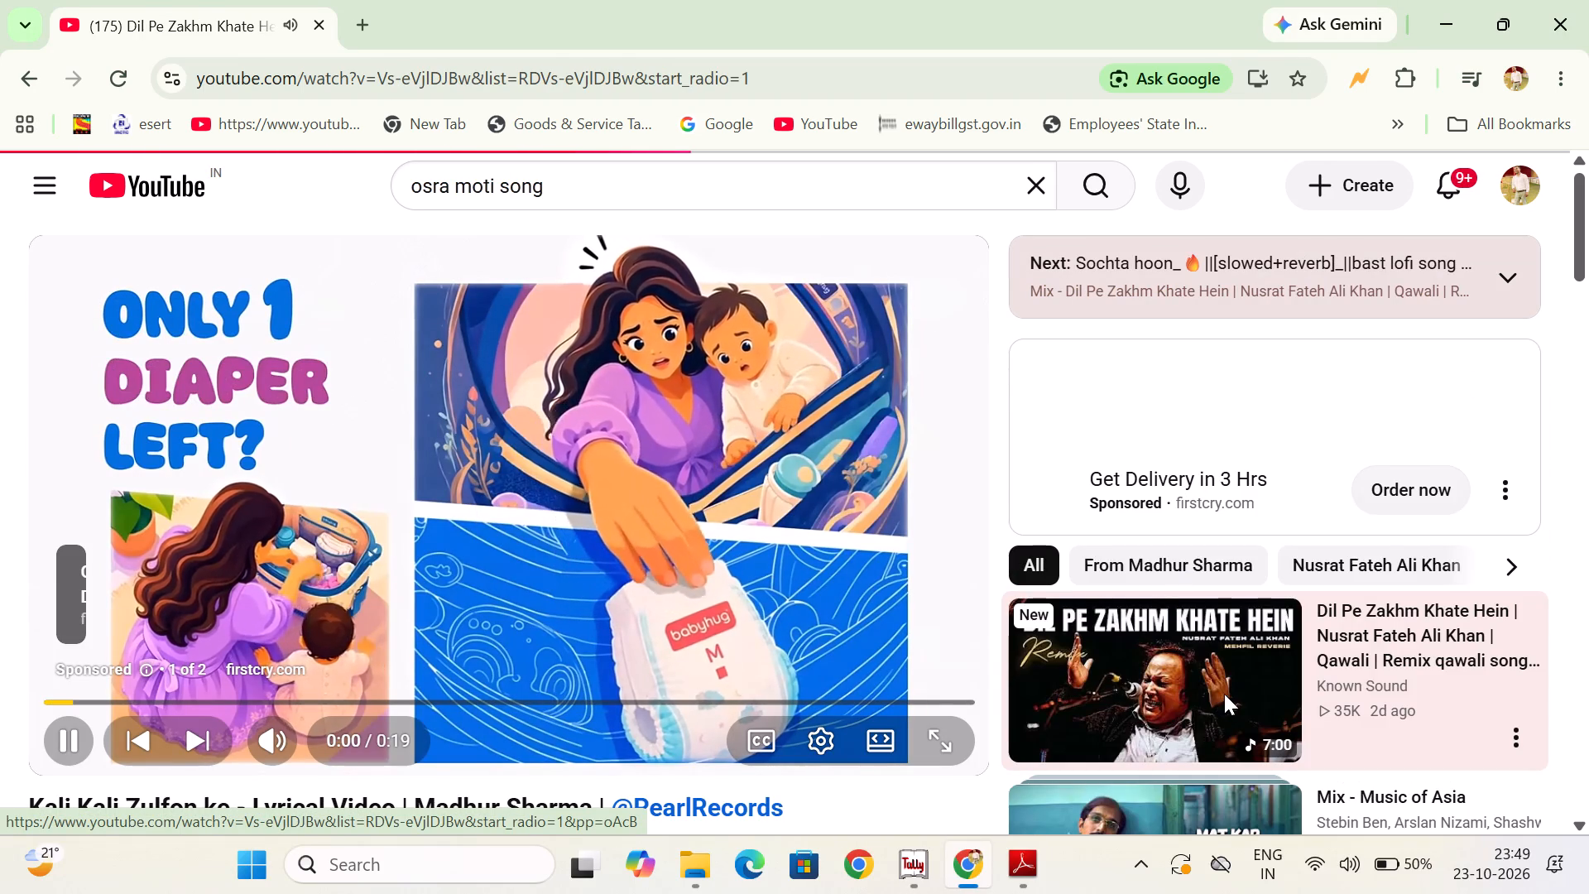
pyautogui.scroll(-6, 1224, 694)
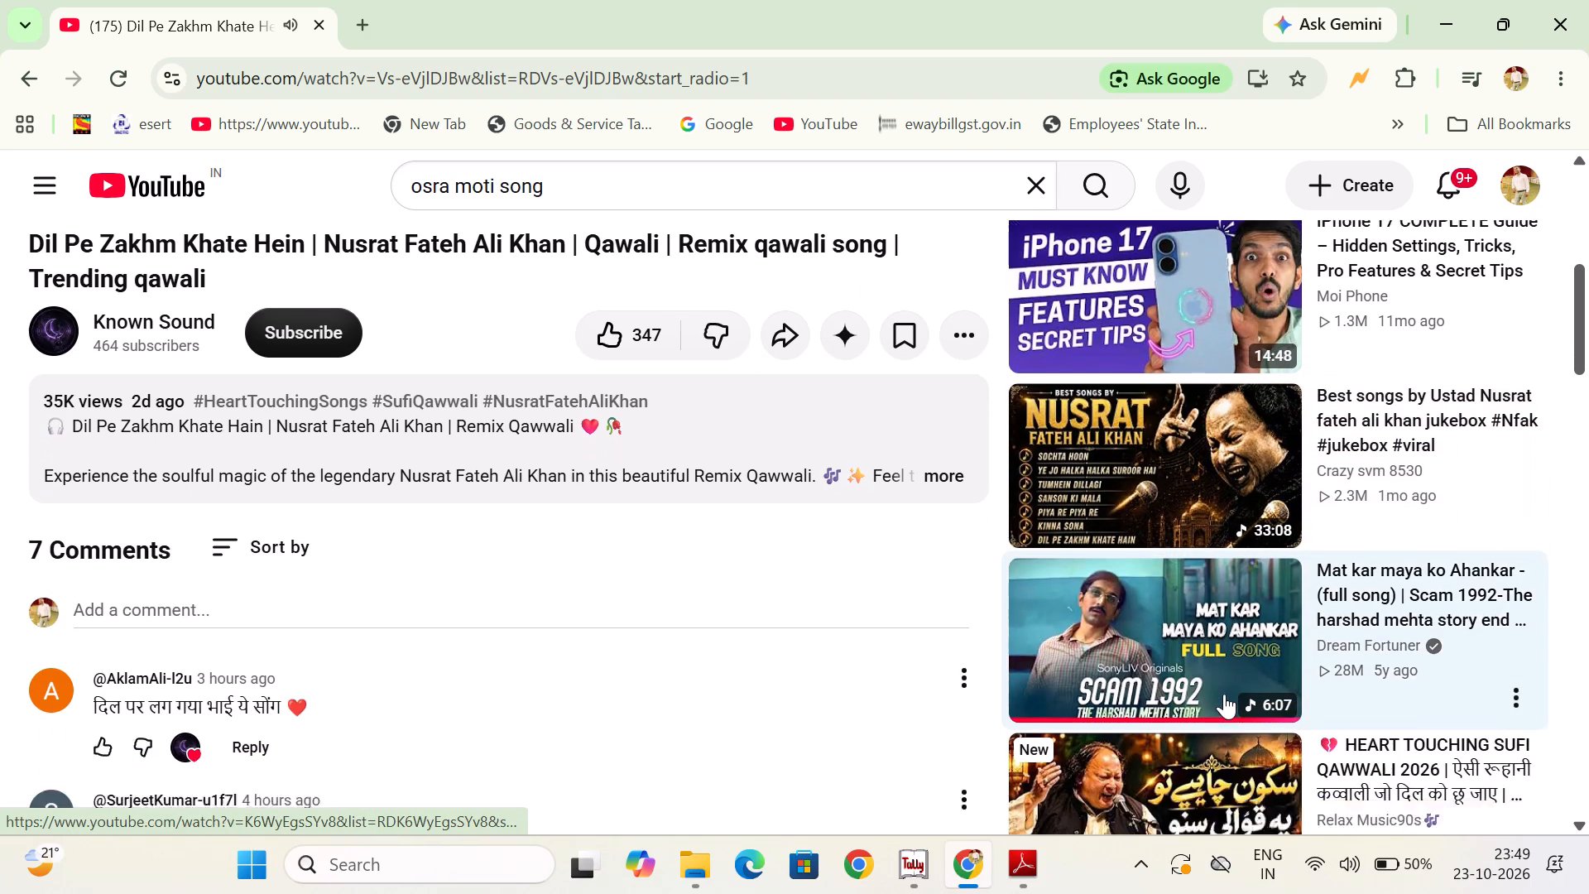
pyautogui.scroll(-4, 1224, 694)
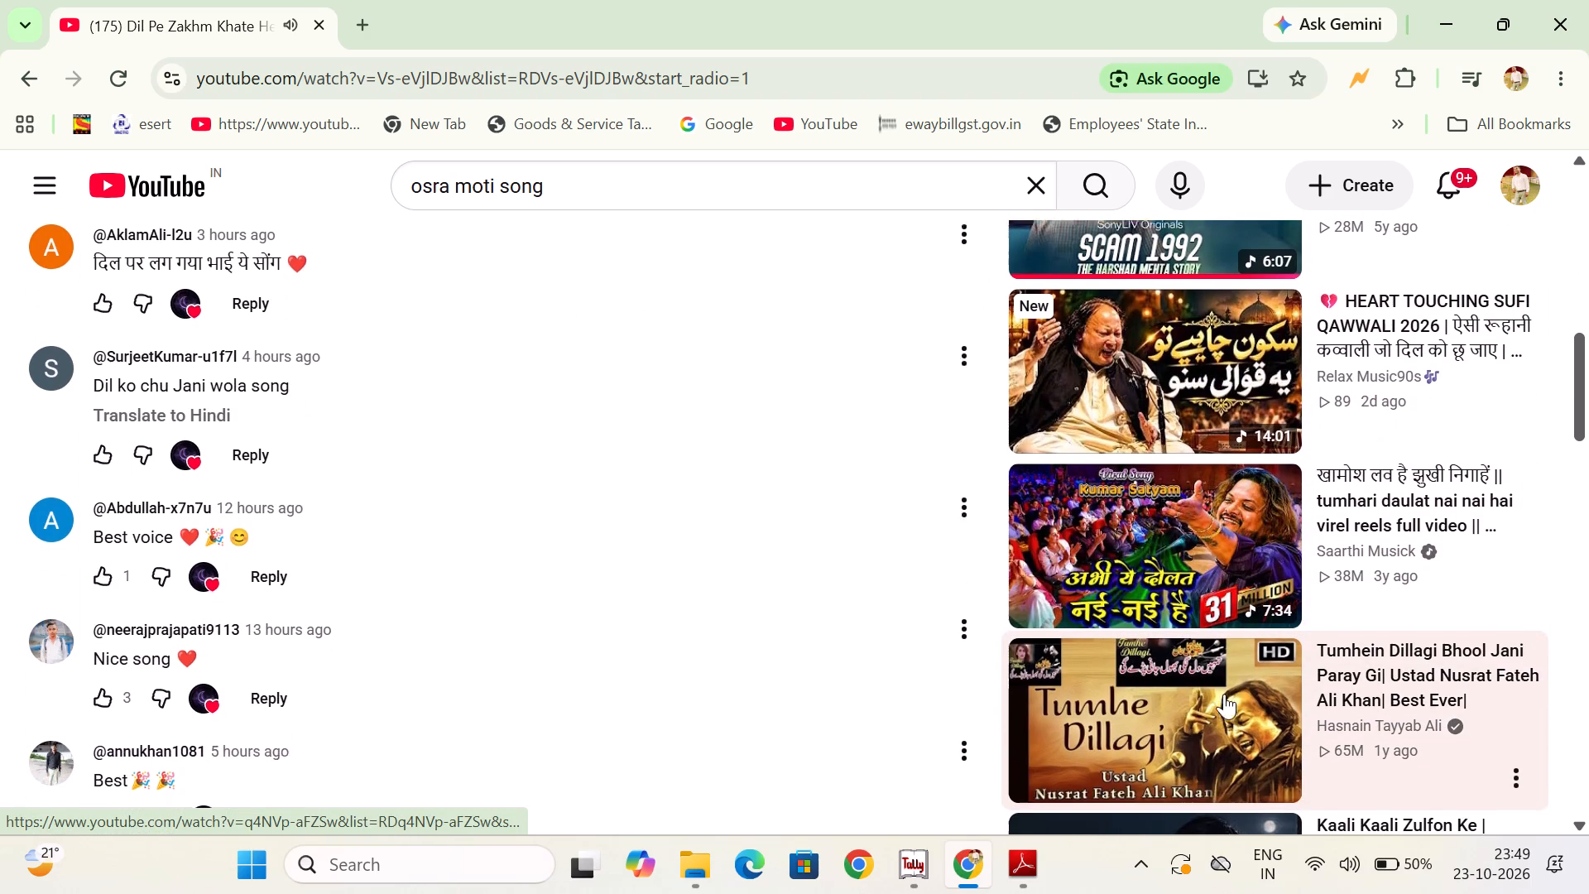
pyautogui.scroll(-1, 1224, 694)
pyautogui.click(1207, 343)
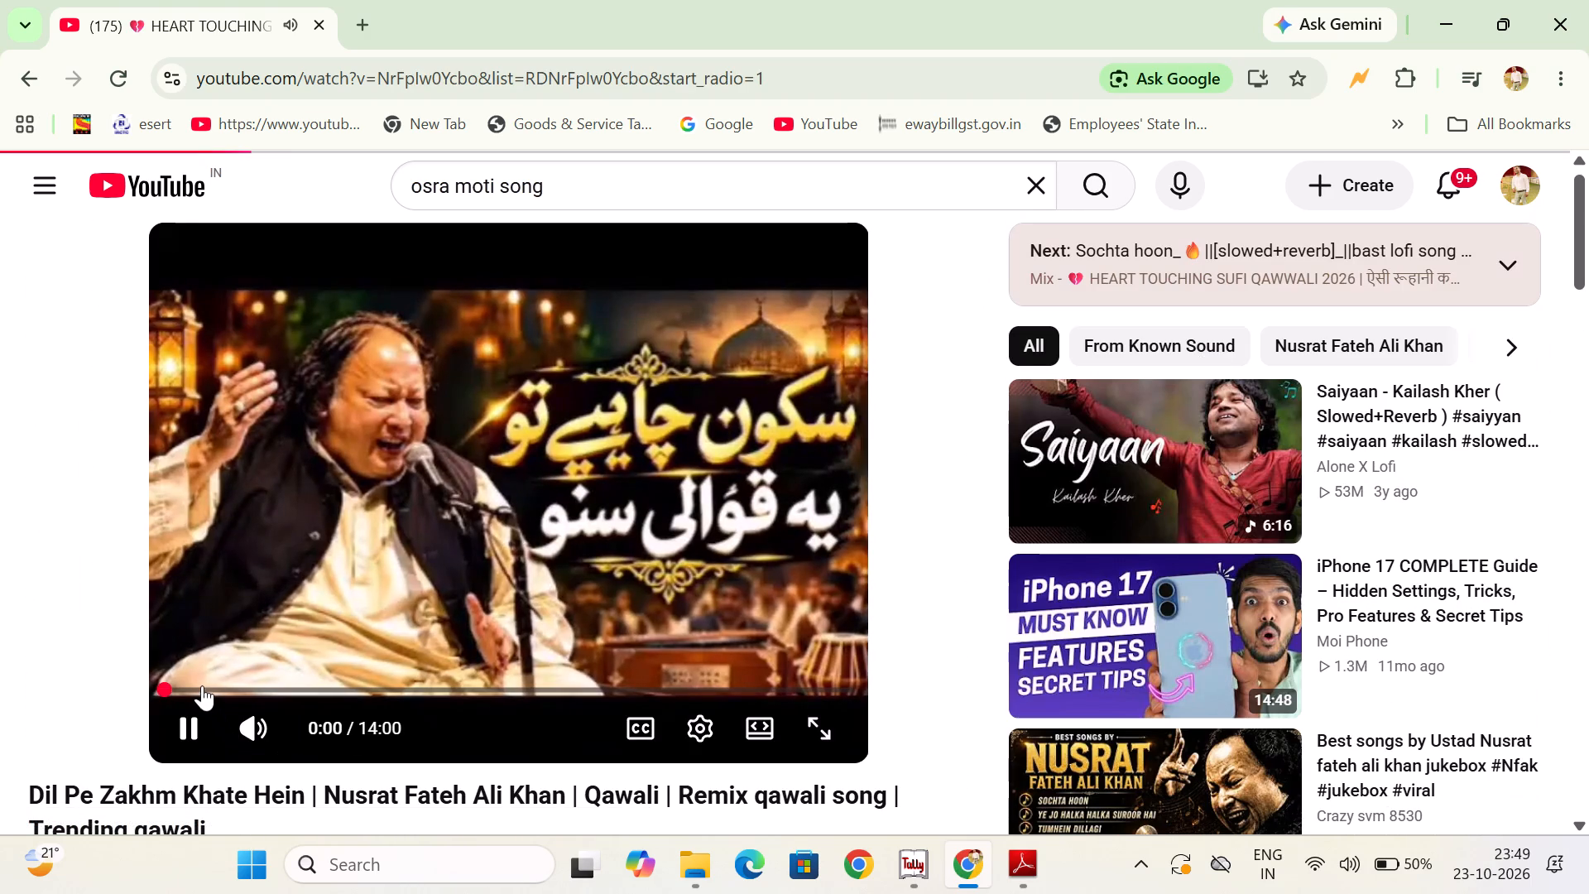
pyautogui.click(180, 685)
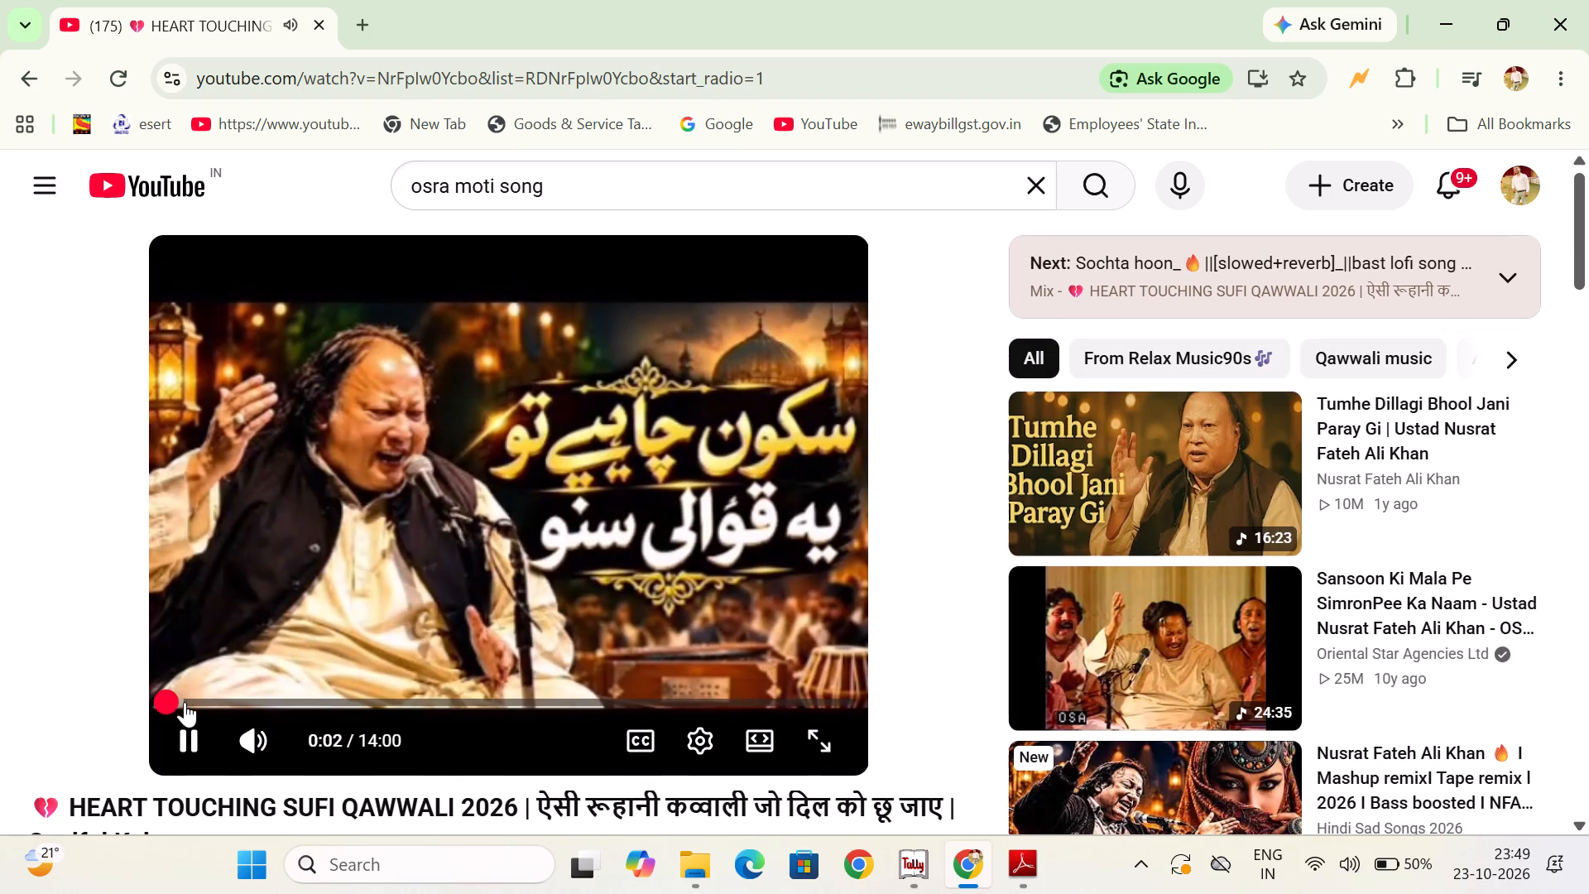
pyautogui.click(209, 698)
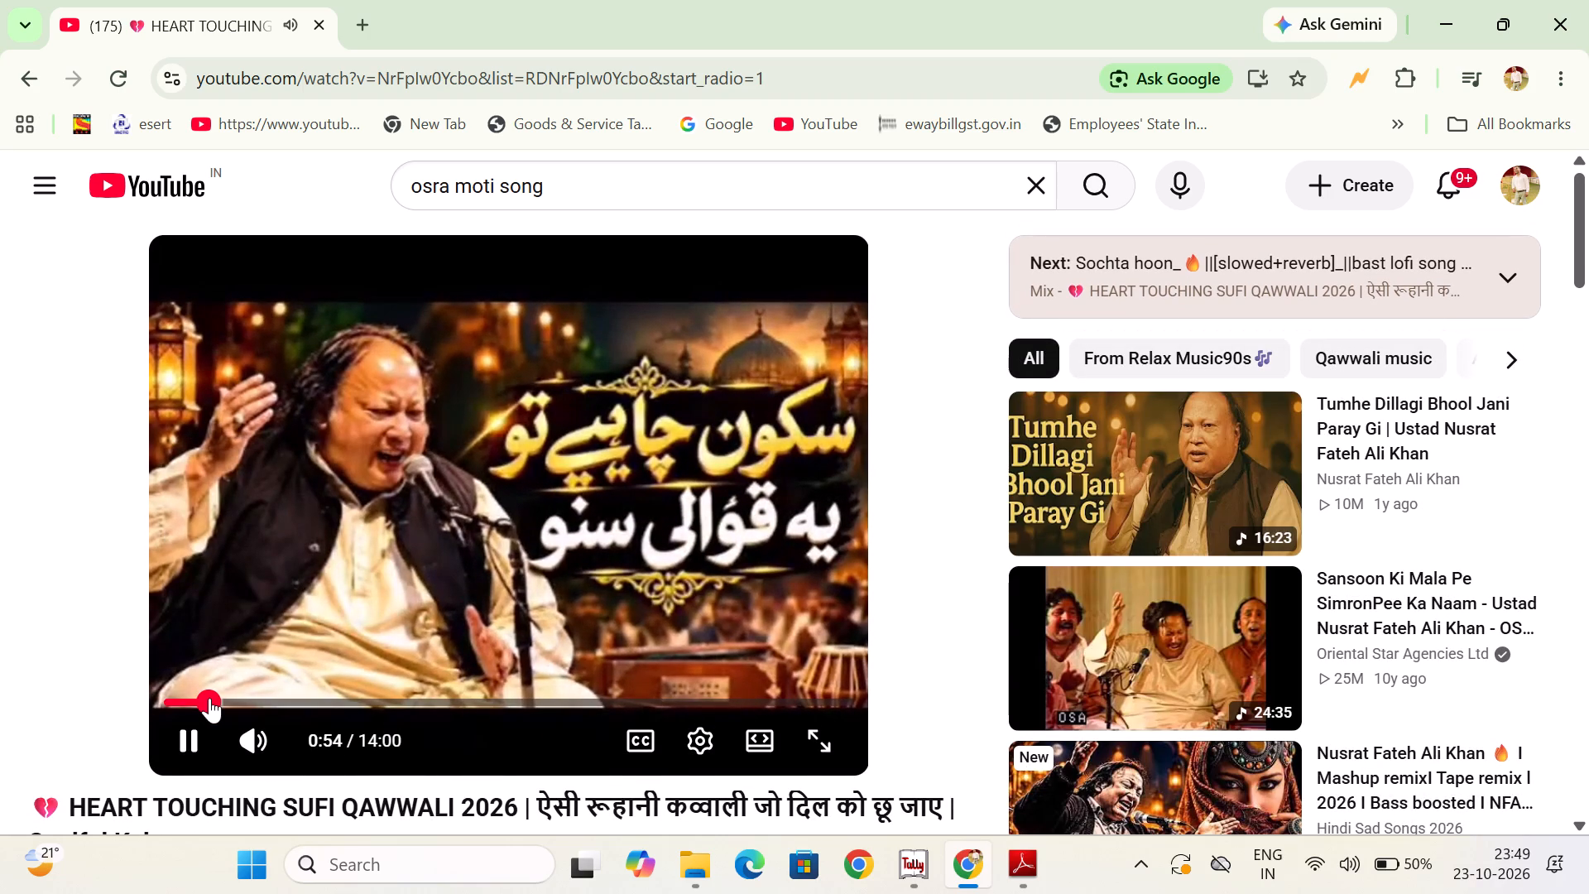
pyautogui.click(1458, 24)
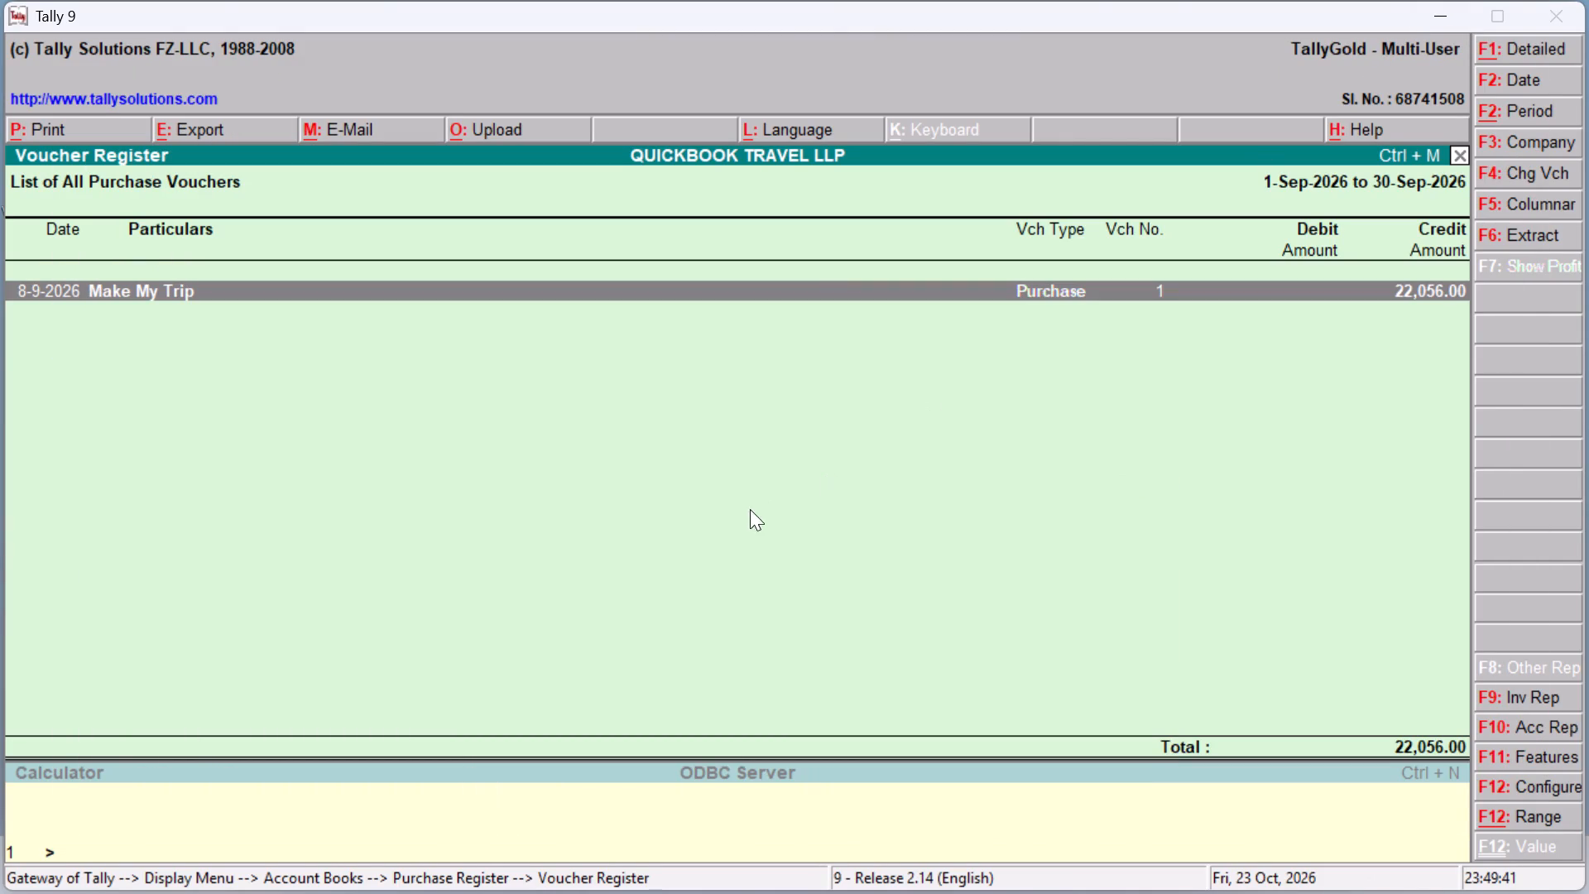
# Check BOOKING_INVOICE (6)'s date and grand total against the Make My Trip entry in Tally's September voucher list.
pyautogui.hotkey('alt', 'Tab')
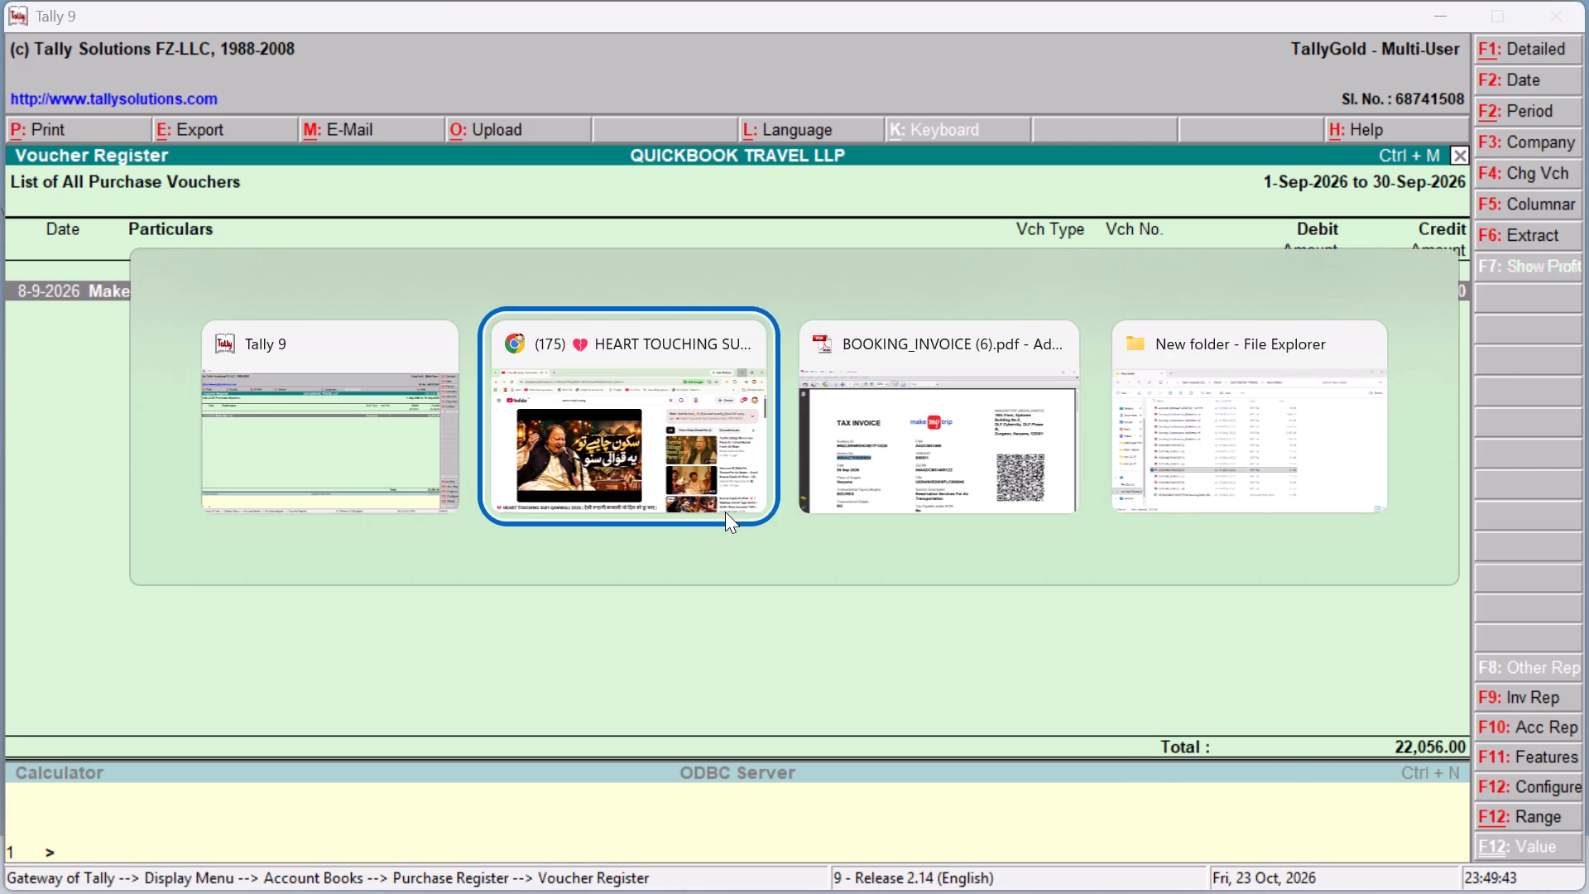
pyautogui.hotkey('alt', 'Tab')
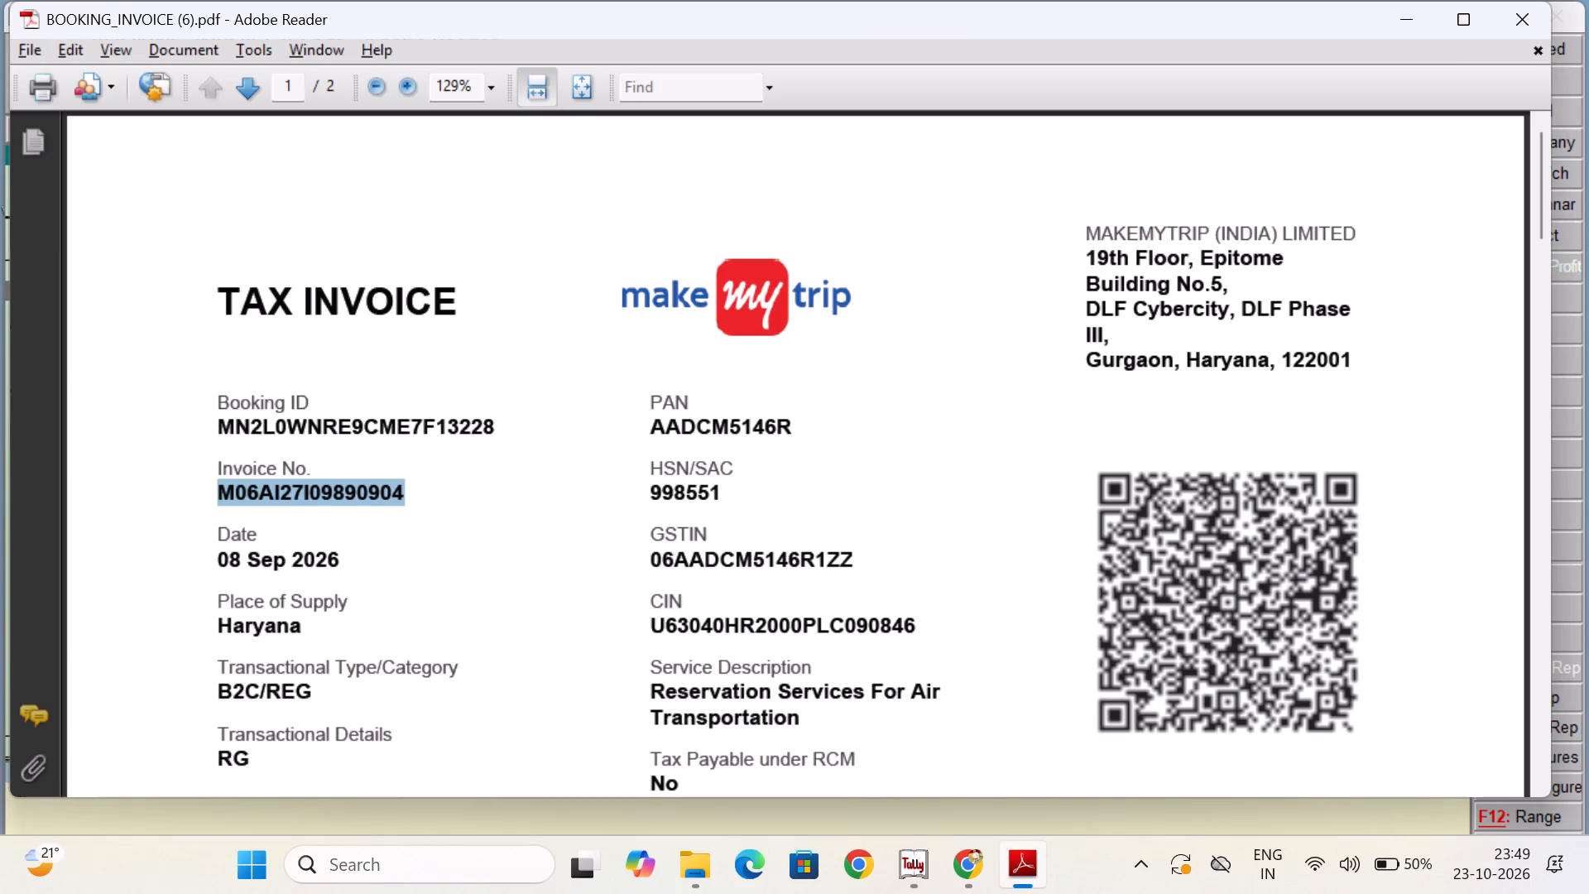
pyautogui.hotkey('alt', 'Tab')
pyautogui.hotkey('alt', 'Tab')
pyautogui.scroll(-4, 992, 474)
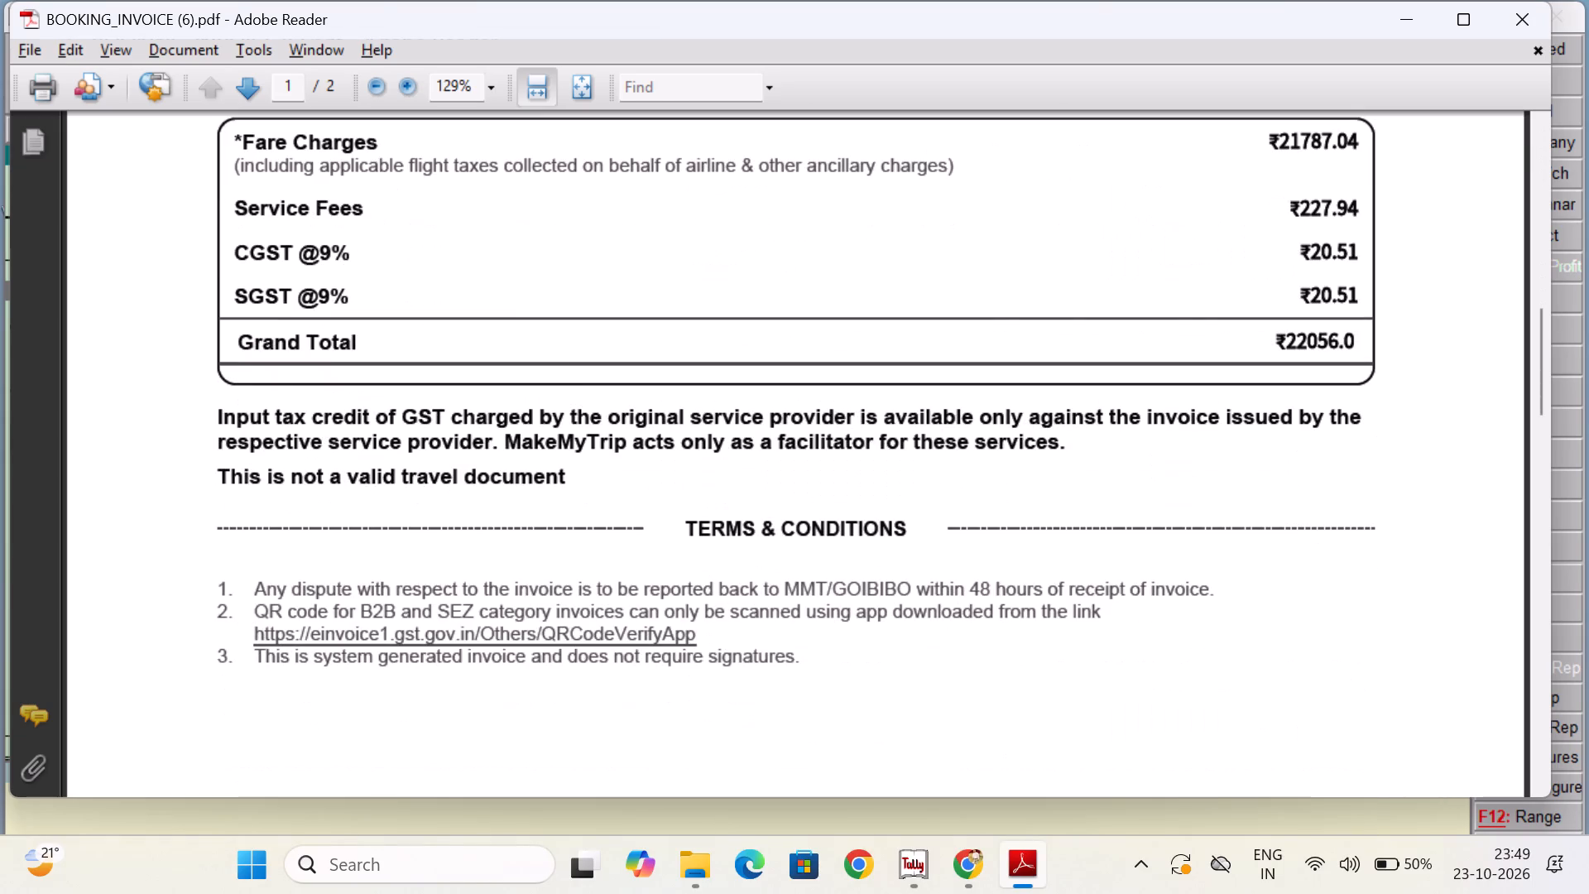
pyautogui.hotkey('alt', 'Tab')
pyautogui.hotkey('alt', 'Tab')
# Close the BOOKING_INVOICE (6) PDF and open BOOKING_INVOICE (5) from File Explorer.
pyautogui.click(1507, 14)
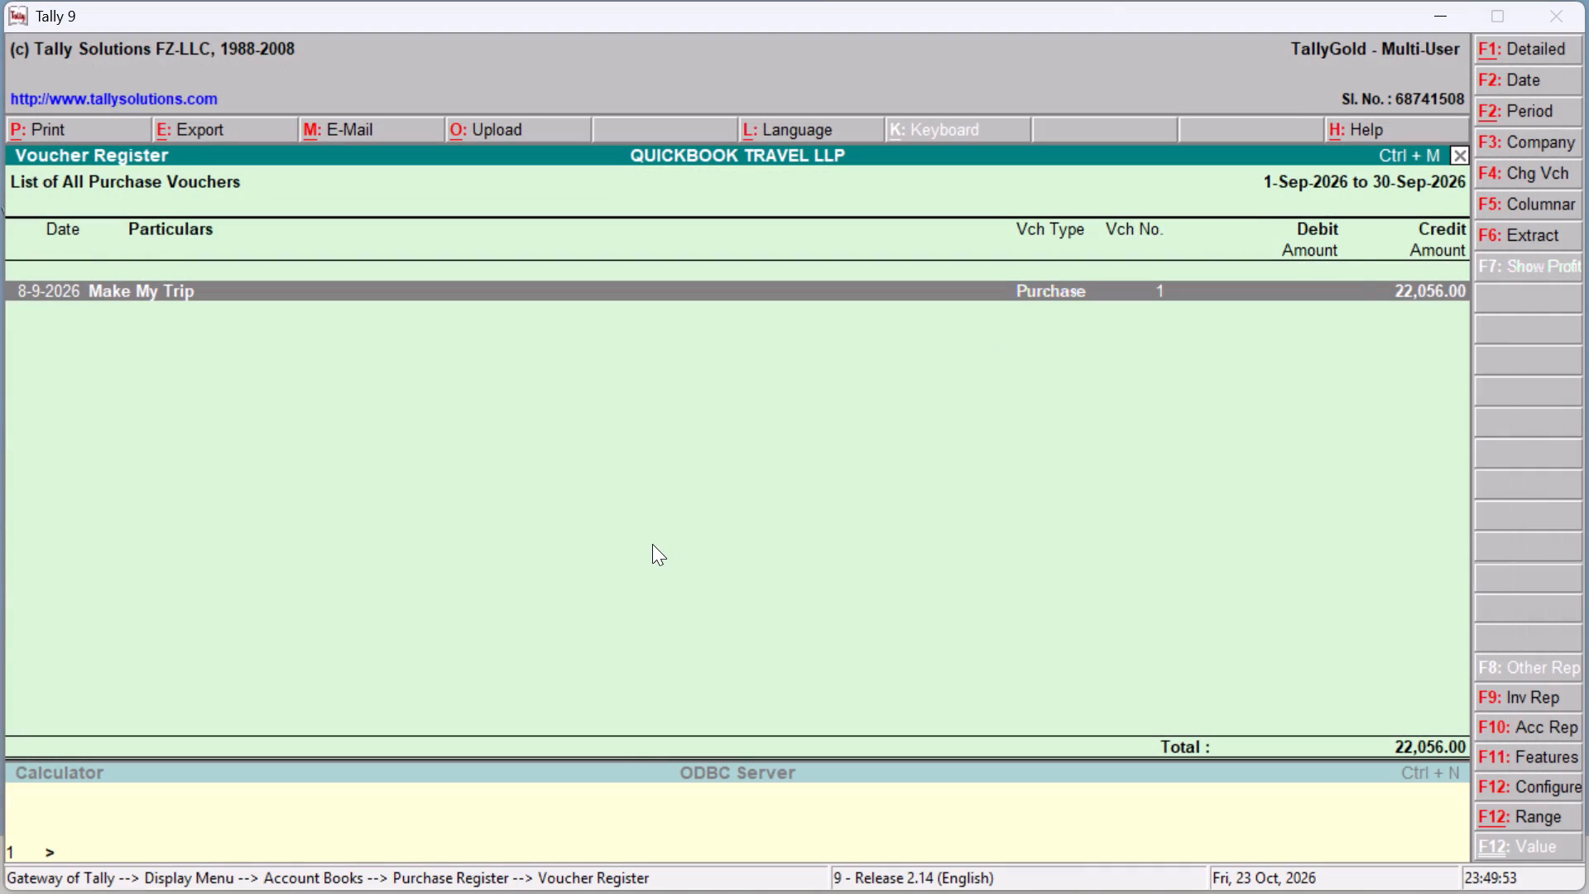
pyautogui.hotkey('alt', 'Tab')
pyautogui.hotkey('alt', 'Tab')
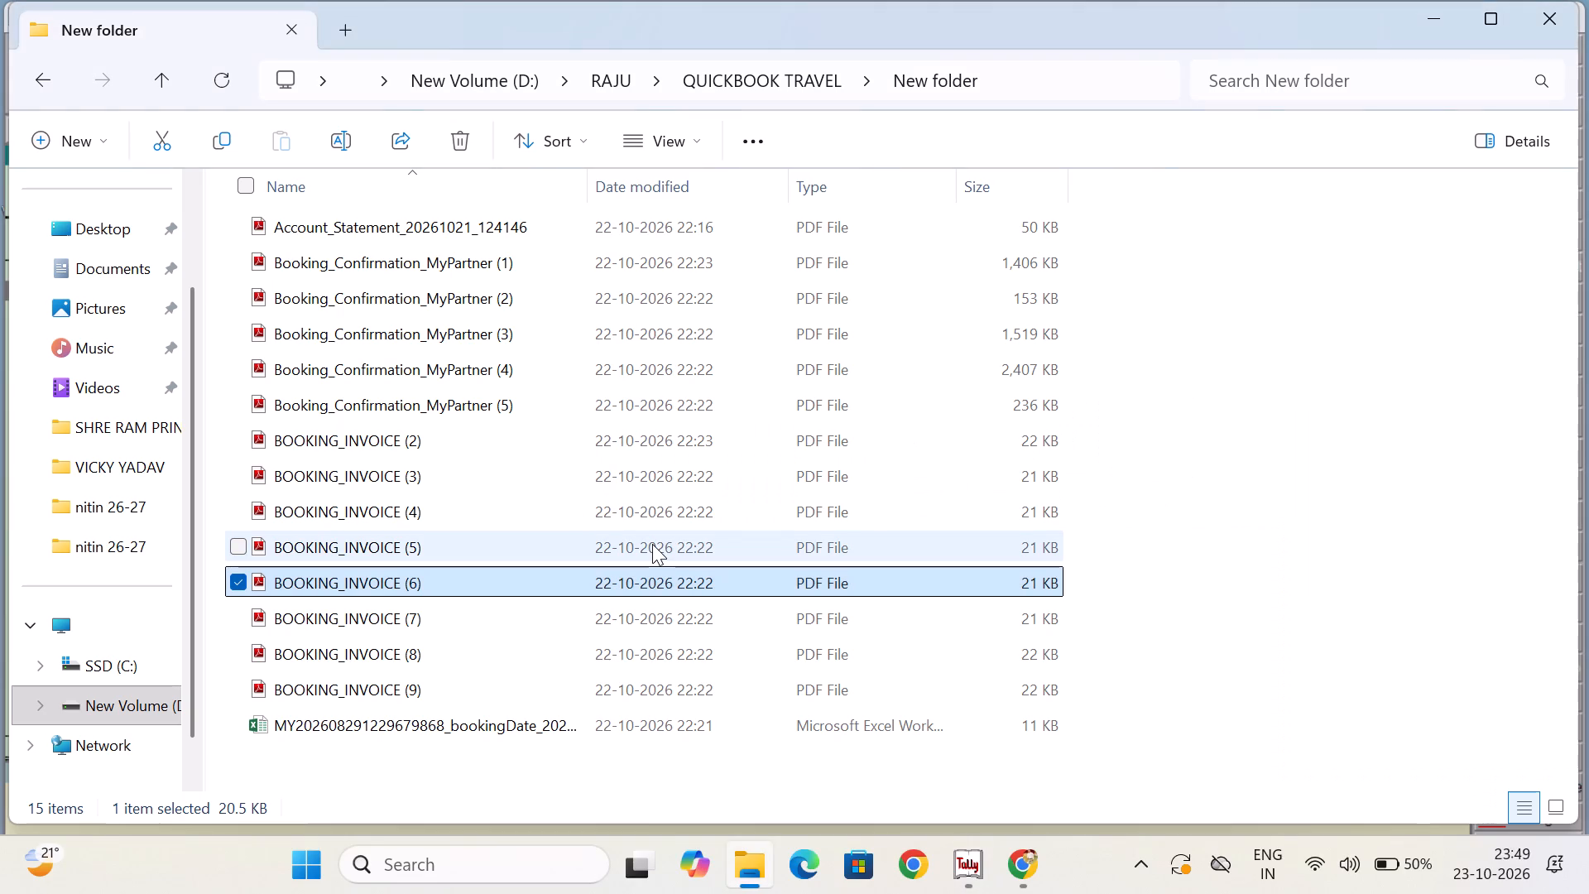
pyautogui.press('Up')
pyautogui.press('Return')
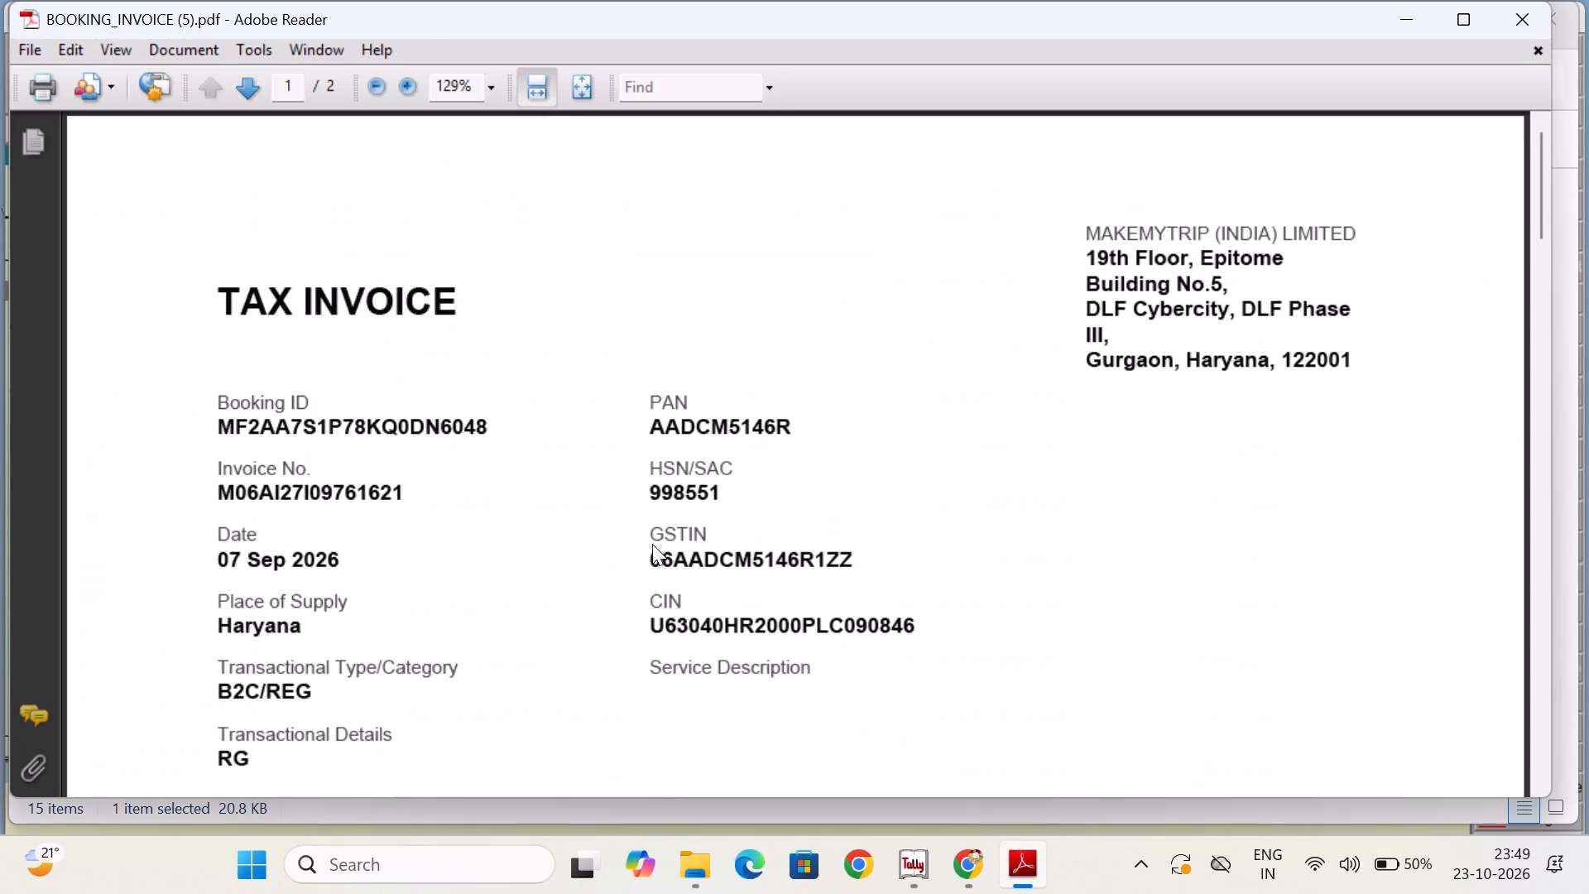
# Duplicate the 8-Sep-2026 Make My Trip voucher in Tally, dating the copy 7.09 per BOOKING_INVOICE (5), with the reference blank and same party.
pyautogui.scroll(-2, 652, 544)
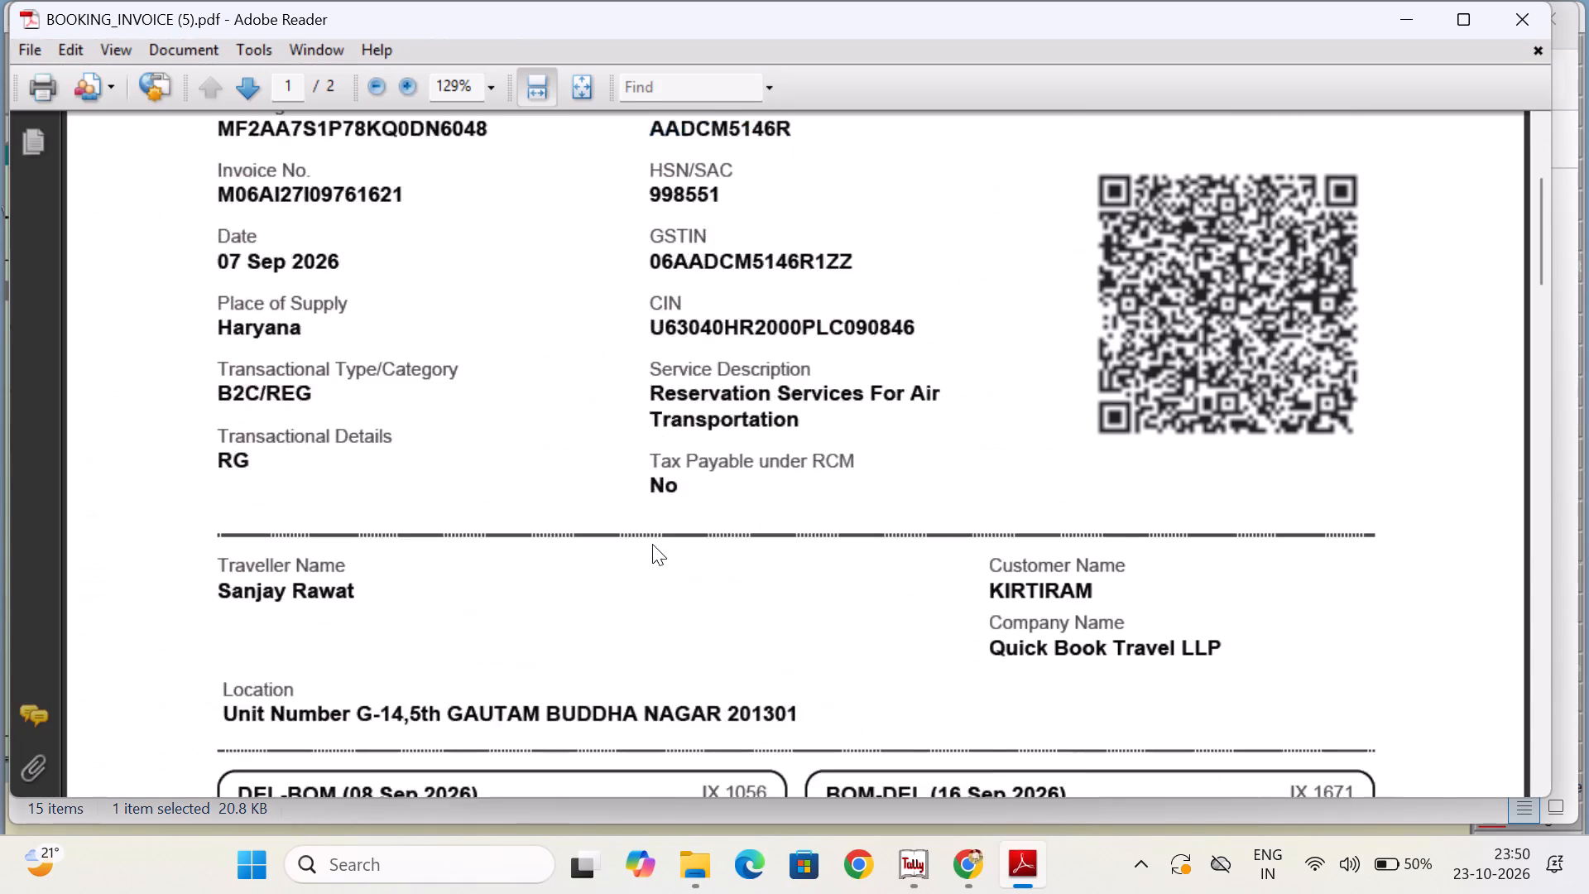
pyautogui.scroll(-2, 652, 544)
pyautogui.hotkey('alt', 'Tab')
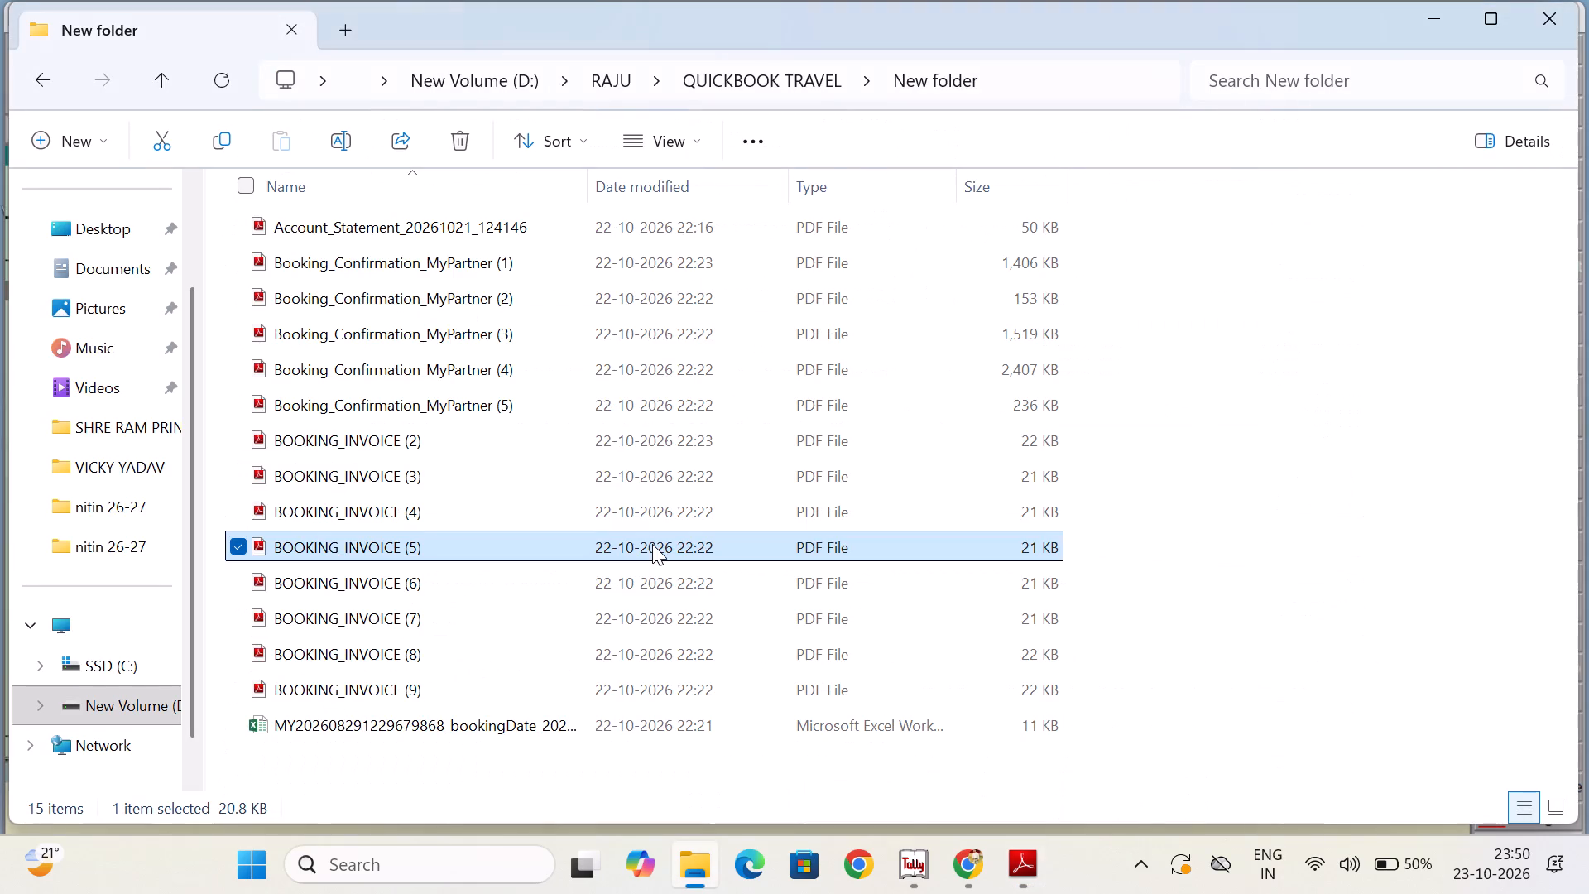
pyautogui.hotkey('alt', 'Tab')
pyautogui.hotkey('alt', 'Tab')
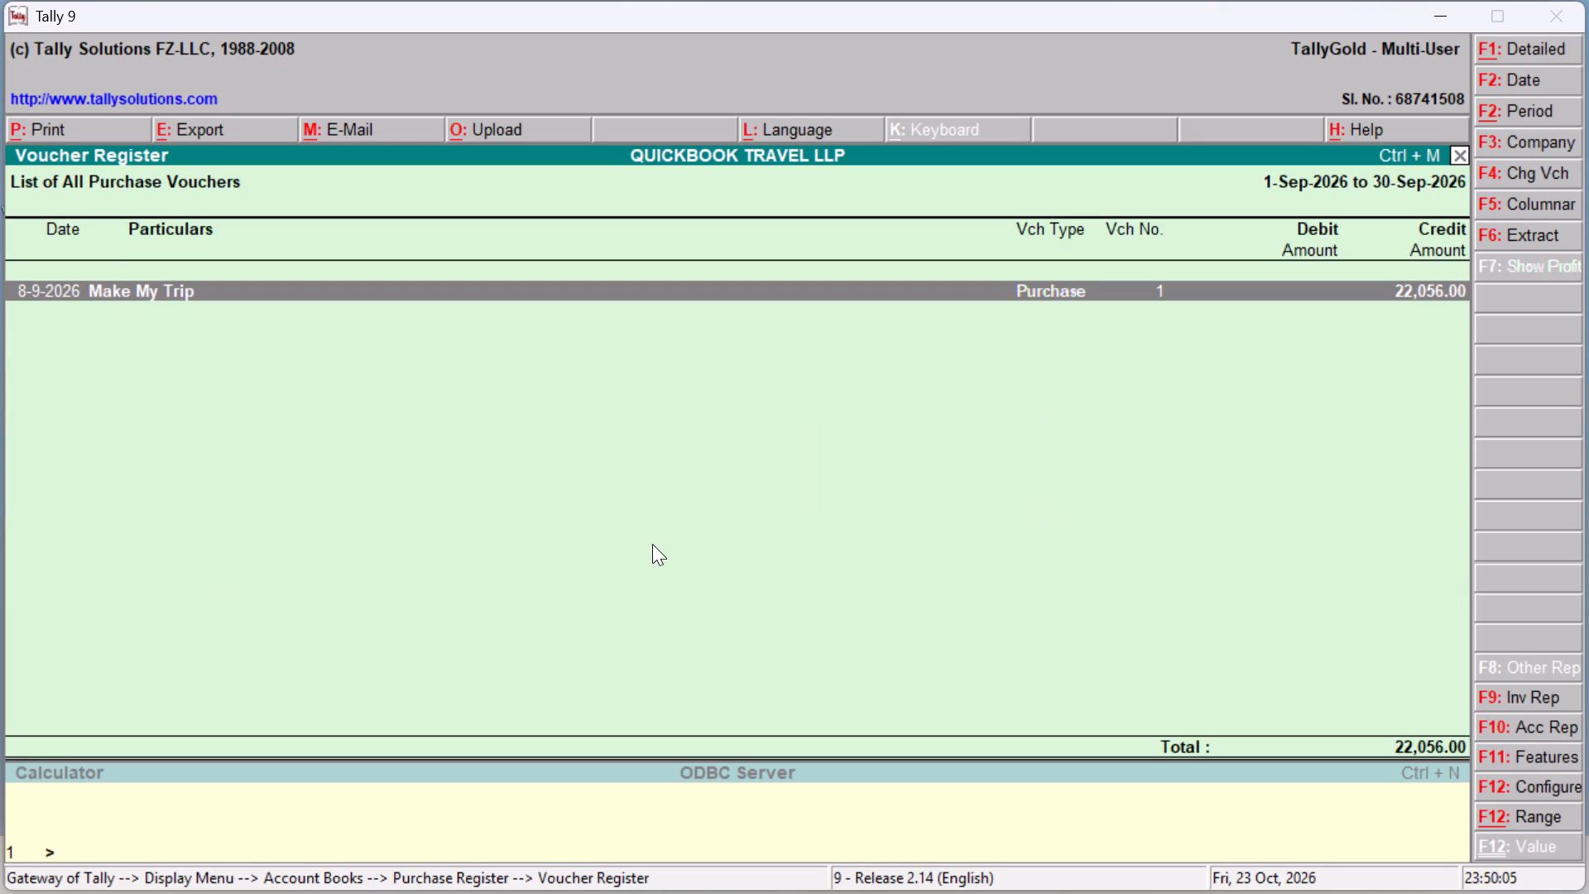
pyautogui.hotkey('alt', '2')
pyautogui.press('F2')
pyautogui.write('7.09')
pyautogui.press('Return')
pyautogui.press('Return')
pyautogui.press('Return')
# Set the duplicated voucher's Make My Trip amount to 12335, BOOKING_INVOICE (5)'s grand total, keeping New Ref 1 and the Purchase ledger.
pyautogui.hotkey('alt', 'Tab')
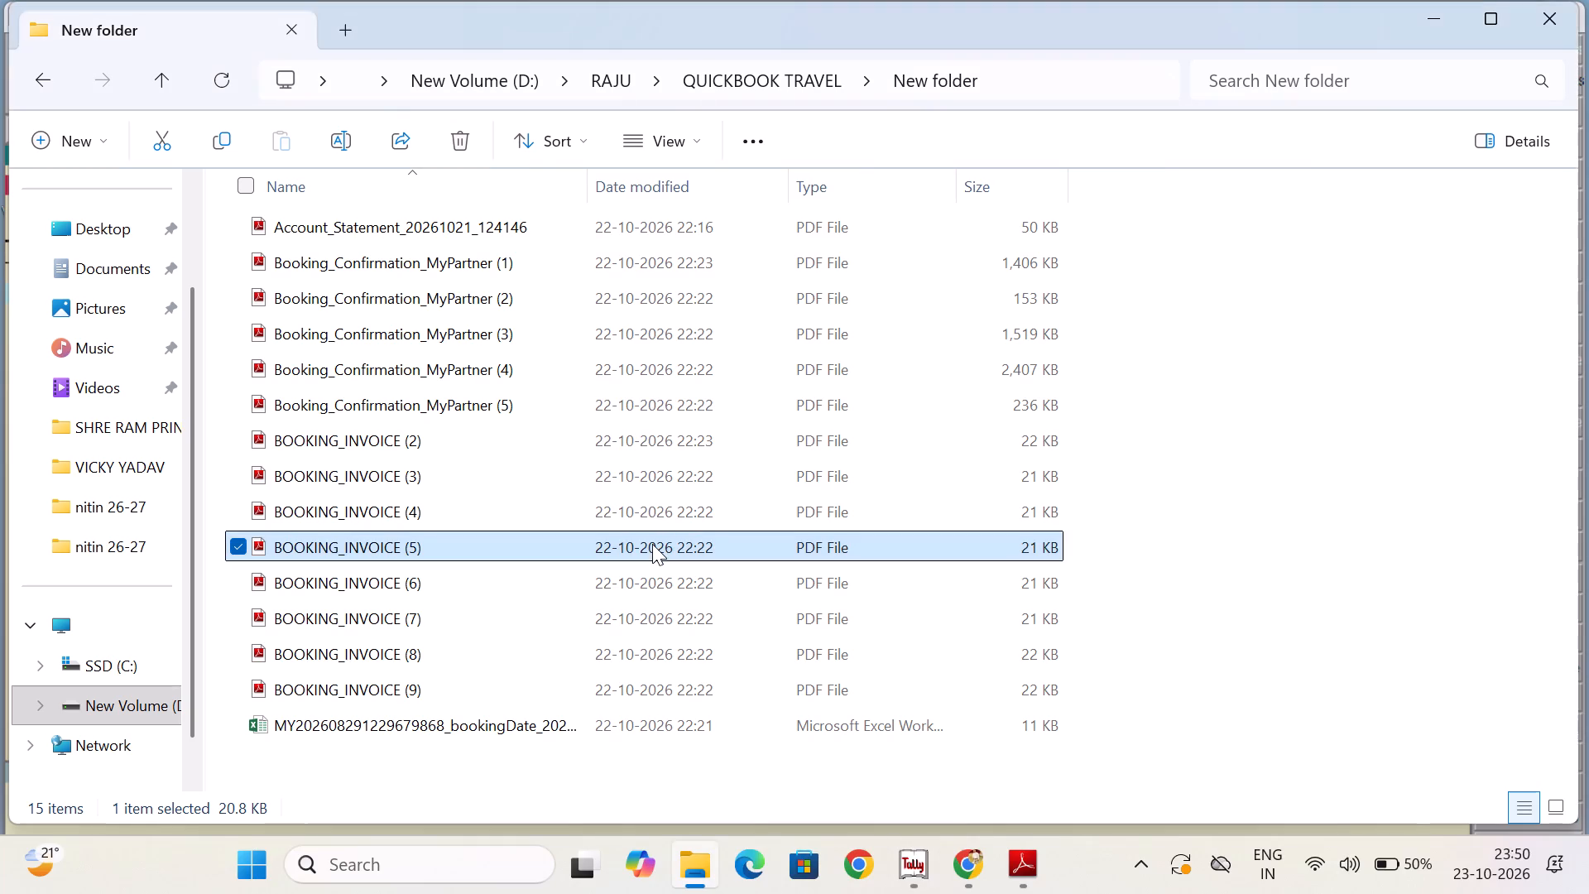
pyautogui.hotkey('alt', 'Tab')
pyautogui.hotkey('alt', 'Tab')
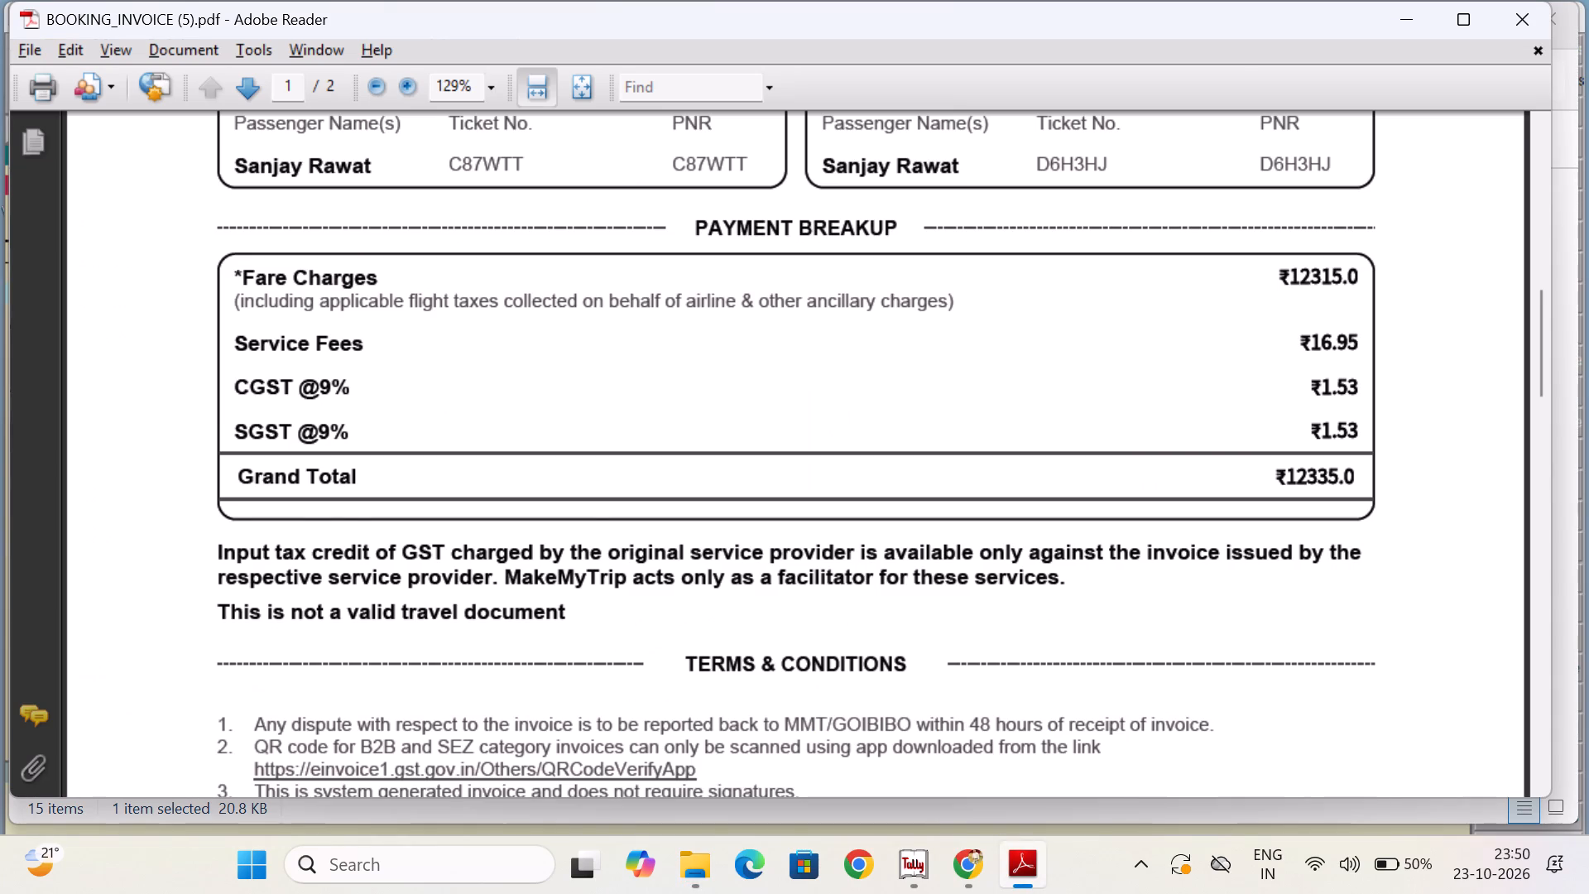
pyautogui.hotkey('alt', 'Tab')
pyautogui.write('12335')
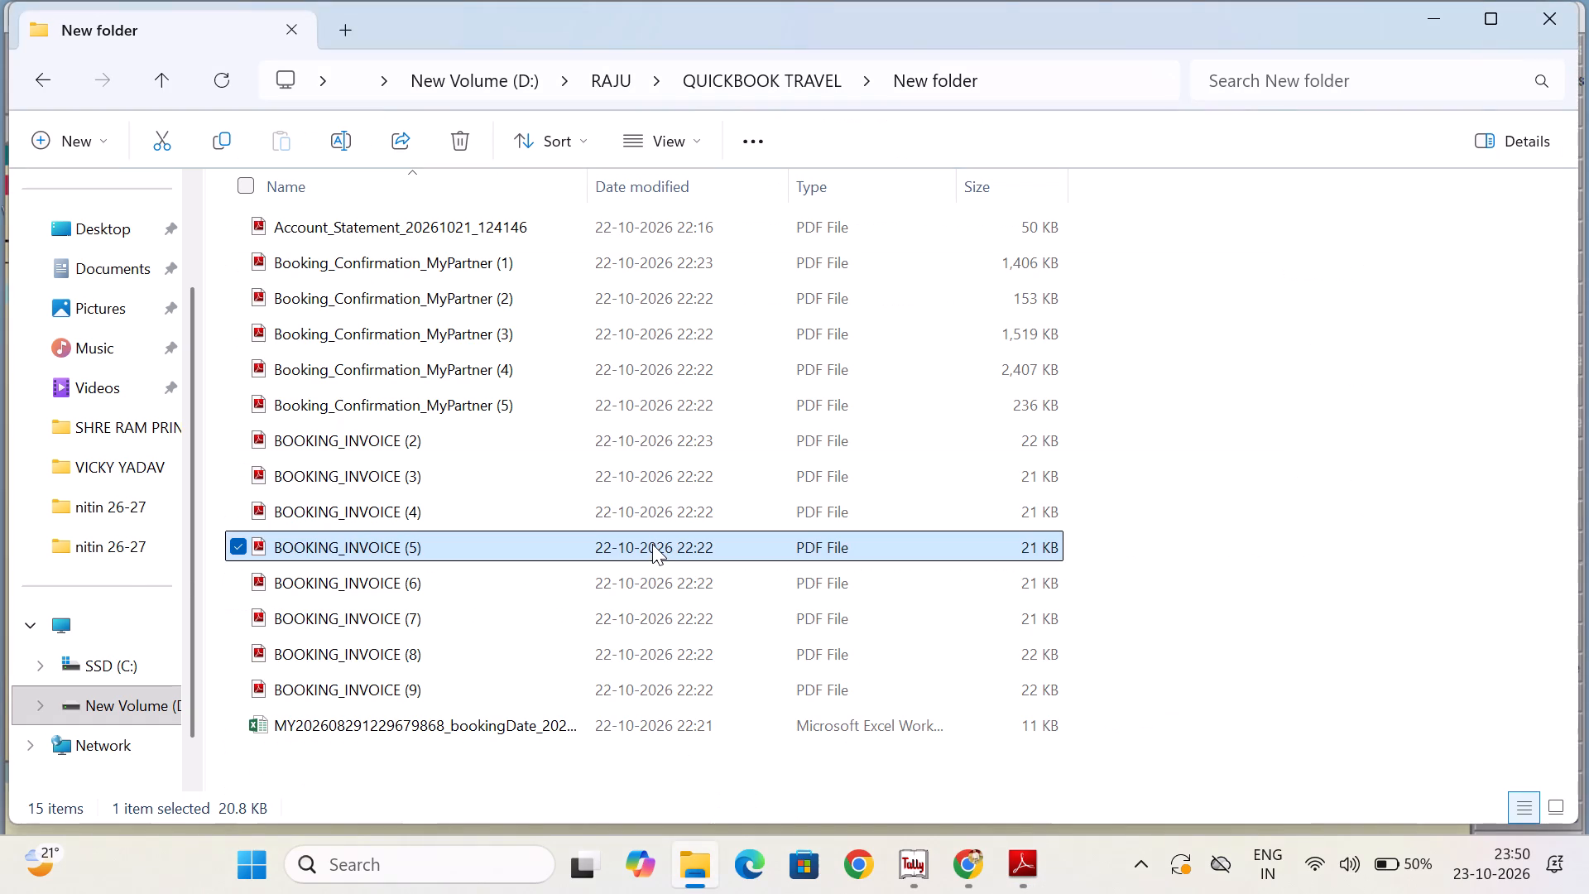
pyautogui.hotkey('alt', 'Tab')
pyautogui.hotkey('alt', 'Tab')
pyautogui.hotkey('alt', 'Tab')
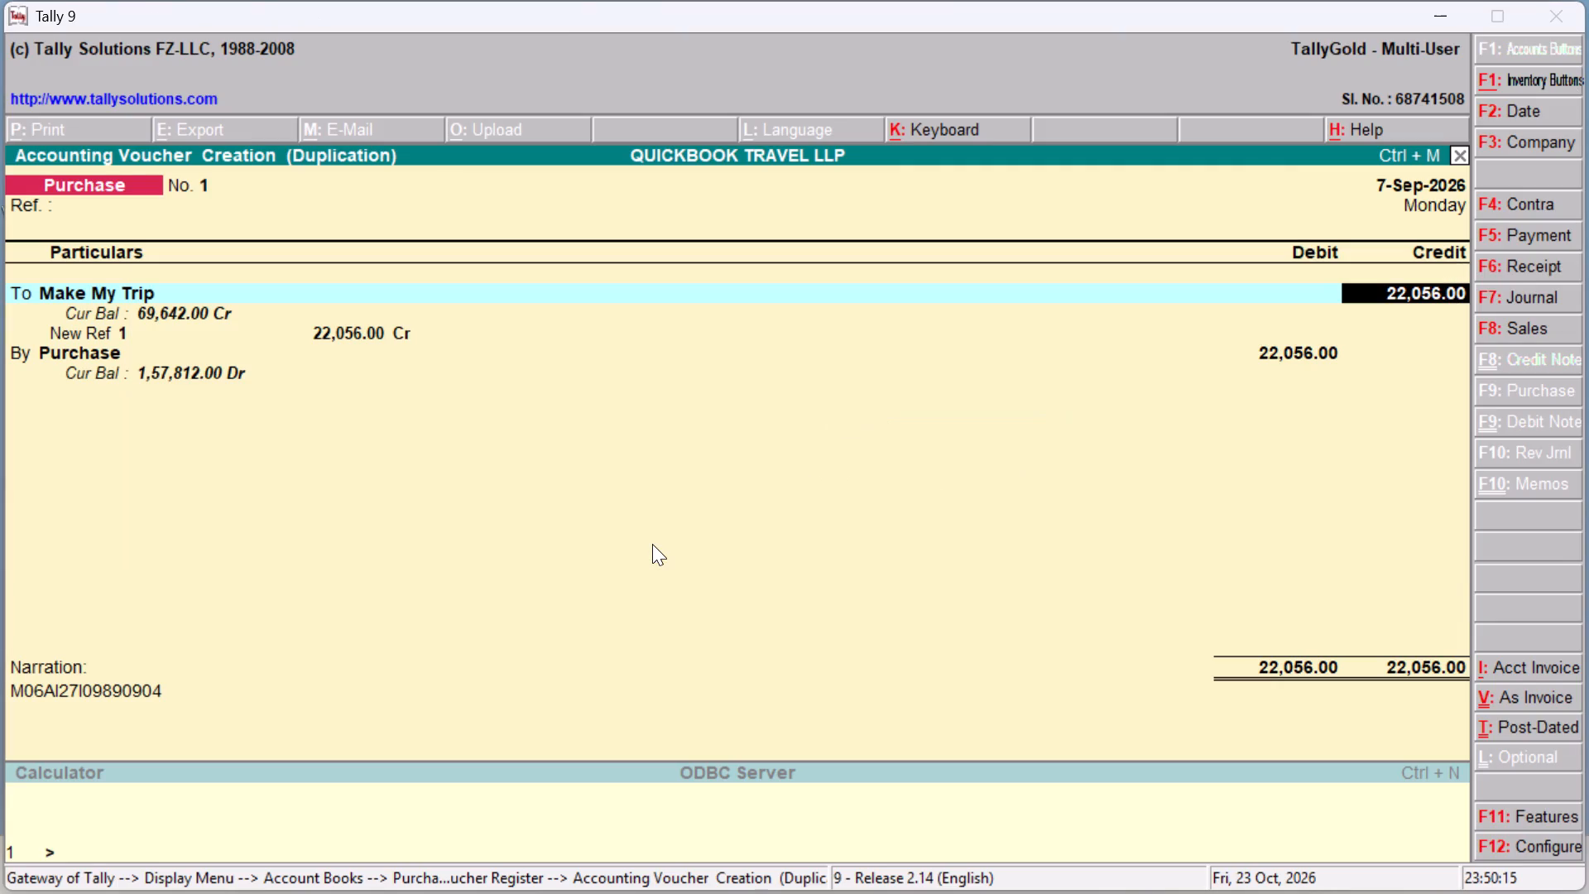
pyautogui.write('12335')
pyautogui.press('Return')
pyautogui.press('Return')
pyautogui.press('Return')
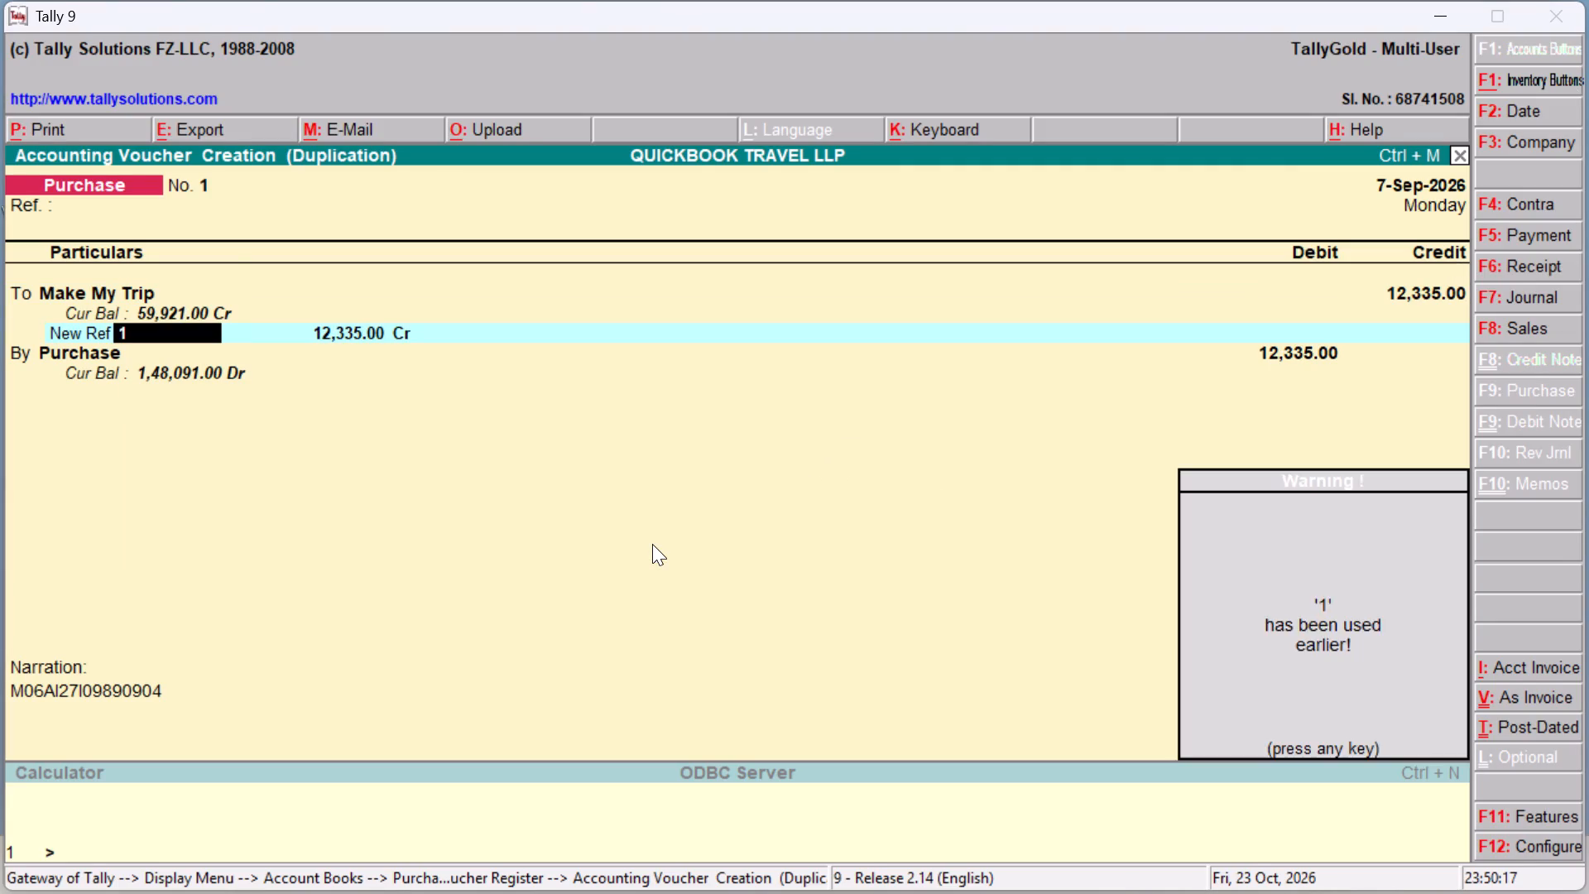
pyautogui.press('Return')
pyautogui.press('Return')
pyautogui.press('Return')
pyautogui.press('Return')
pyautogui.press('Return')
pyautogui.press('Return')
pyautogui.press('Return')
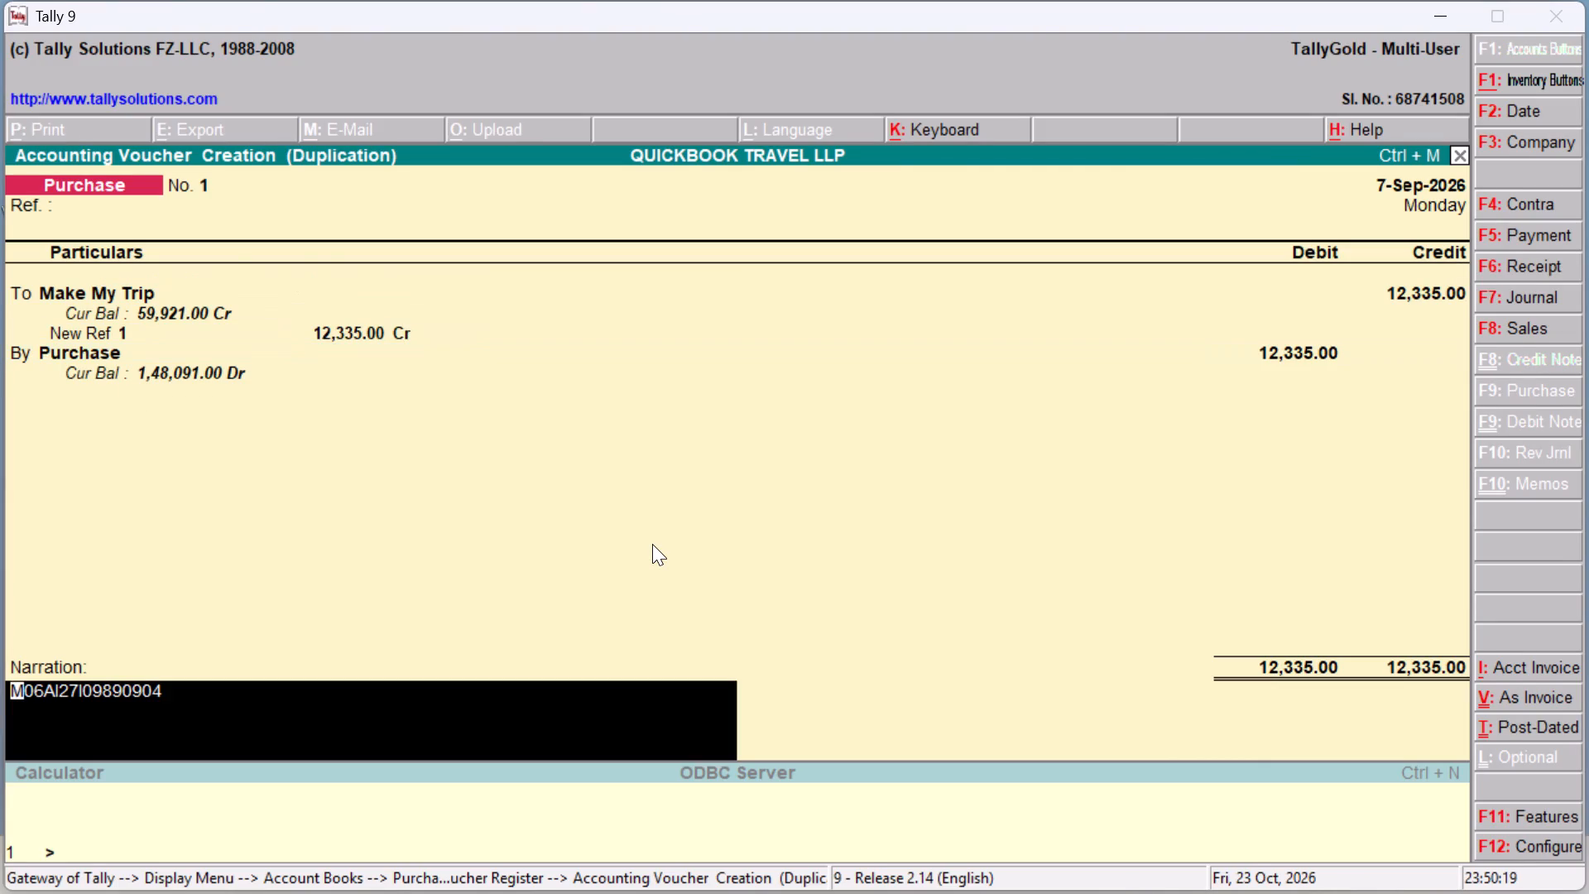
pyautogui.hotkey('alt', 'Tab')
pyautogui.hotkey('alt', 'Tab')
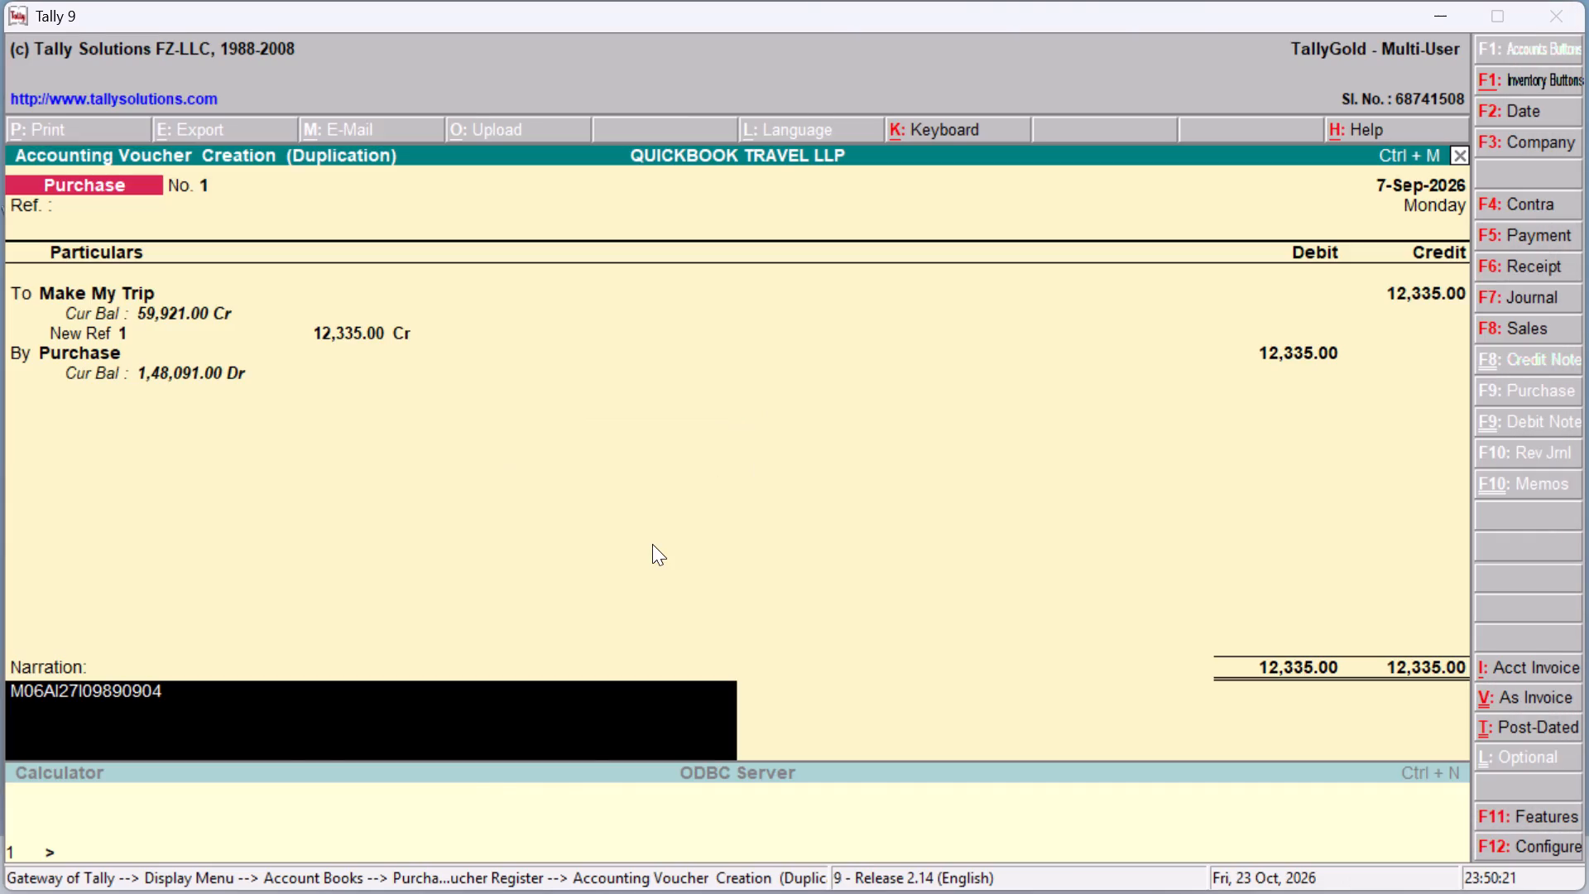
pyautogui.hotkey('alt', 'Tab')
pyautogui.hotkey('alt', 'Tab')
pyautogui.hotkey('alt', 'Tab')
pyautogui.scroll(3, 780, 362)
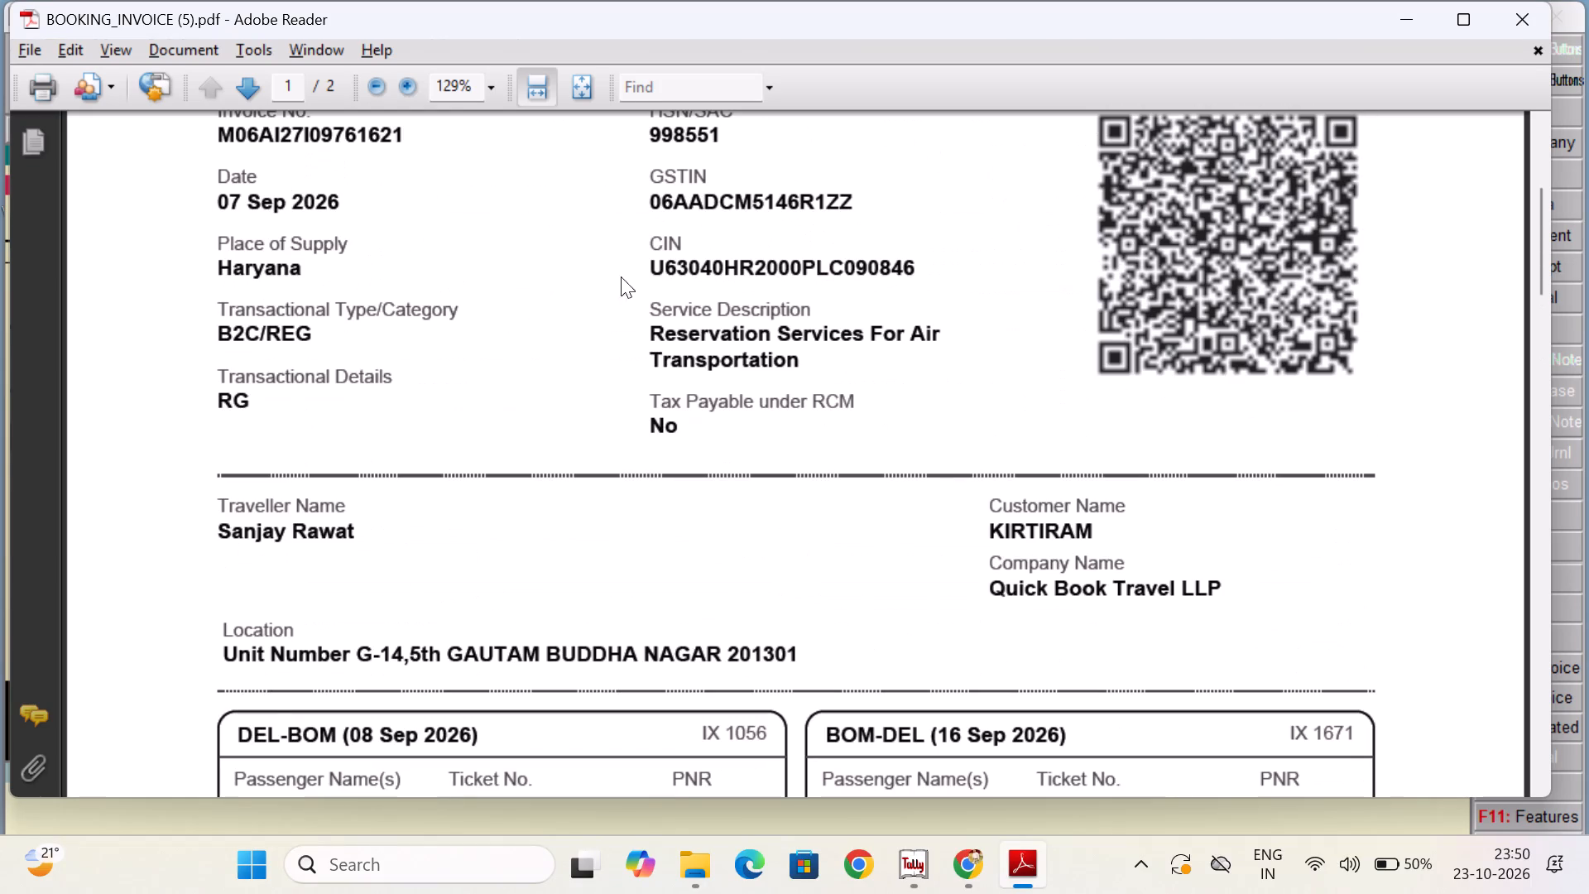
pyautogui.scroll(1, 617, 272)
pyautogui.doubleClick(319, 430)
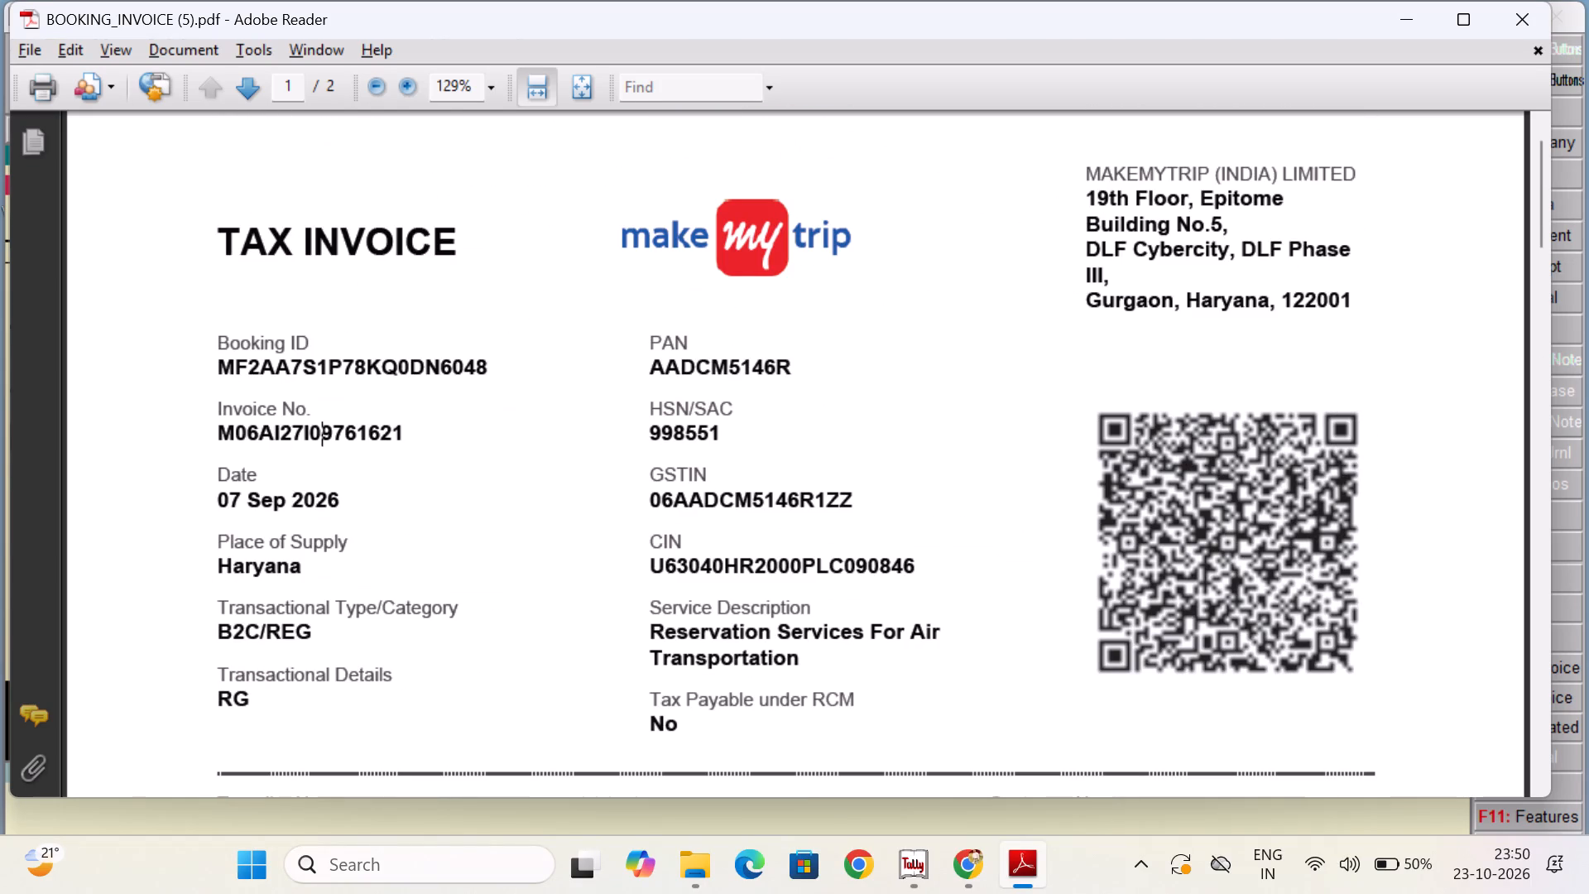
pyautogui.hotkey('ctrl', 'c')
pyautogui.hotkey('alt', 'Tab')
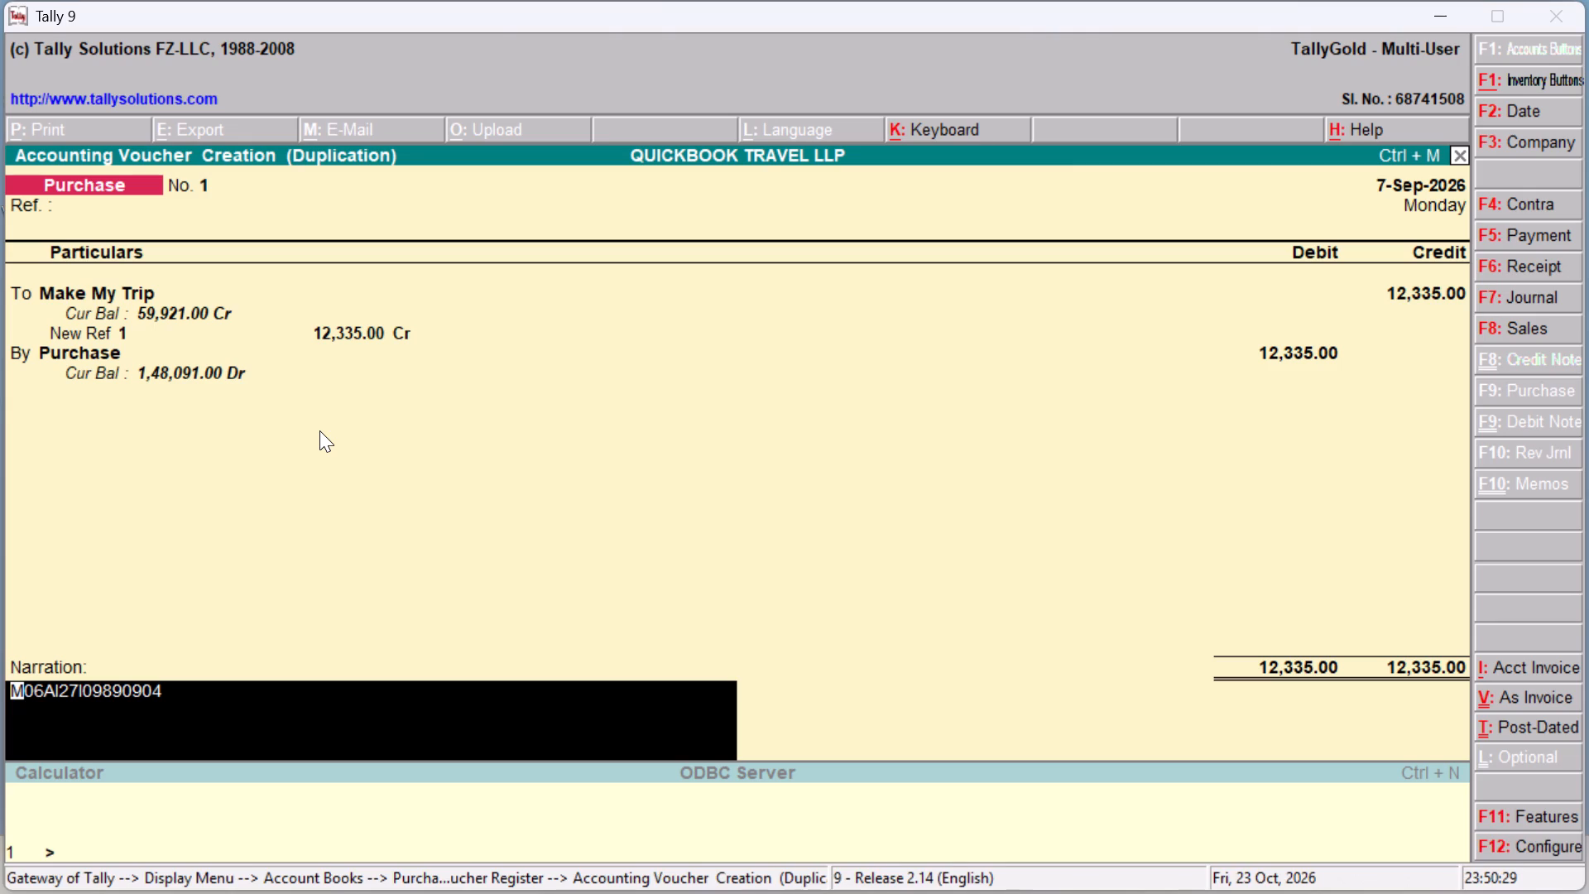
pyautogui.hotkey('ctrl', 'alt', 'v')
pyautogui.press('Return')
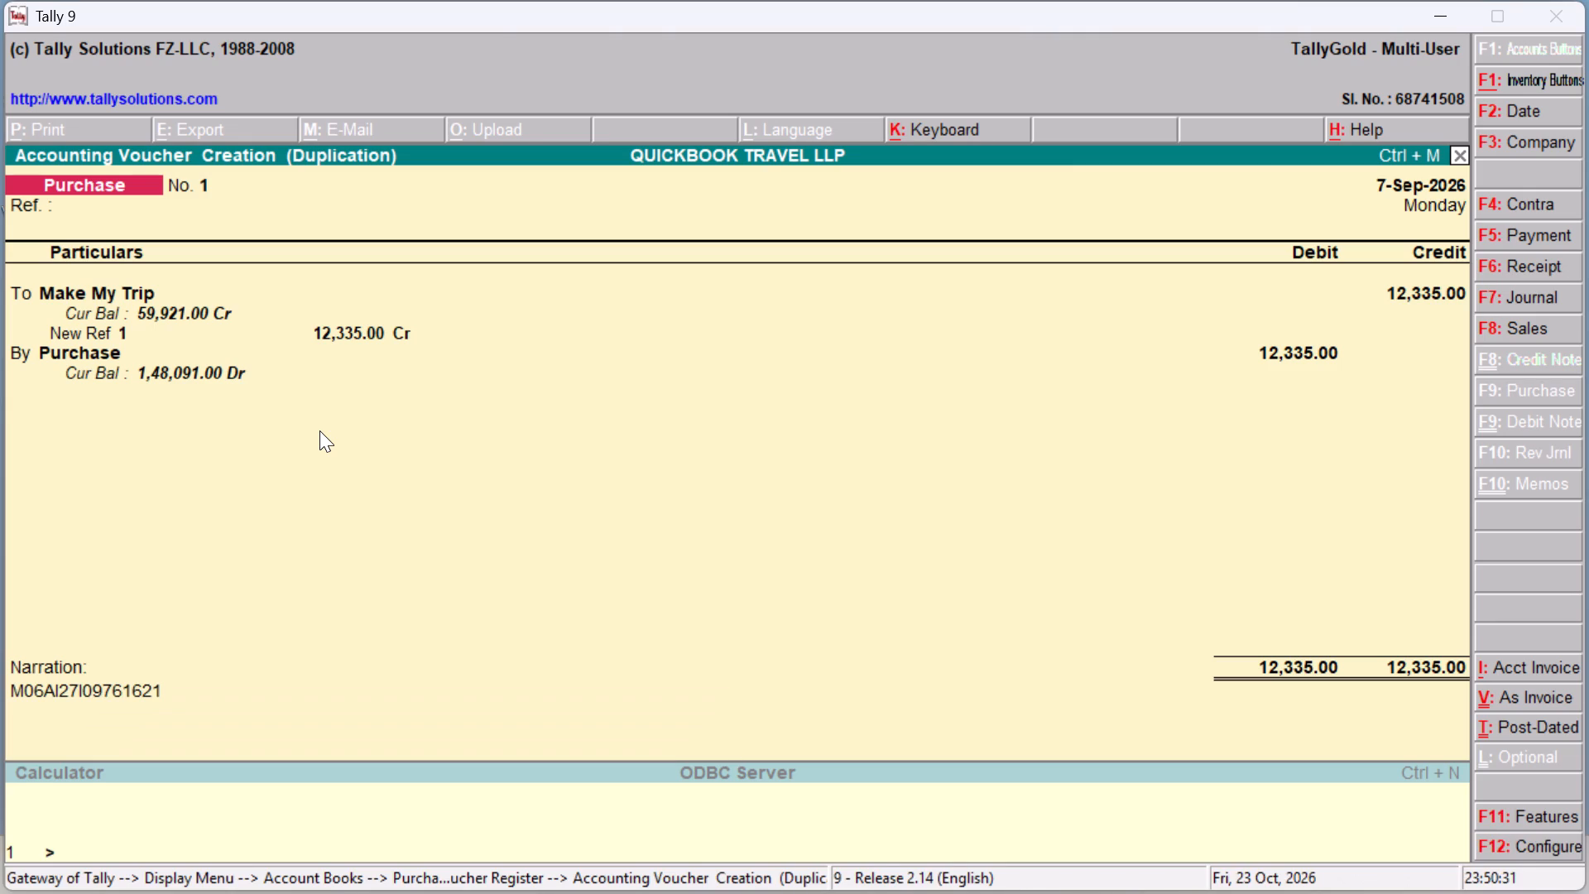
pyautogui.press('Return')
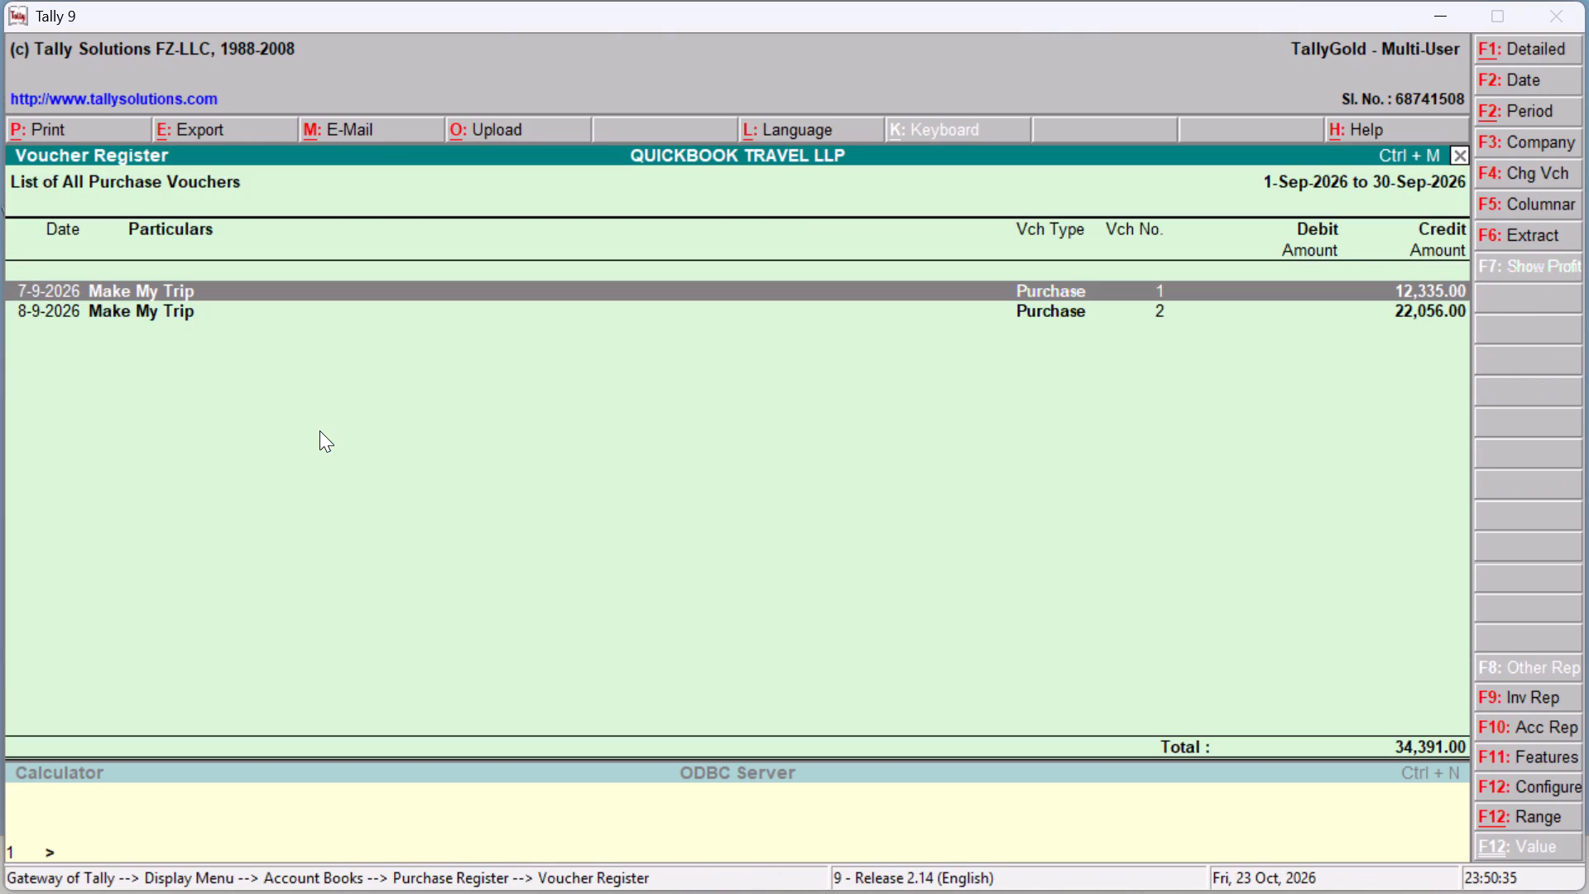
# Close the BOOKING_INVOICE (5) PDF and open BOOKING_INVOICE (4) from File Explorer.
pyautogui.hotkey('alt', 'Tab')
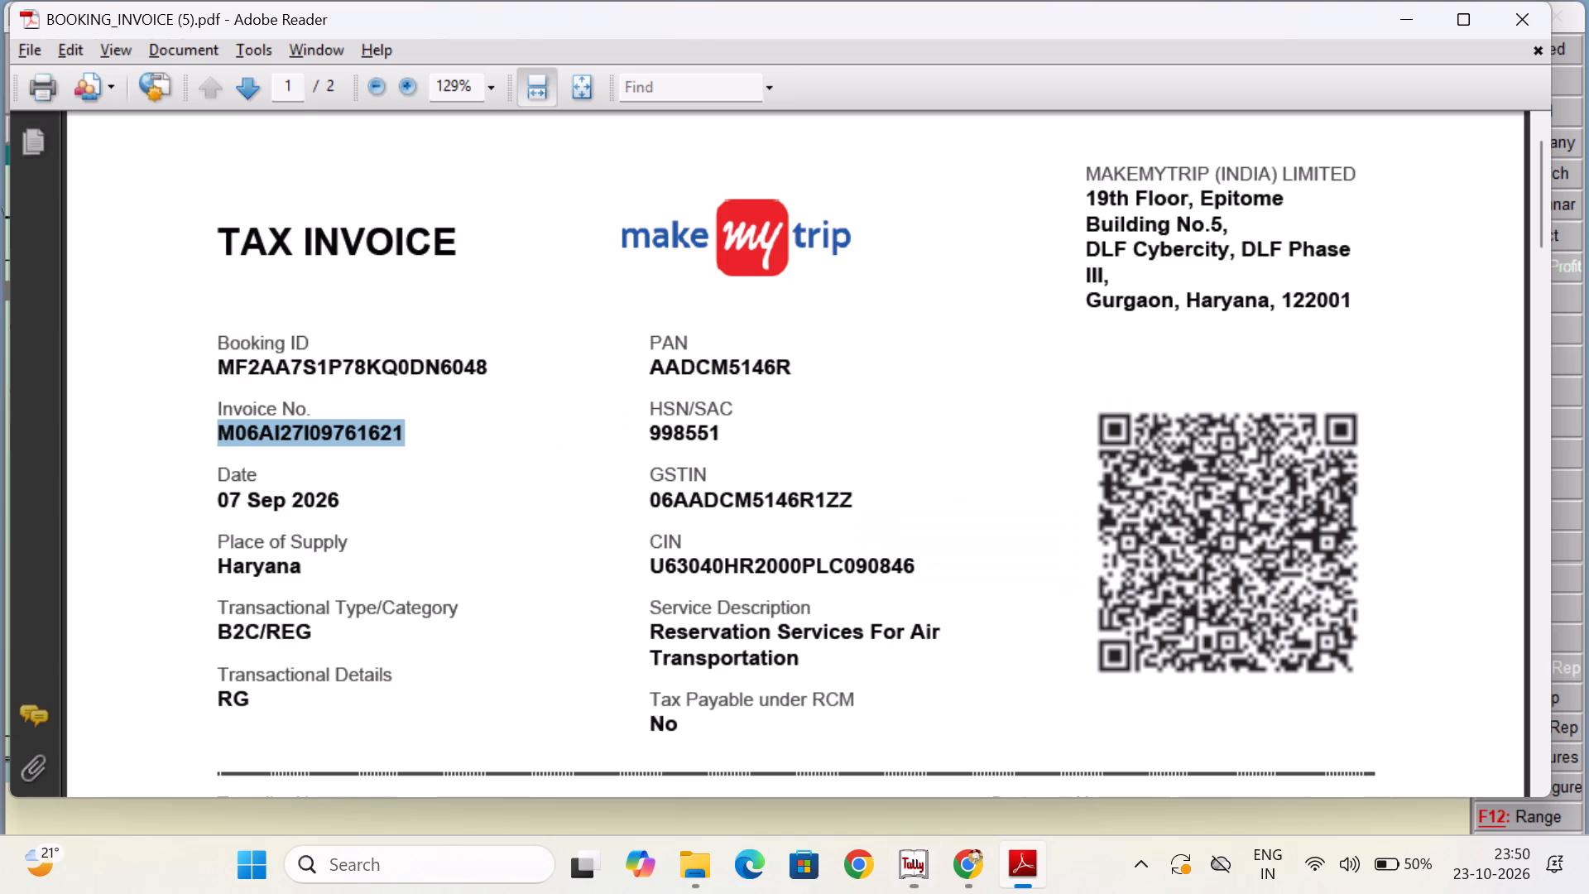
pyautogui.hotkey('alt', 'space')
pyautogui.hotkey('alt', 'c')
pyautogui.hotkey('alt', 'Tab')
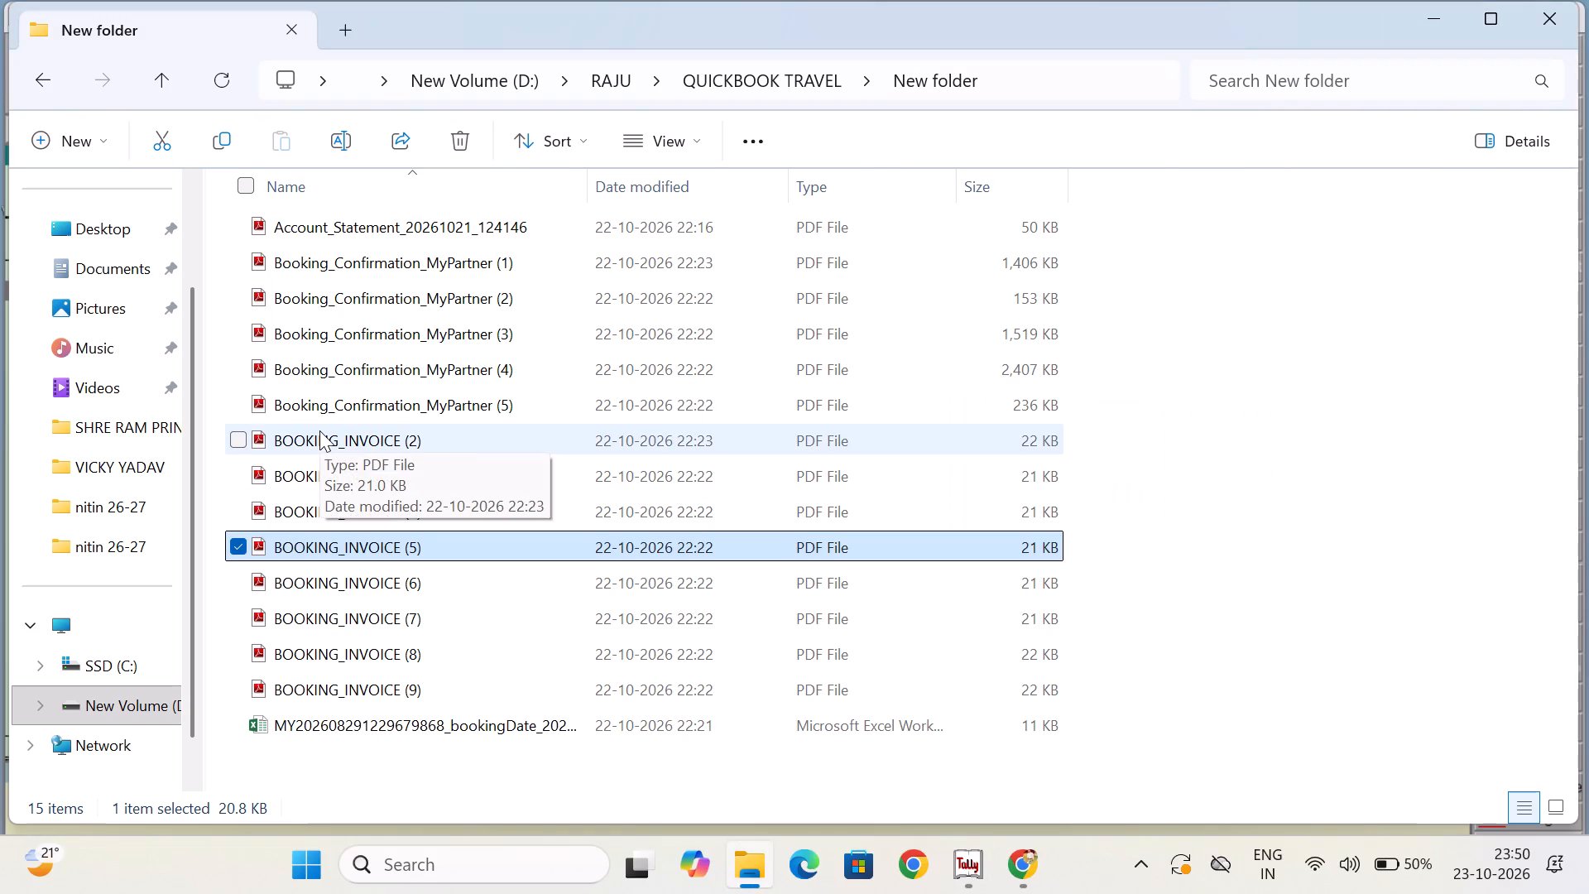
pyautogui.press('Up')
pyautogui.press('Return')
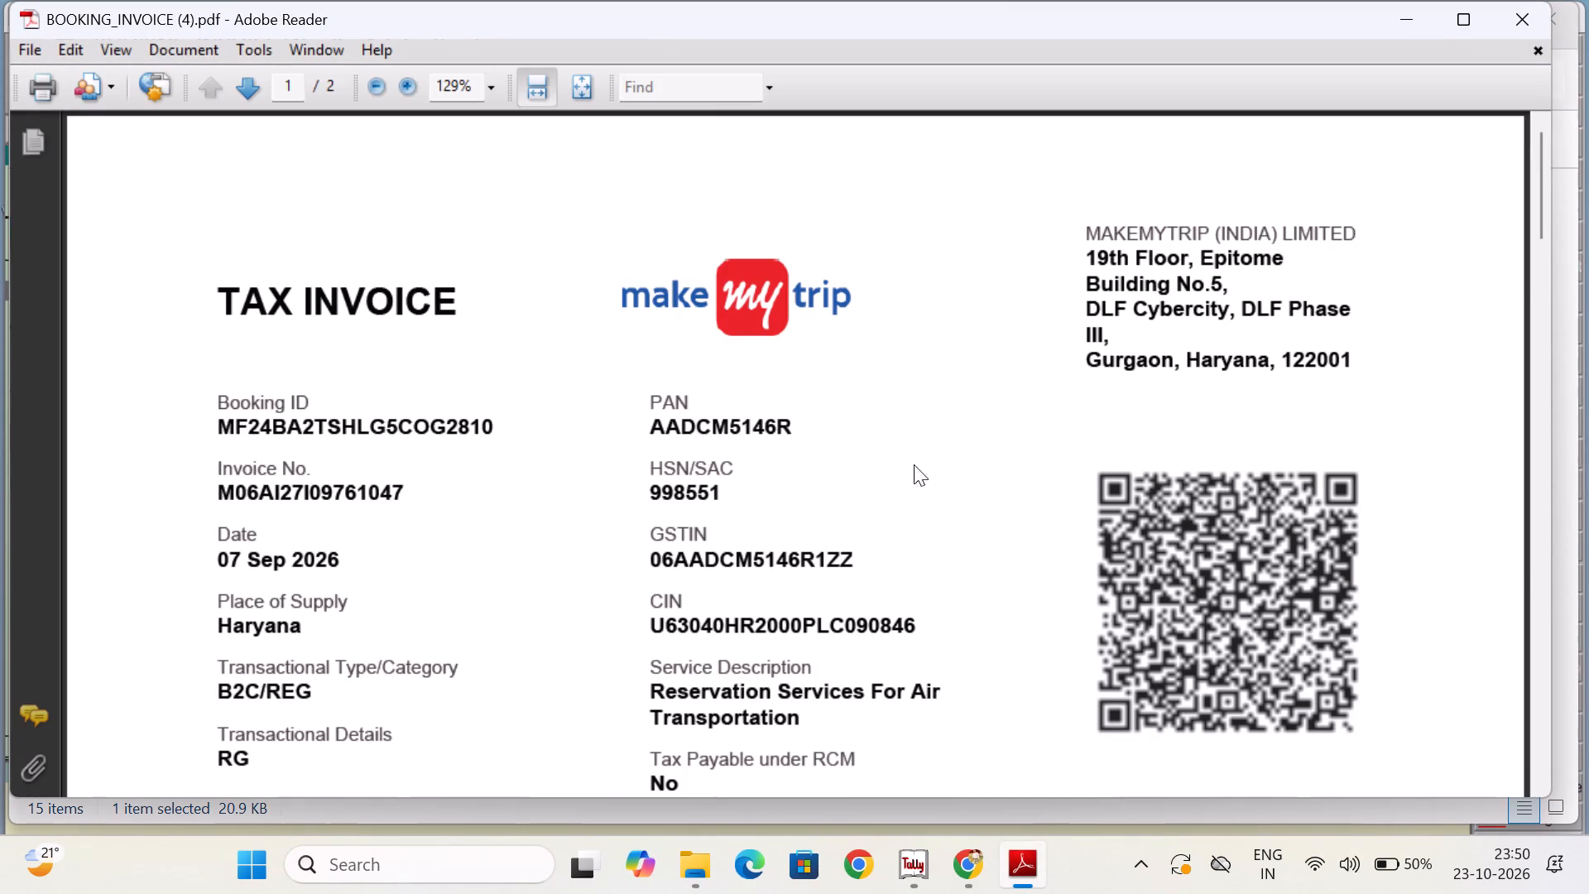
# Duplicate the 7-Sep-2026 Make My Trip voucher in Tally, dating the copy 7.09 per BOOKING_INVOICE (4), with the reference blank and same party.
pyautogui.scroll(-3, 978, 465)
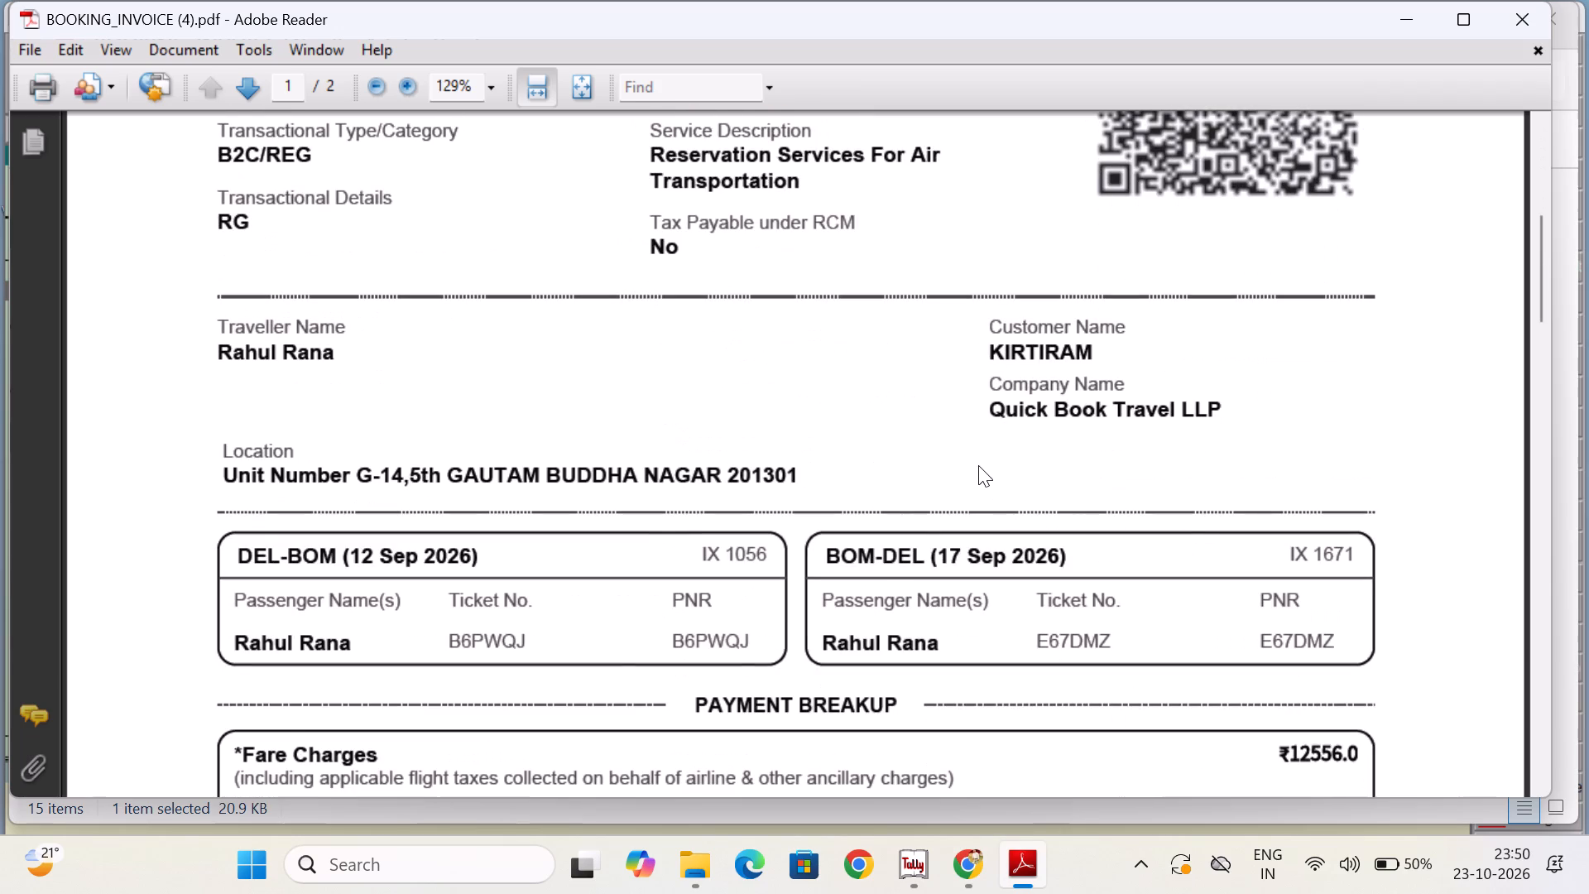
pyautogui.scroll(-1, 978, 465)
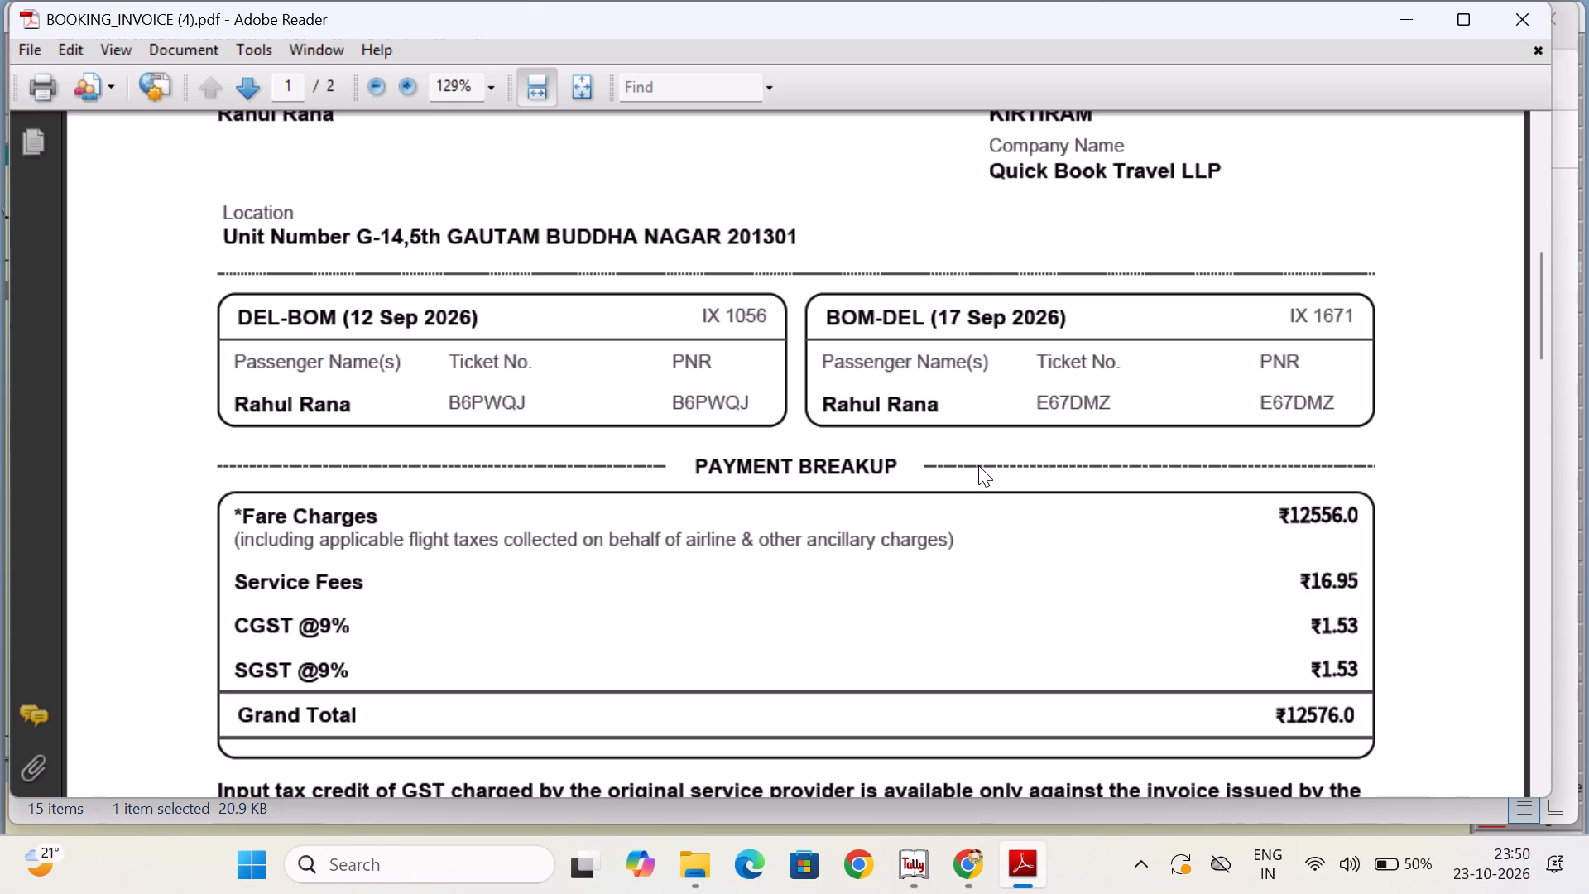
pyautogui.hotkey('alt', 'Tab')
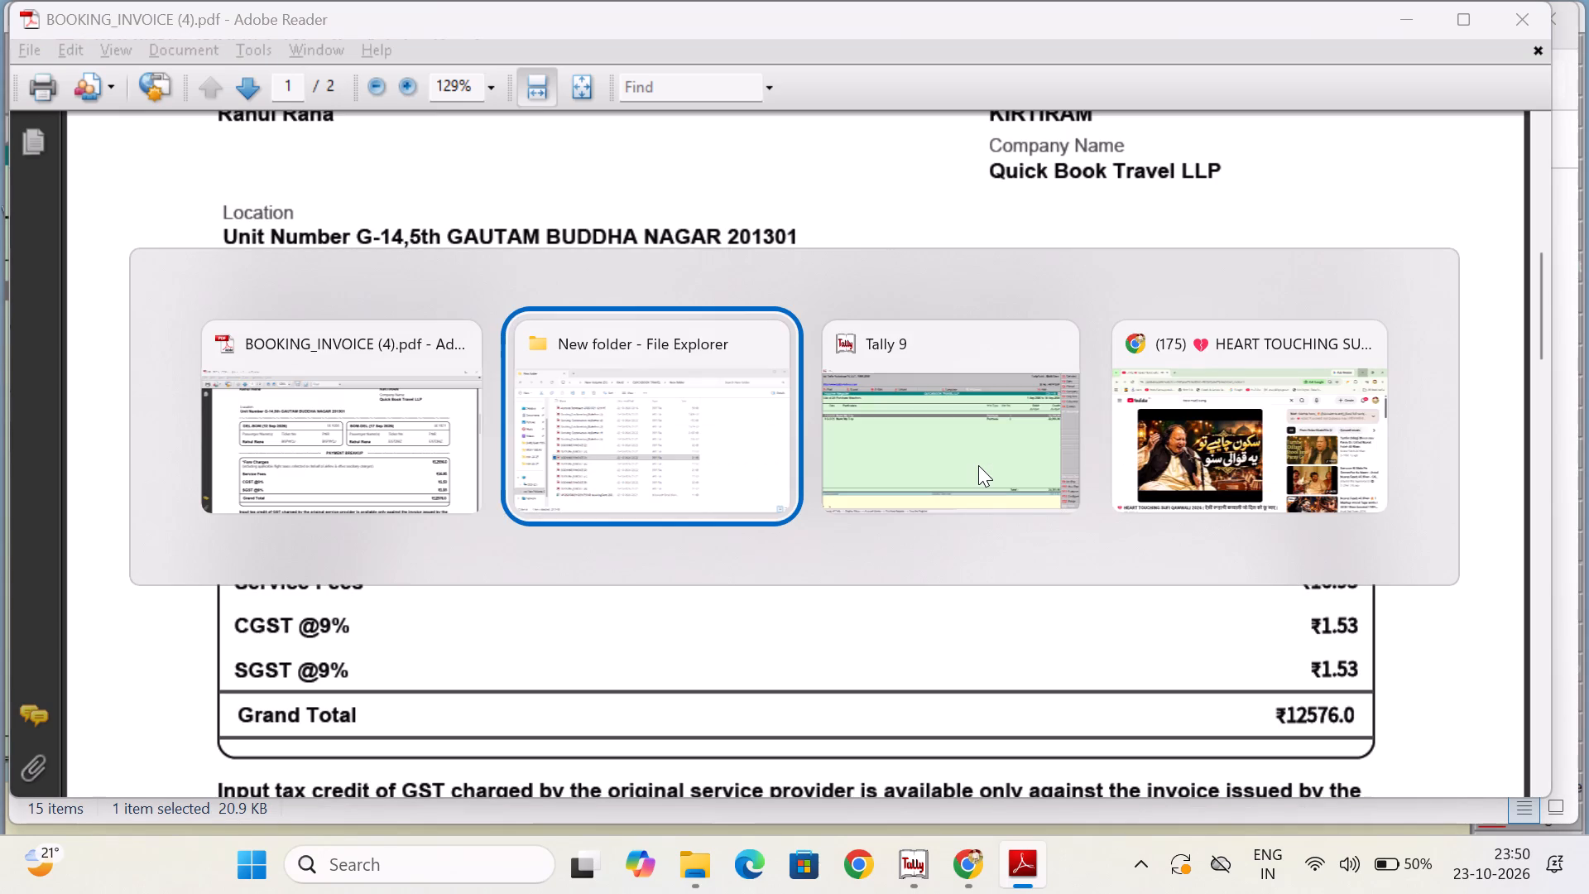
pyautogui.hotkey('alt', 'Tab')
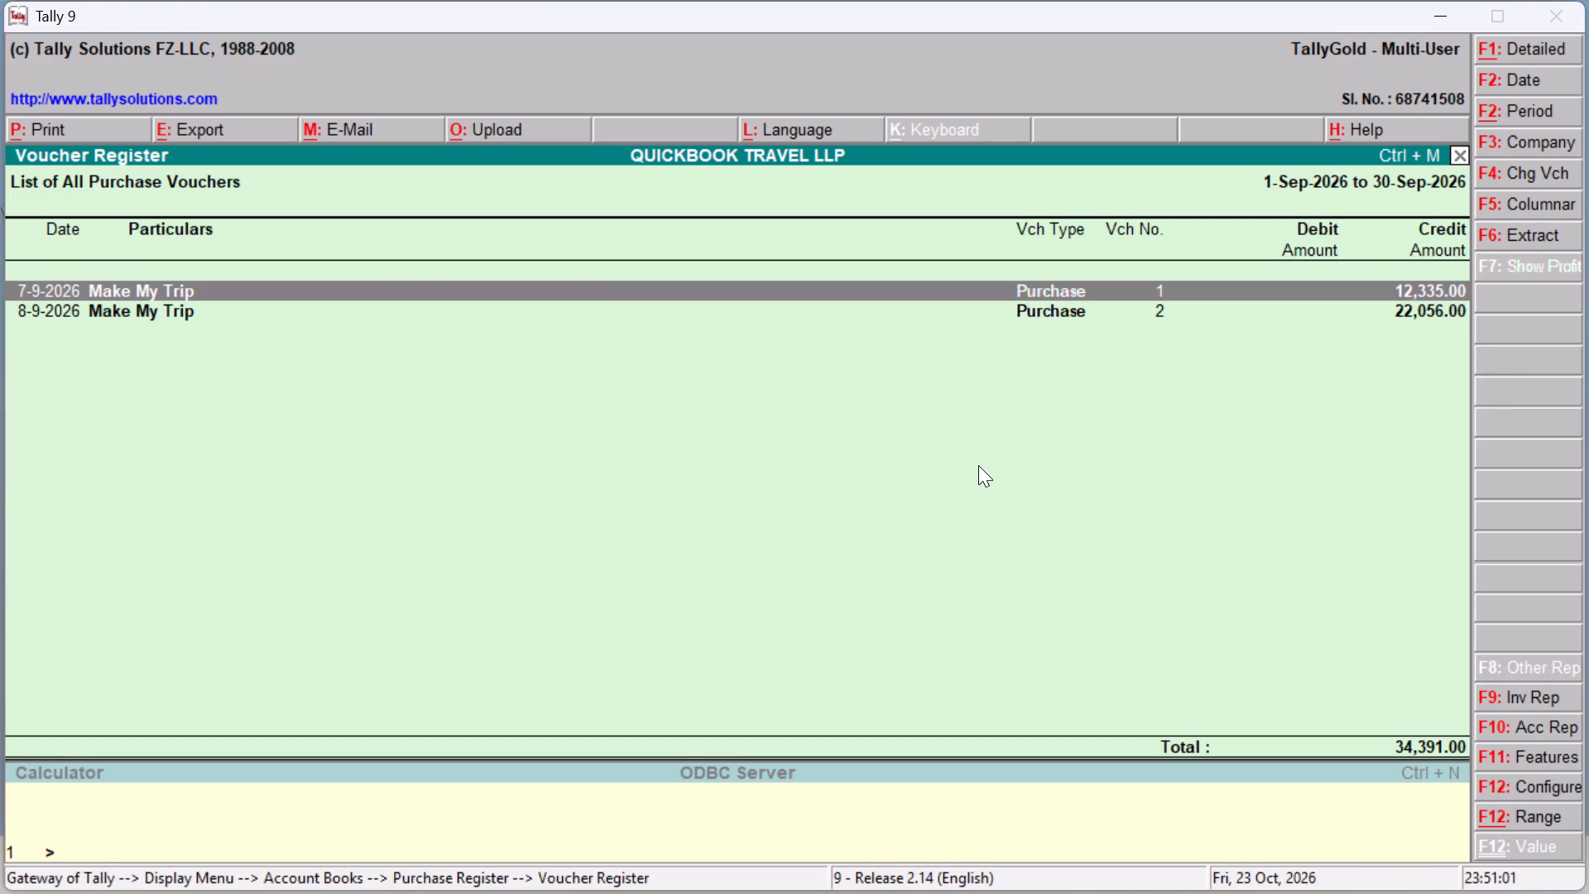
pyautogui.hotkey('alt', '2')
pyautogui.press('F2')
pyautogui.hotkey('alt', 'Tab')
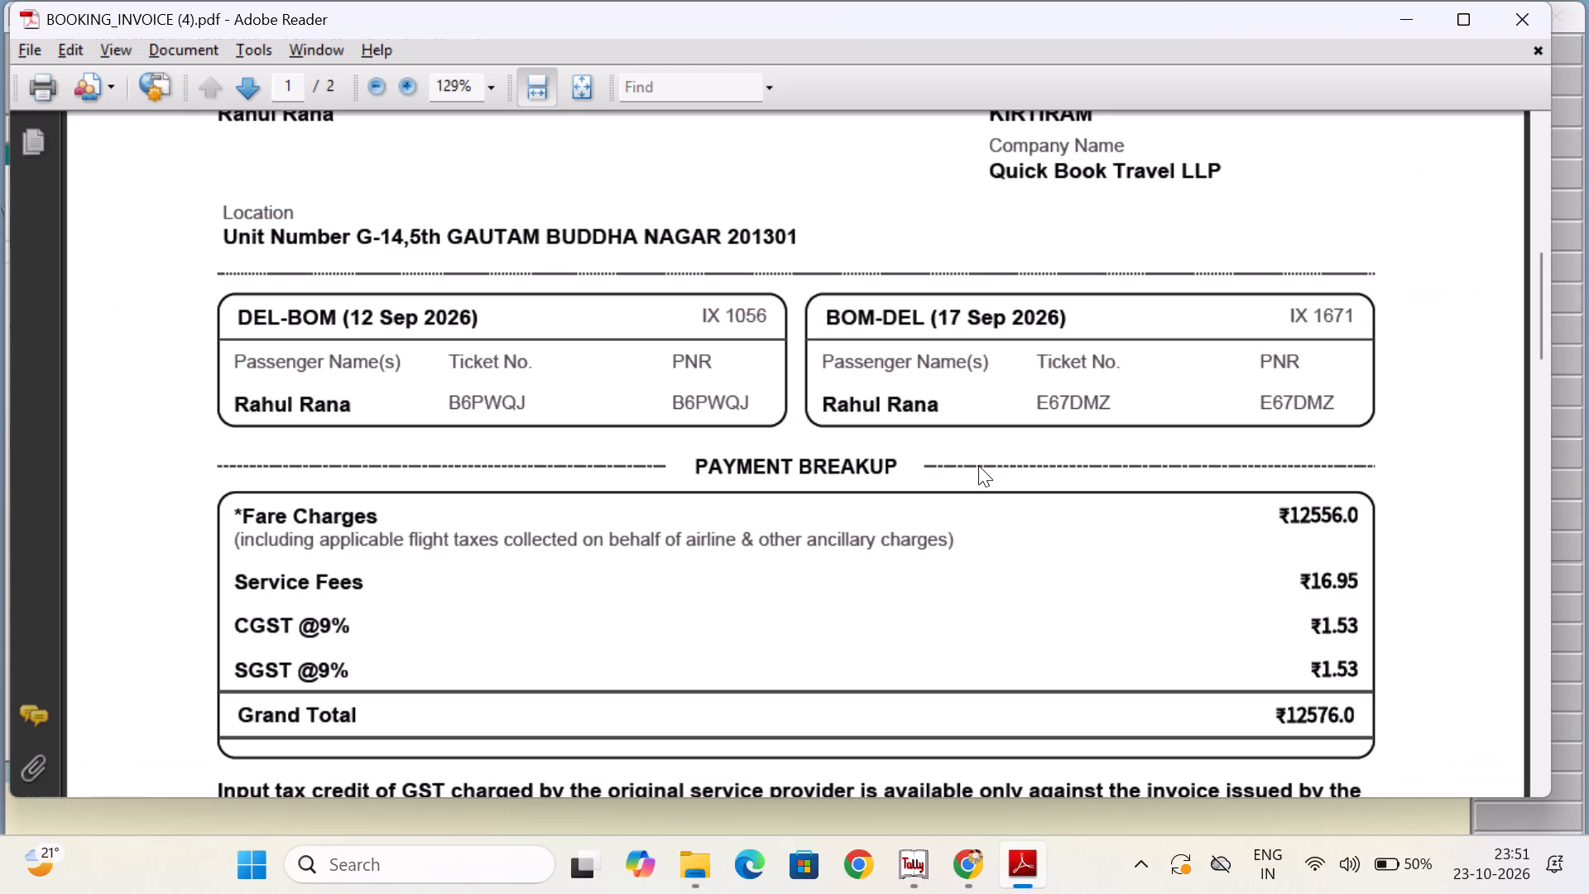
pyautogui.scroll(1, 978, 465)
pyautogui.hotkey('alt', 'Tab')
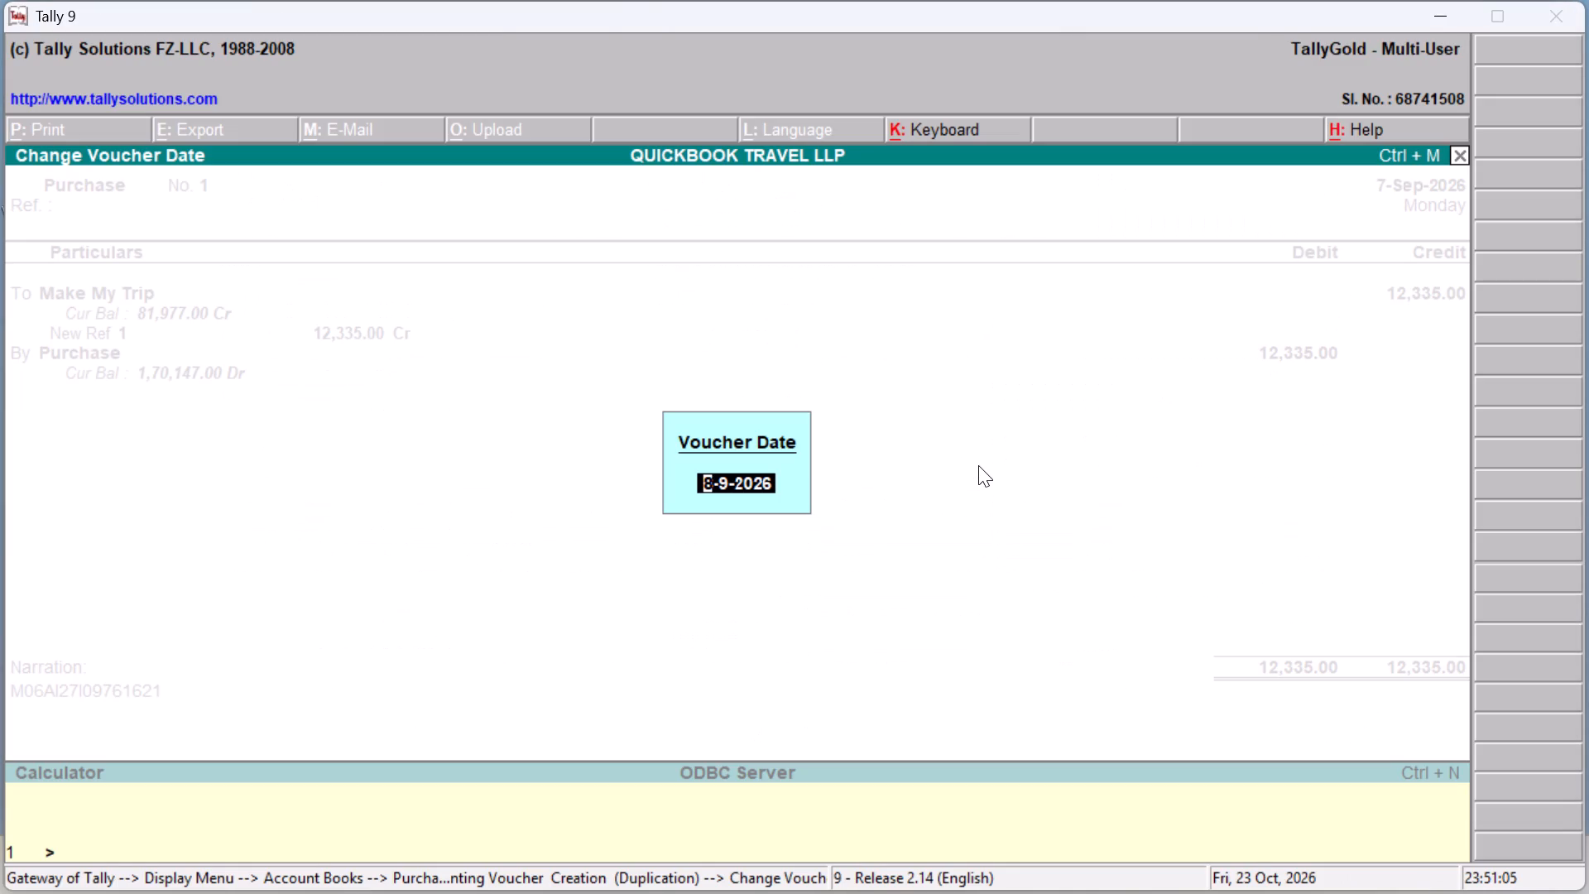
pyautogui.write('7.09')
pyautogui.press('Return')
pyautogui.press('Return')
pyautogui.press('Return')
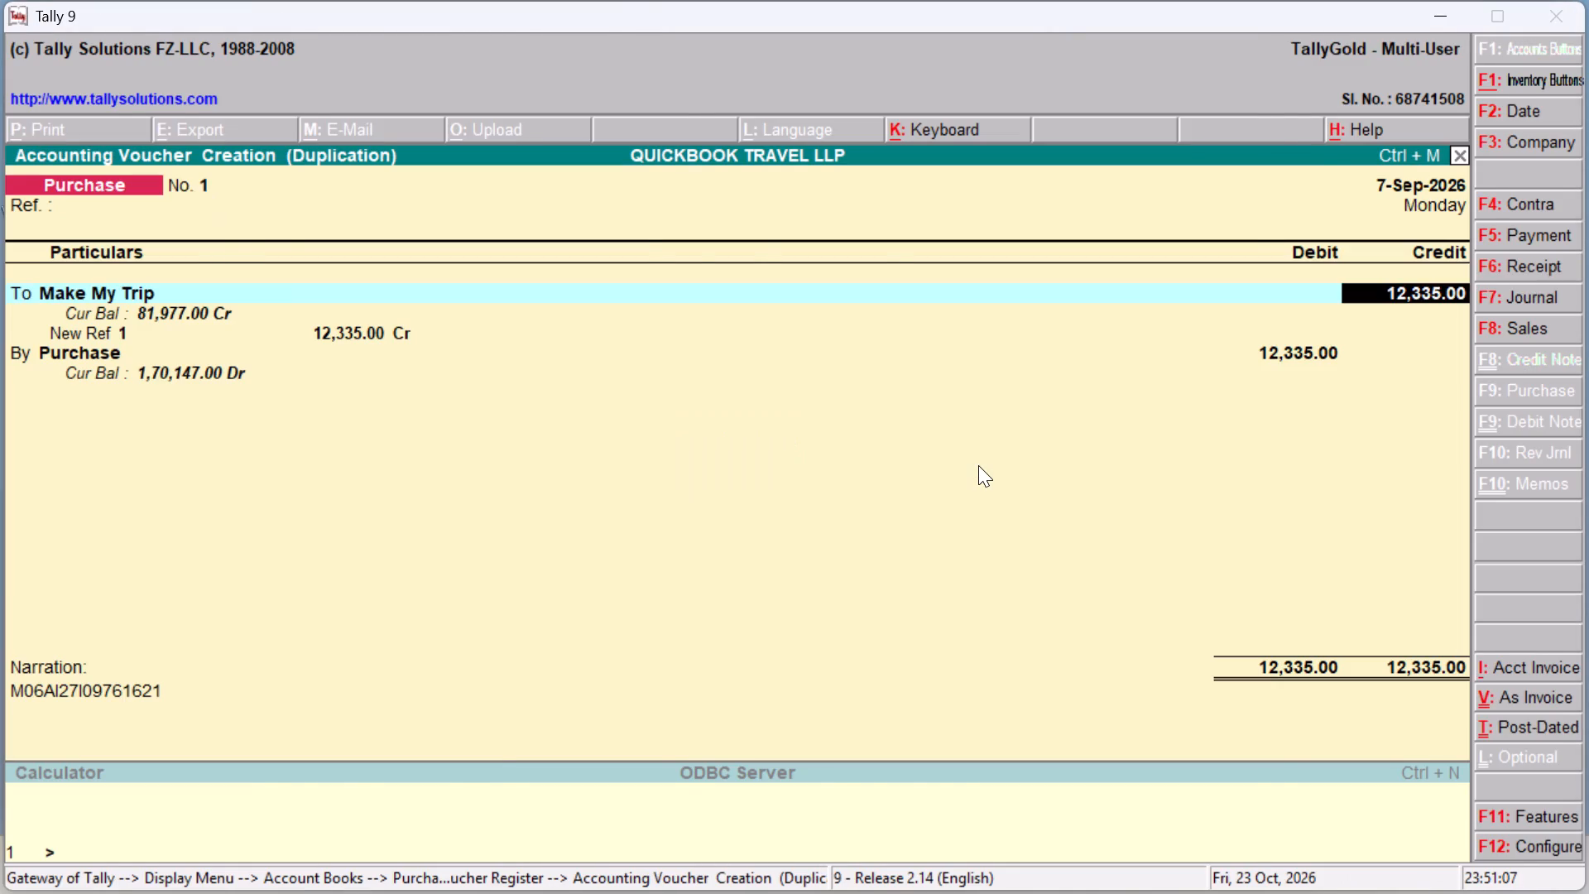
# Set the copy's Make My Trip amount to 12576, BOOKING_INVOICE (4)'s grand total, keeping New Ref 1 and the Purchase ledger.
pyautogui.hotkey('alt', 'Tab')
pyautogui.scroll(-3, 978, 465)
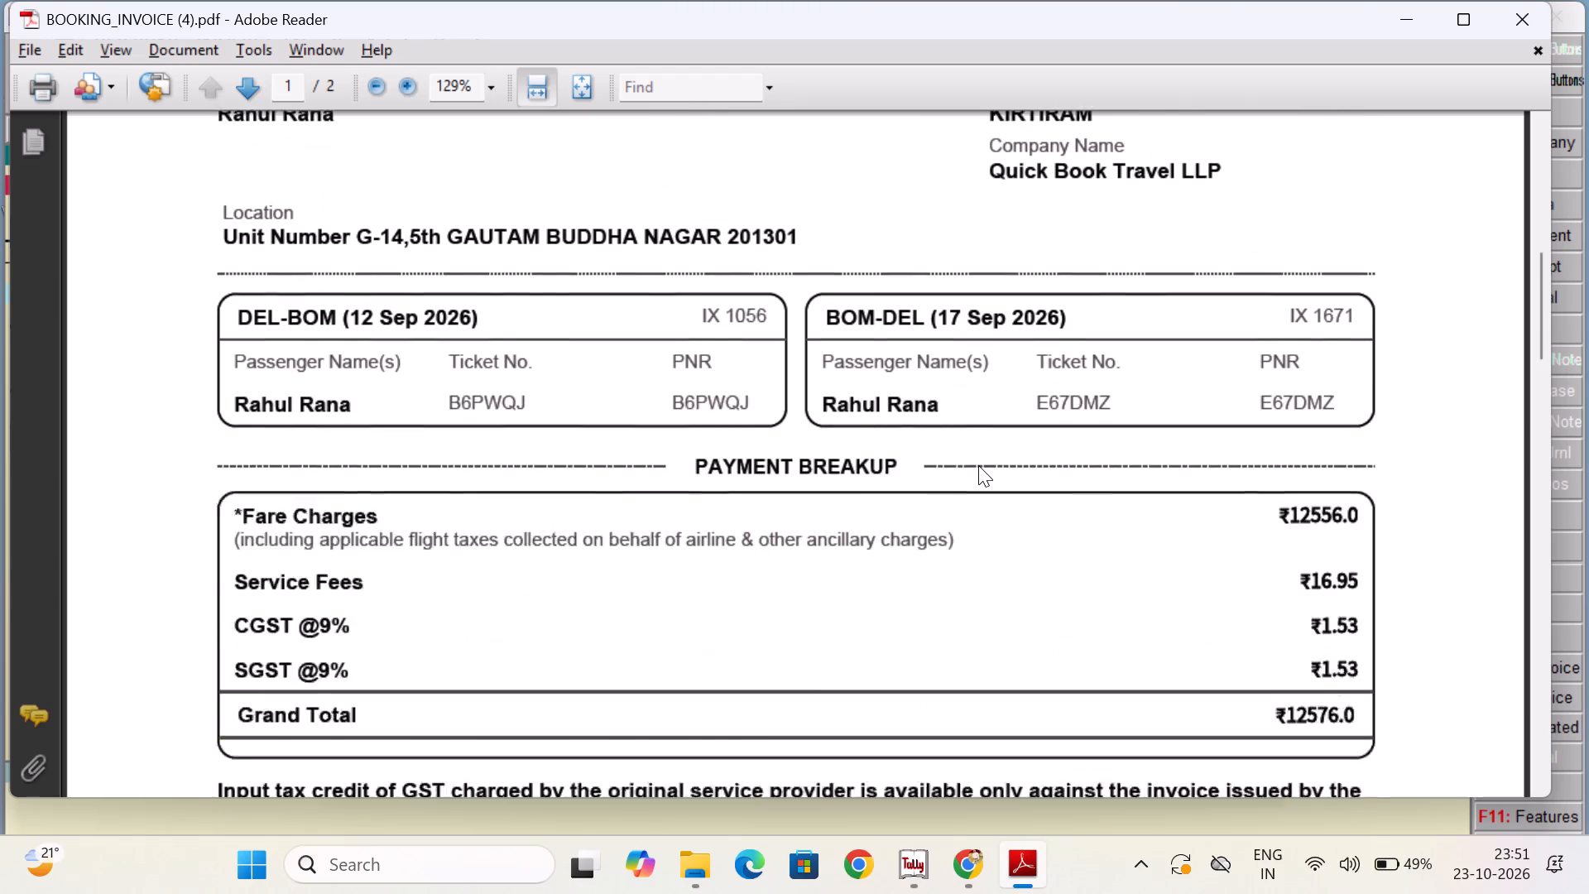
pyautogui.scroll(-1, 978, 465)
pyautogui.hotkey('alt', 'Tab')
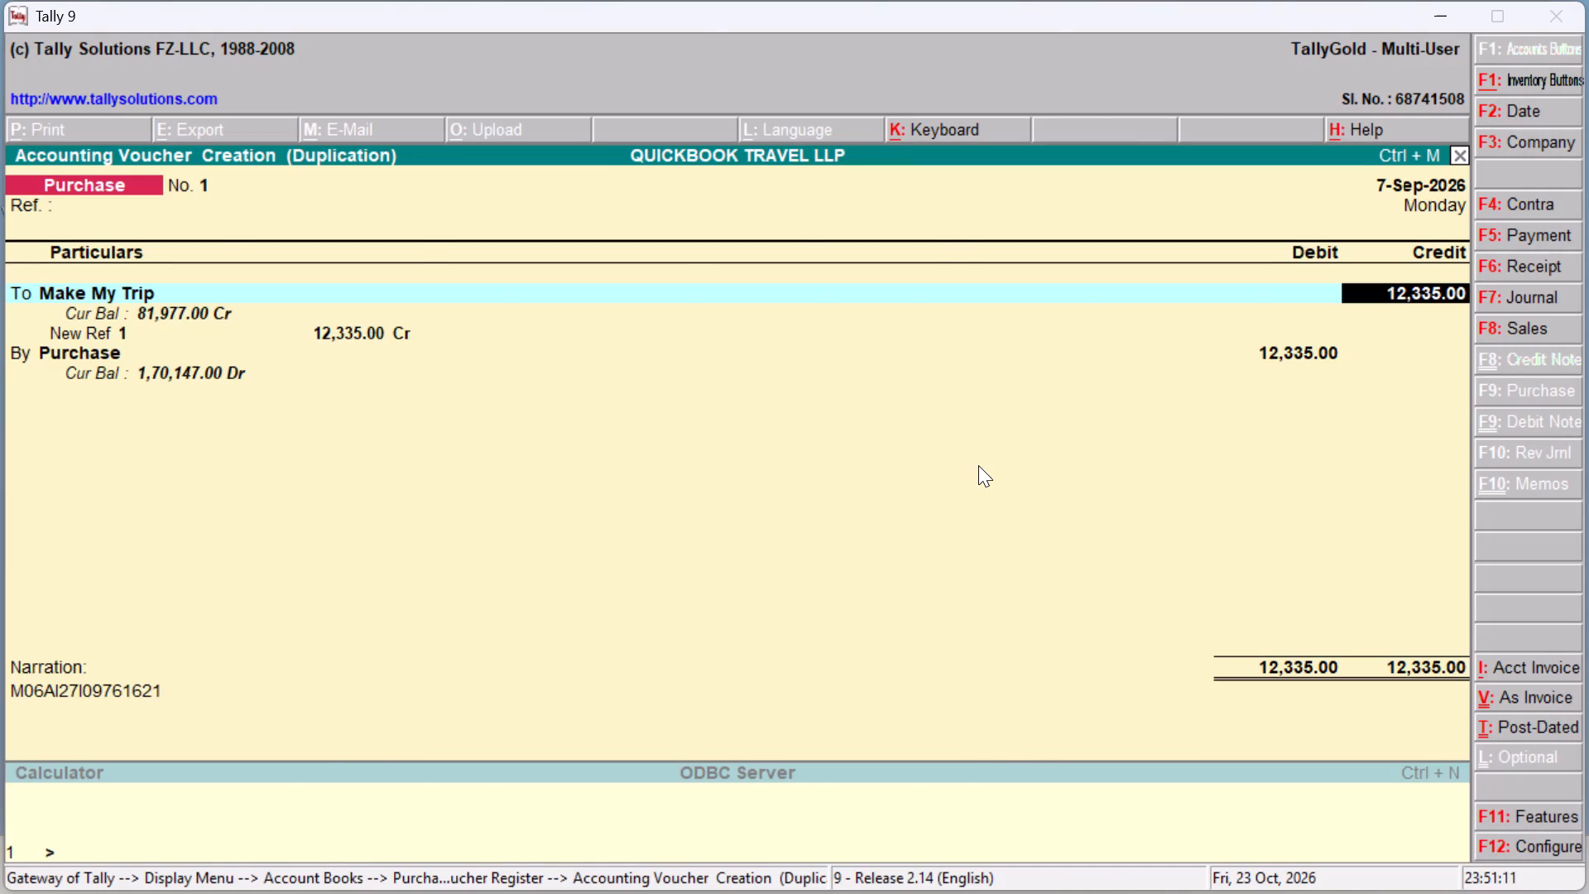
pyautogui.hotkey('alt', 'Tab')
pyautogui.hotkey('alt', 'Tab')
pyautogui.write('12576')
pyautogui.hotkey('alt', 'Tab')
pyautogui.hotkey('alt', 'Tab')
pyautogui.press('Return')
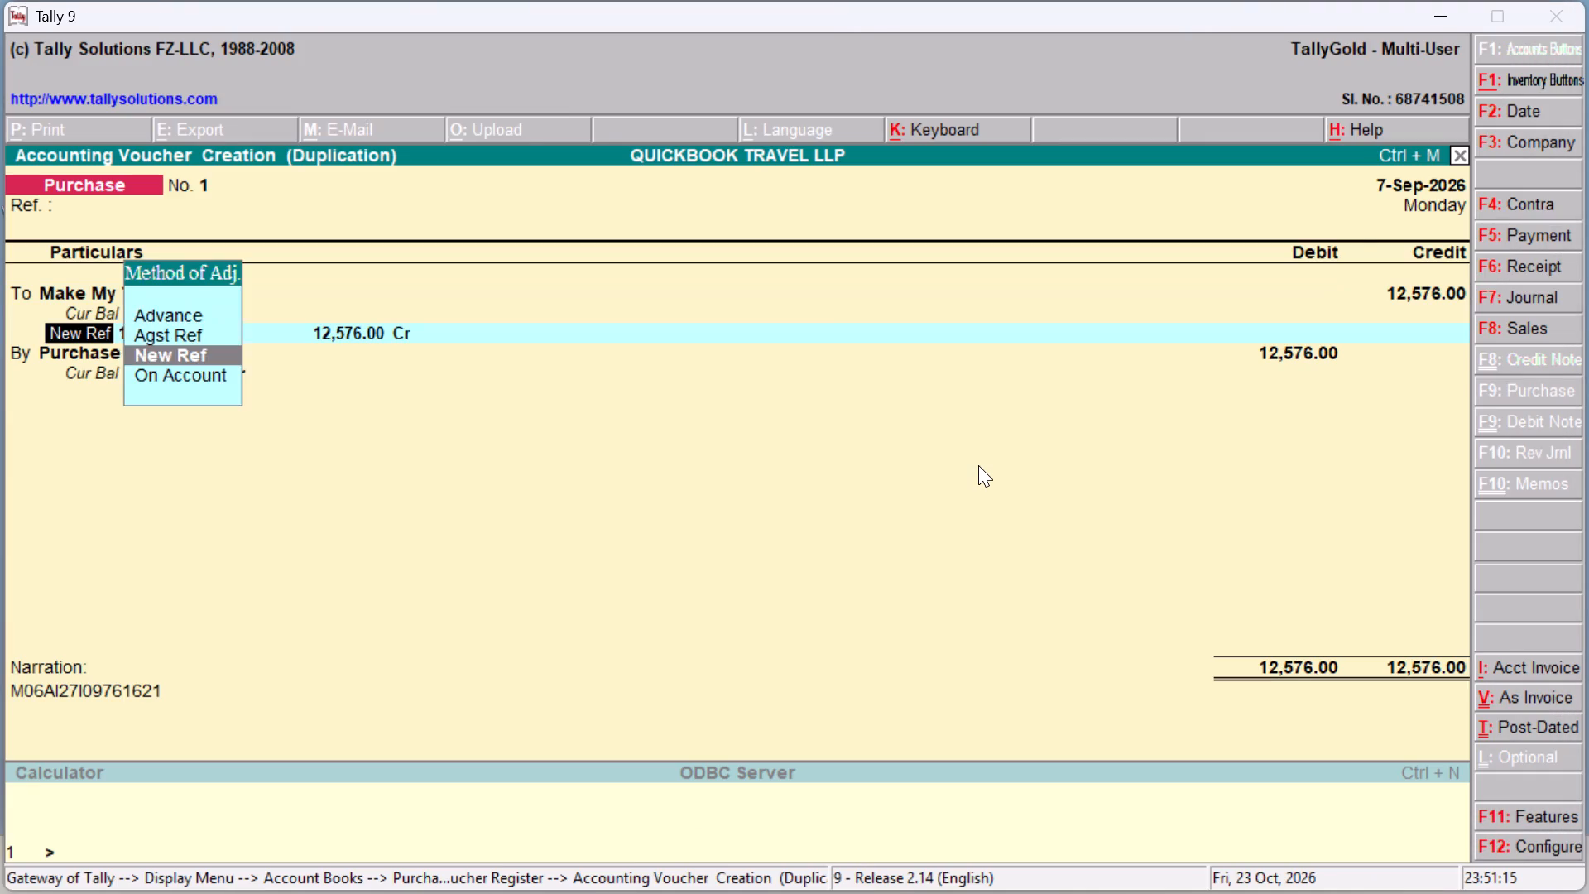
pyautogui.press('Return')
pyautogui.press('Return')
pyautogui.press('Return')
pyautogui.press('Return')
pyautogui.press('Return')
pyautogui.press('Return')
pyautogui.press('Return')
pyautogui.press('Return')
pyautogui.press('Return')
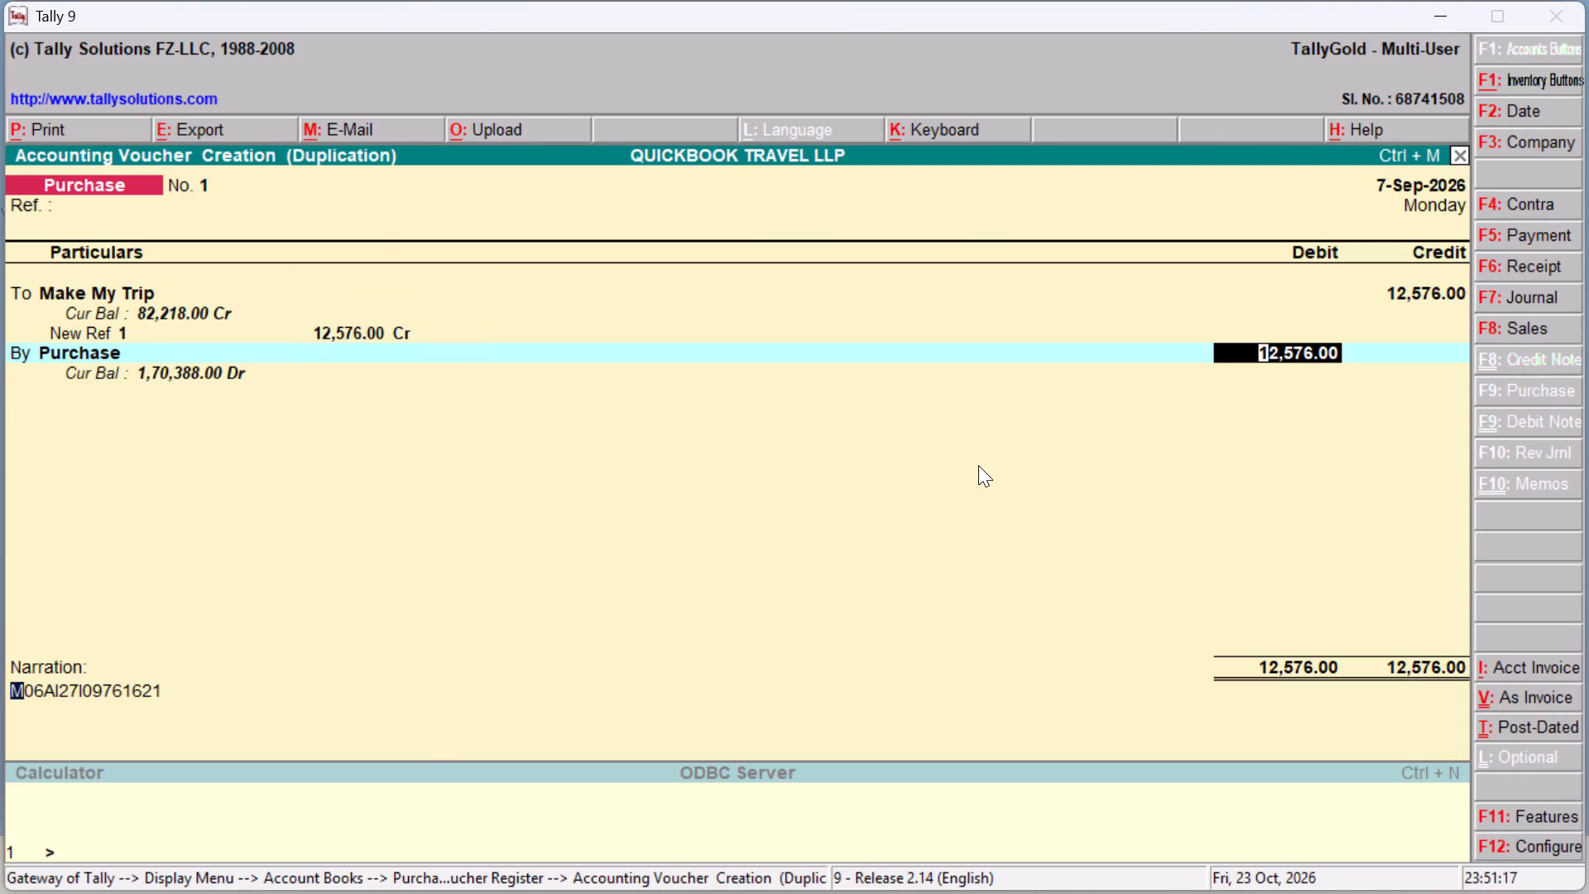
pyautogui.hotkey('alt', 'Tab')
pyautogui.scroll(3, 978, 465)
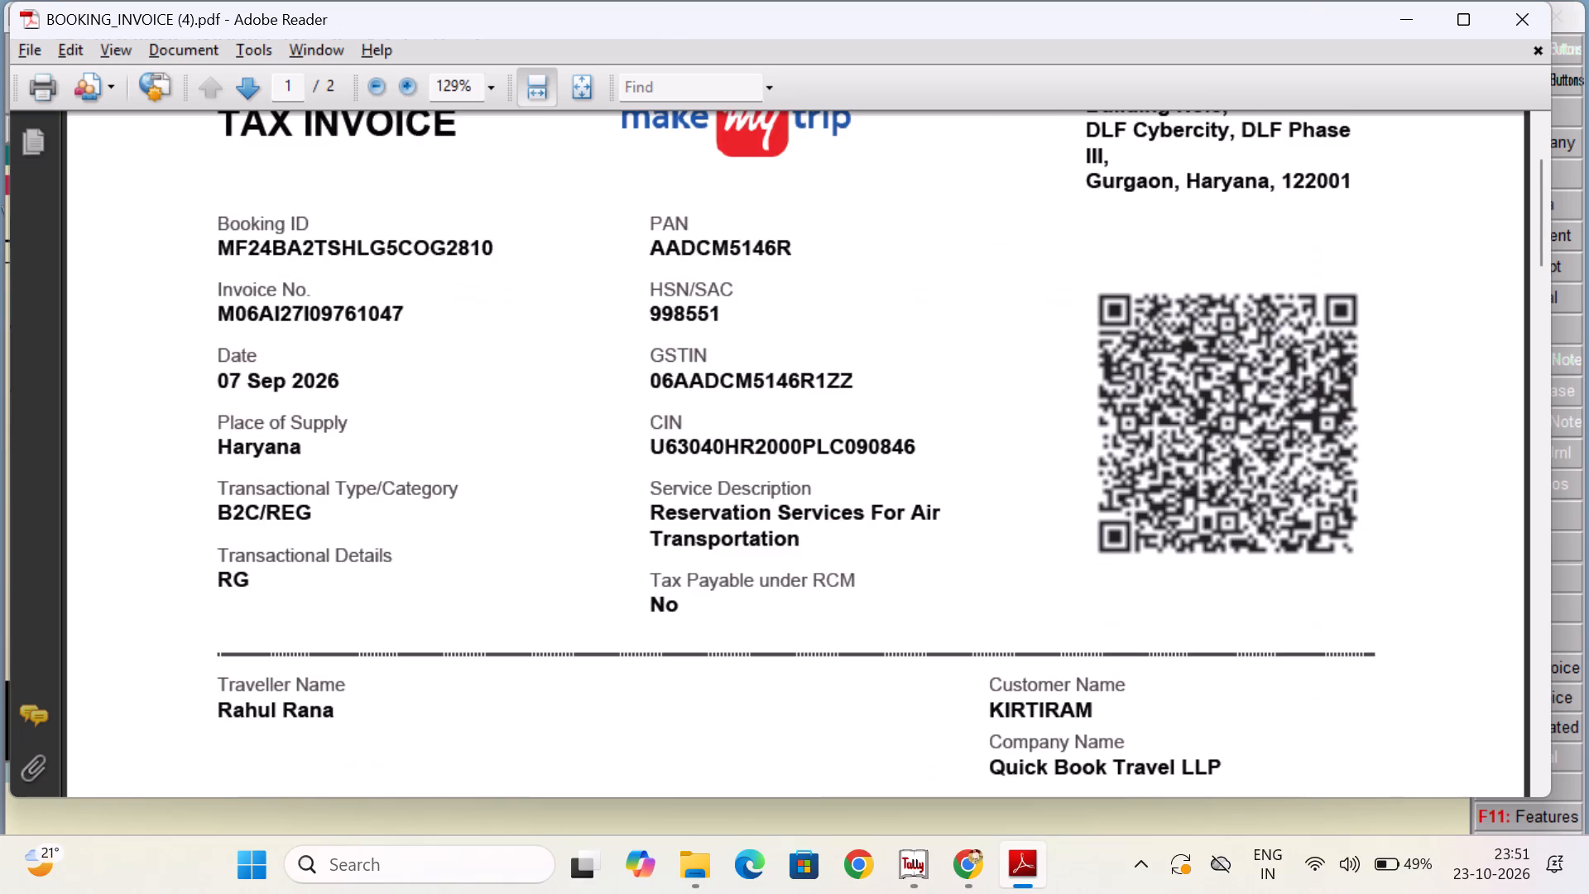
pyautogui.doubleClick(362, 309)
pyautogui.hotkey('ctrl', 'c')
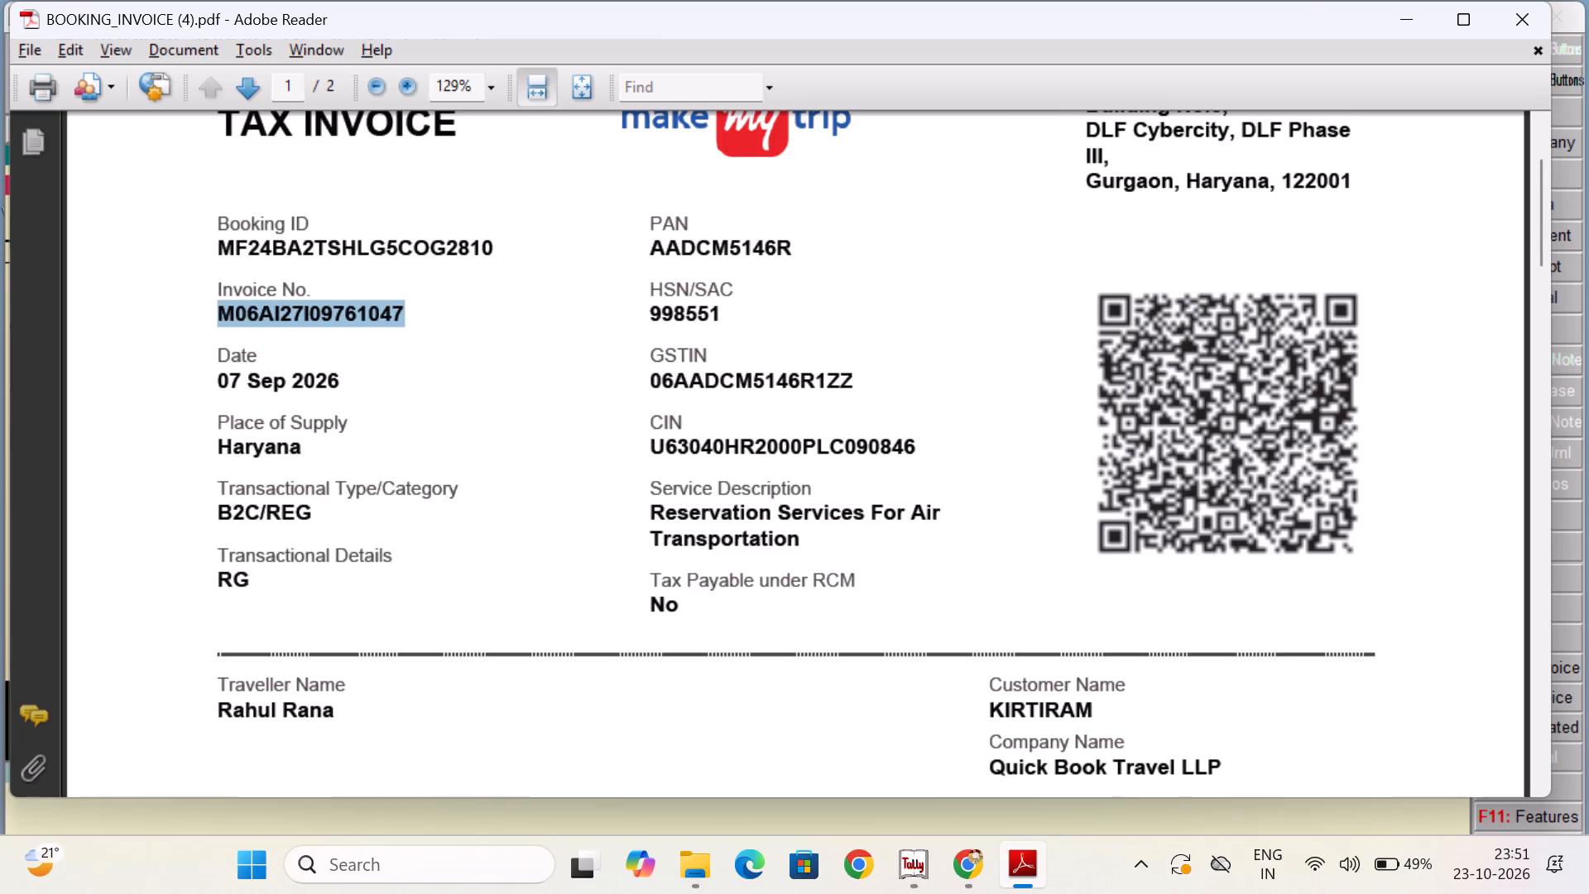
pyautogui.hotkey('alt', 'Tab')
pyautogui.hotkey('ctrl', 'alt', 'v')
pyautogui.press('Return')
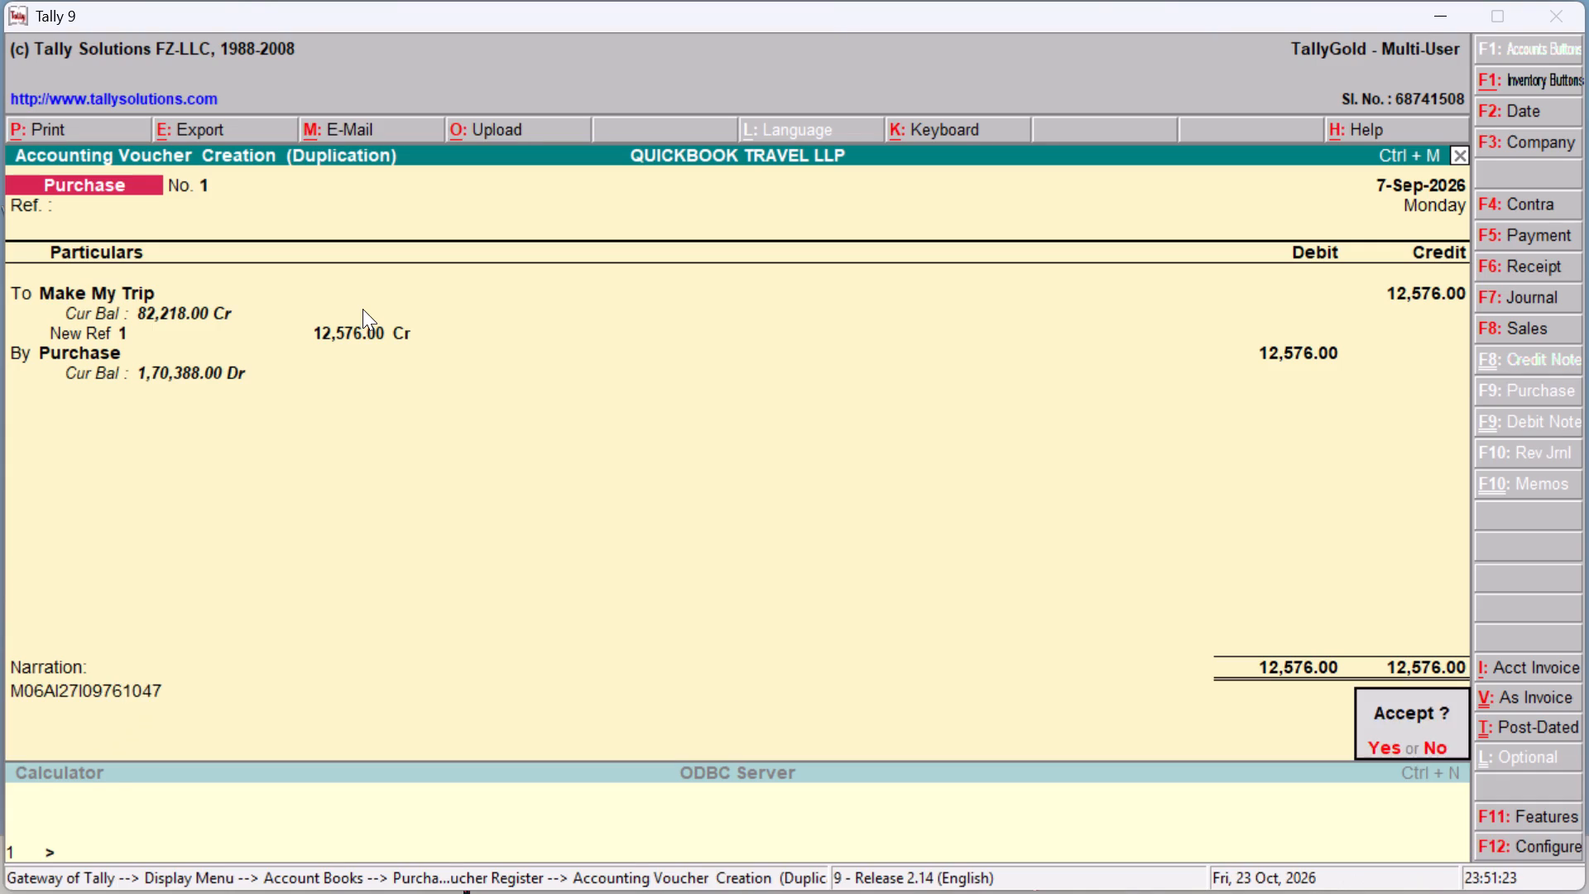
pyautogui.press('Return')
# Close the BOOKING_INVOICE (4) PDF and return to the invoice folder in File Explorer.
pyautogui.hotkey('alt', 'Tab')
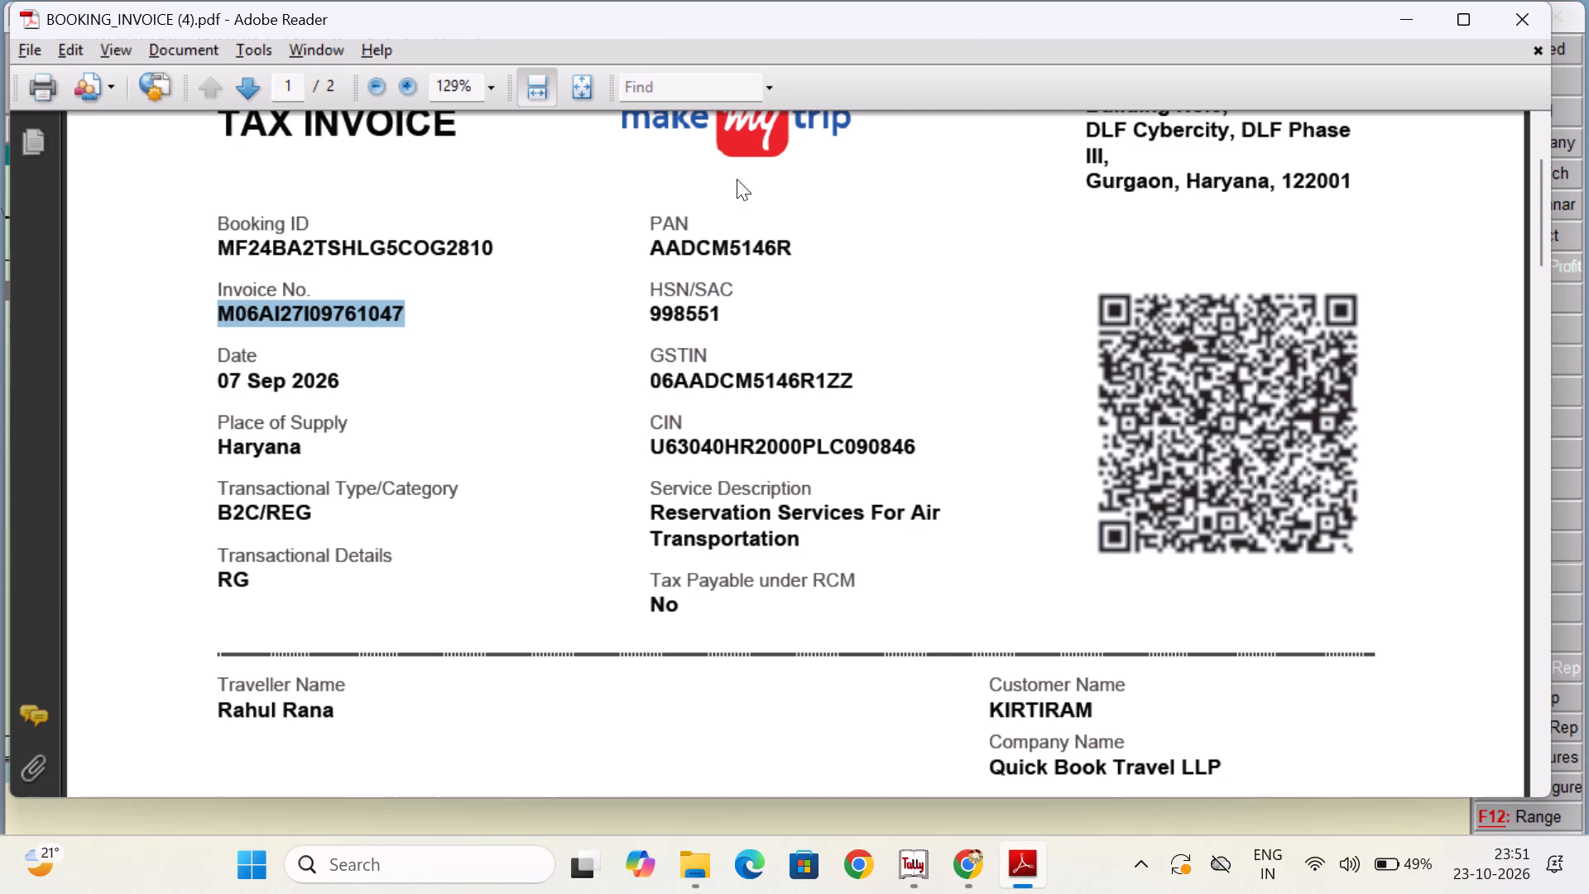
pyautogui.click(1514, 22)
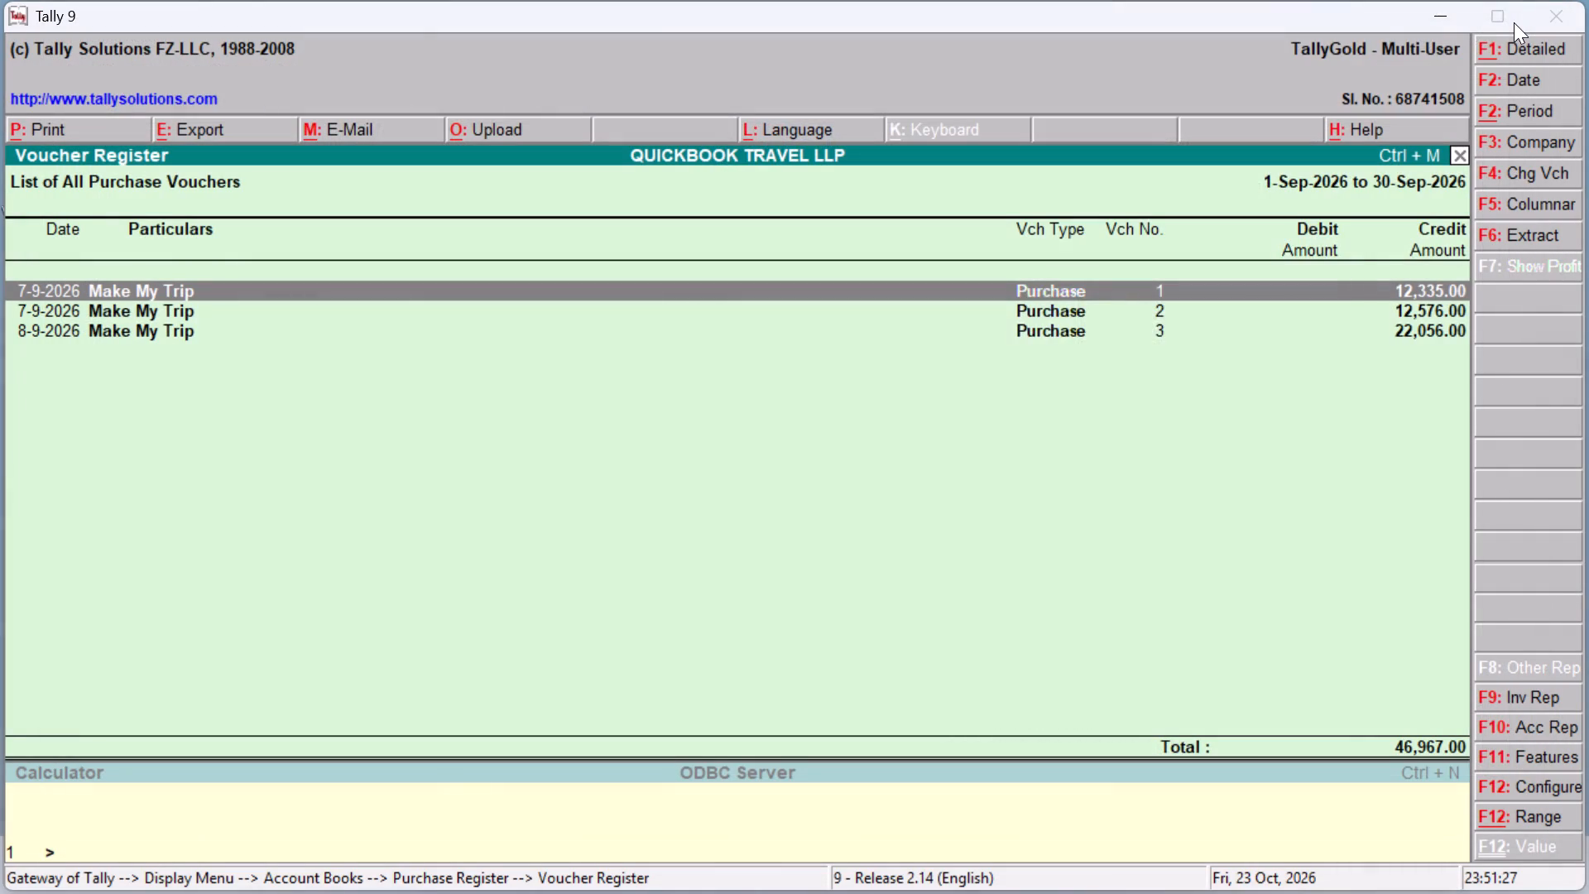
pyautogui.hotkey('alt', 'Tab')
pyautogui.hotkey('alt', 'Tab')
pyautogui.hotkey('alt', 'Left')
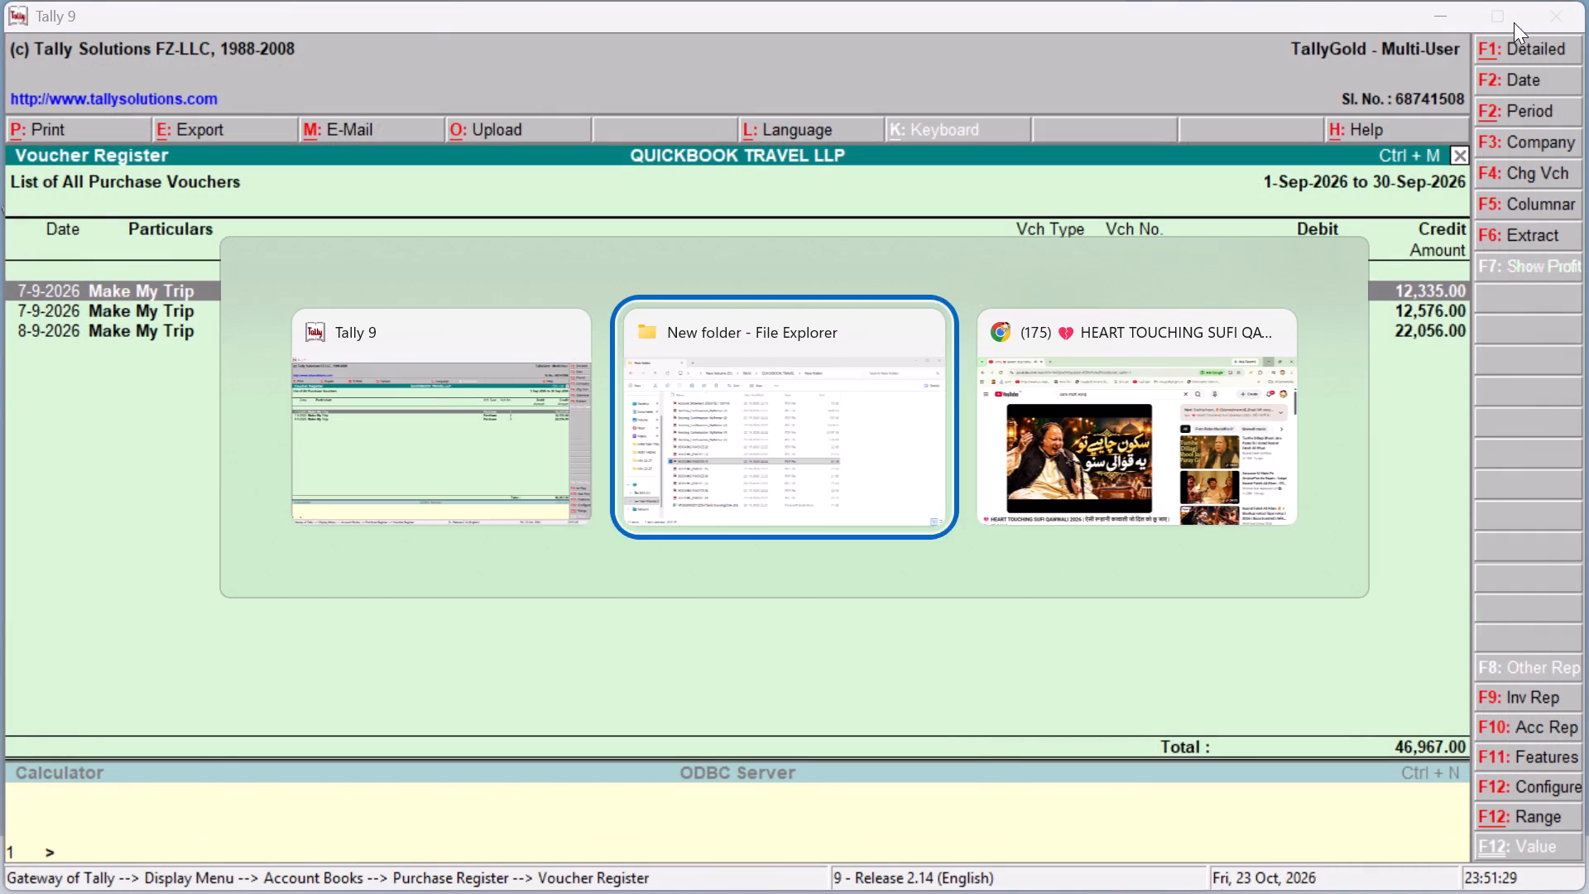
pyautogui.press('Return')
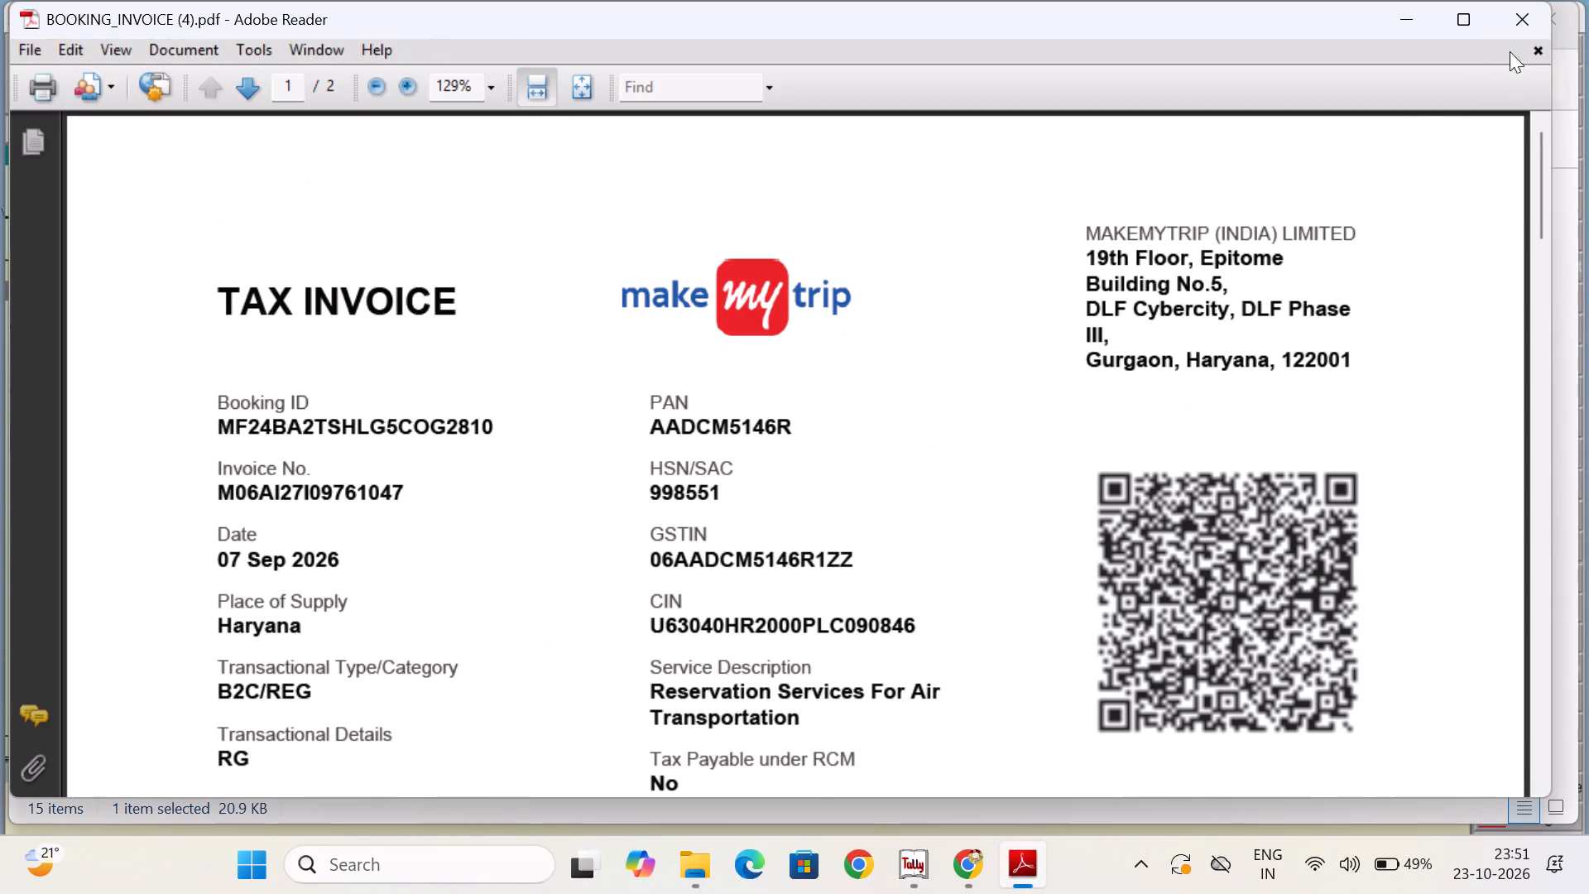
pyautogui.click(1525, 17)
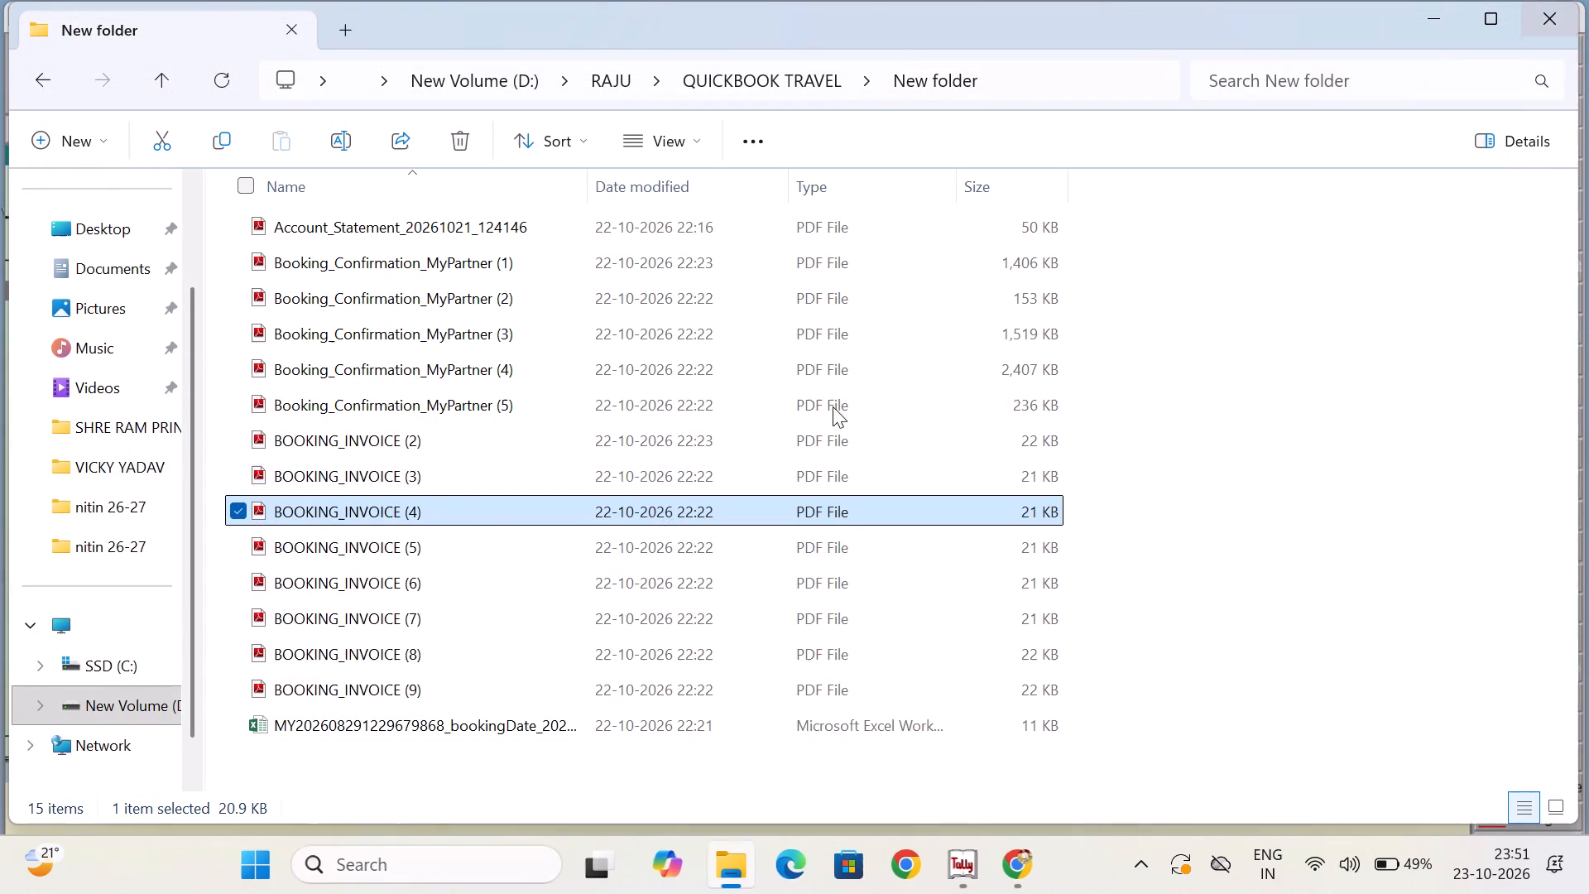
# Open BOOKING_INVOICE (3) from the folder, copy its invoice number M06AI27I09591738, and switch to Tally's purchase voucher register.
pyautogui.doubleClick(414, 478)
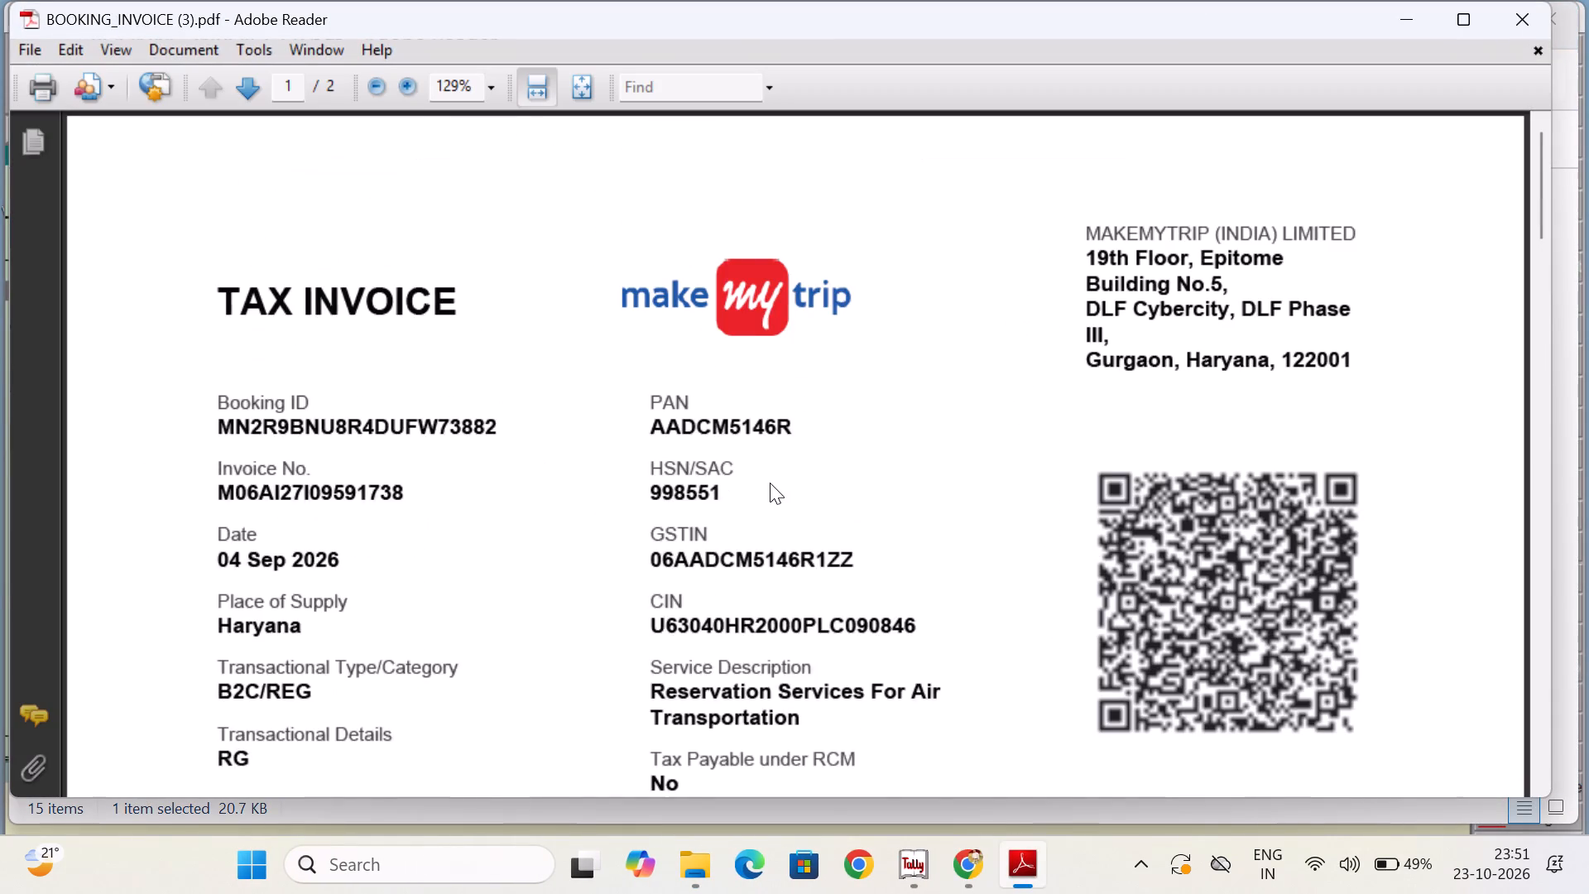
pyautogui.scroll(-4, 770, 483)
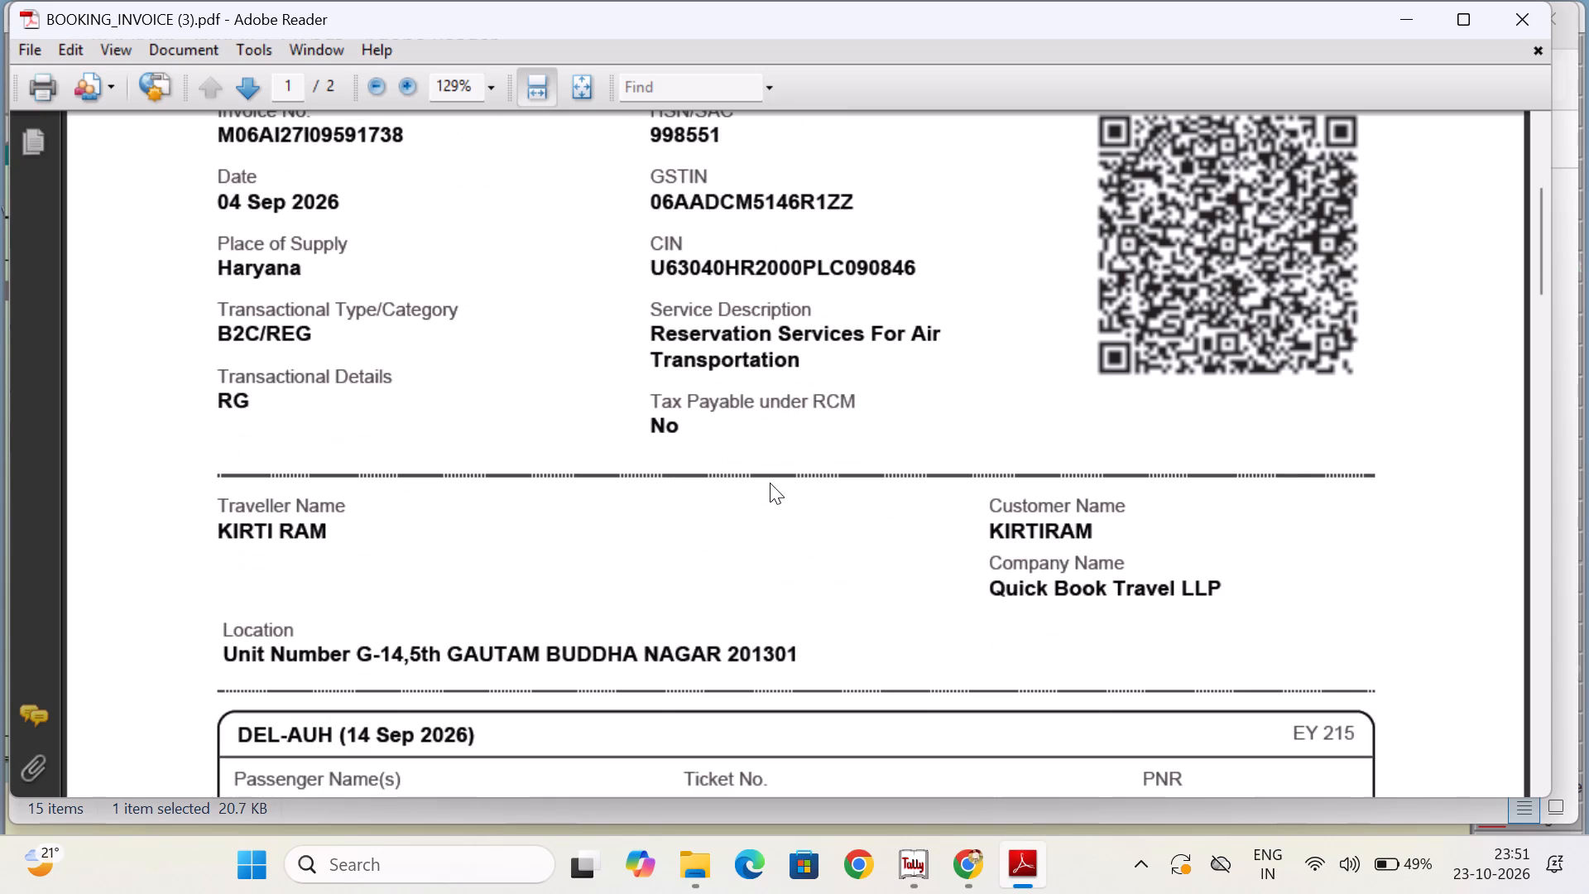
pyautogui.scroll(1, 770, 483)
pyautogui.doubleClick(306, 386)
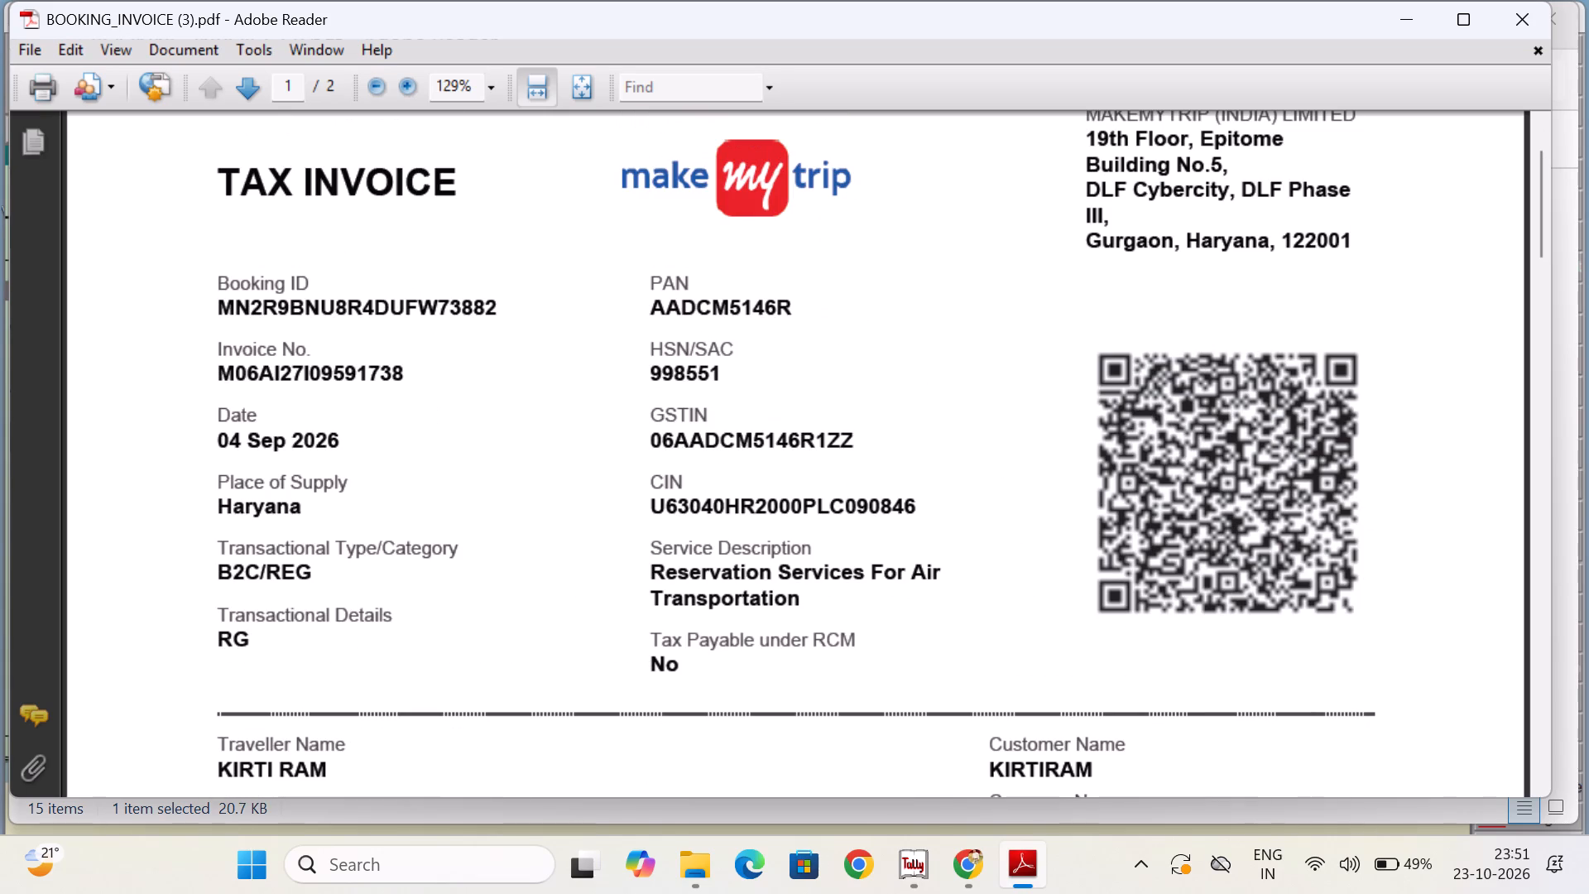
pyautogui.hotkey('ctrl', 'c')
pyautogui.hotkey('alt', 'Tab')
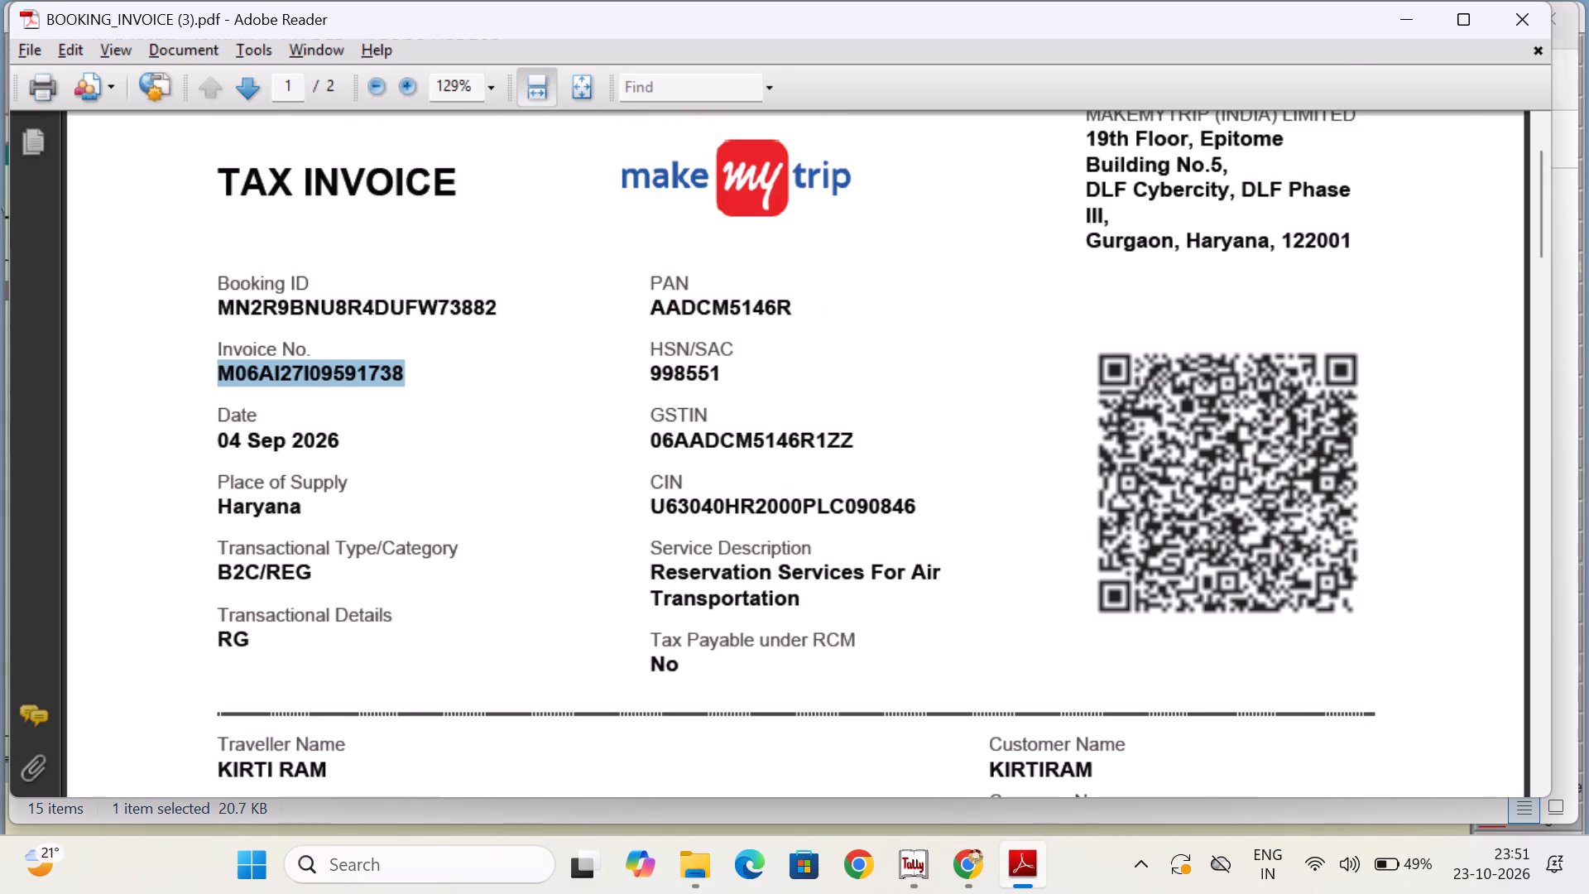
pyautogui.hotkey('alt', 'Tab')
pyautogui.hotkey('alt', 'Tab')
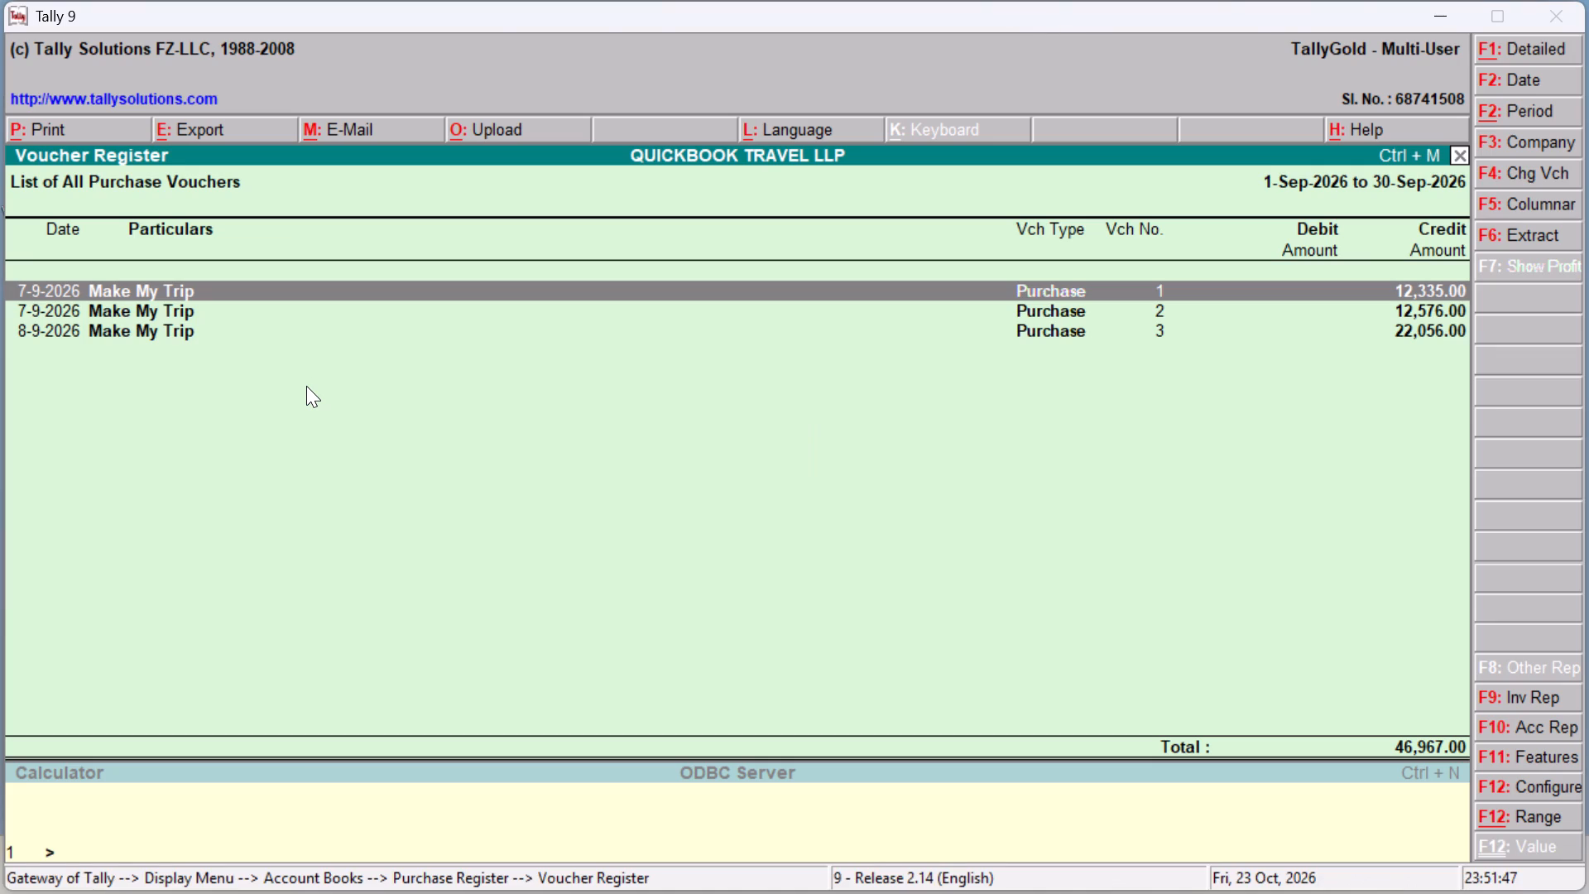
# Duplicate the 7-Sep-2026 Make My Trip voucher for 12,335.00, dating the copy 4.09 per BOOKING_INVOICE (3), with the reference blank and same party.
pyautogui.hotkey('alt', '2')
pyautogui.press('F2')
pyautogui.hotkey('alt', 'Tab')
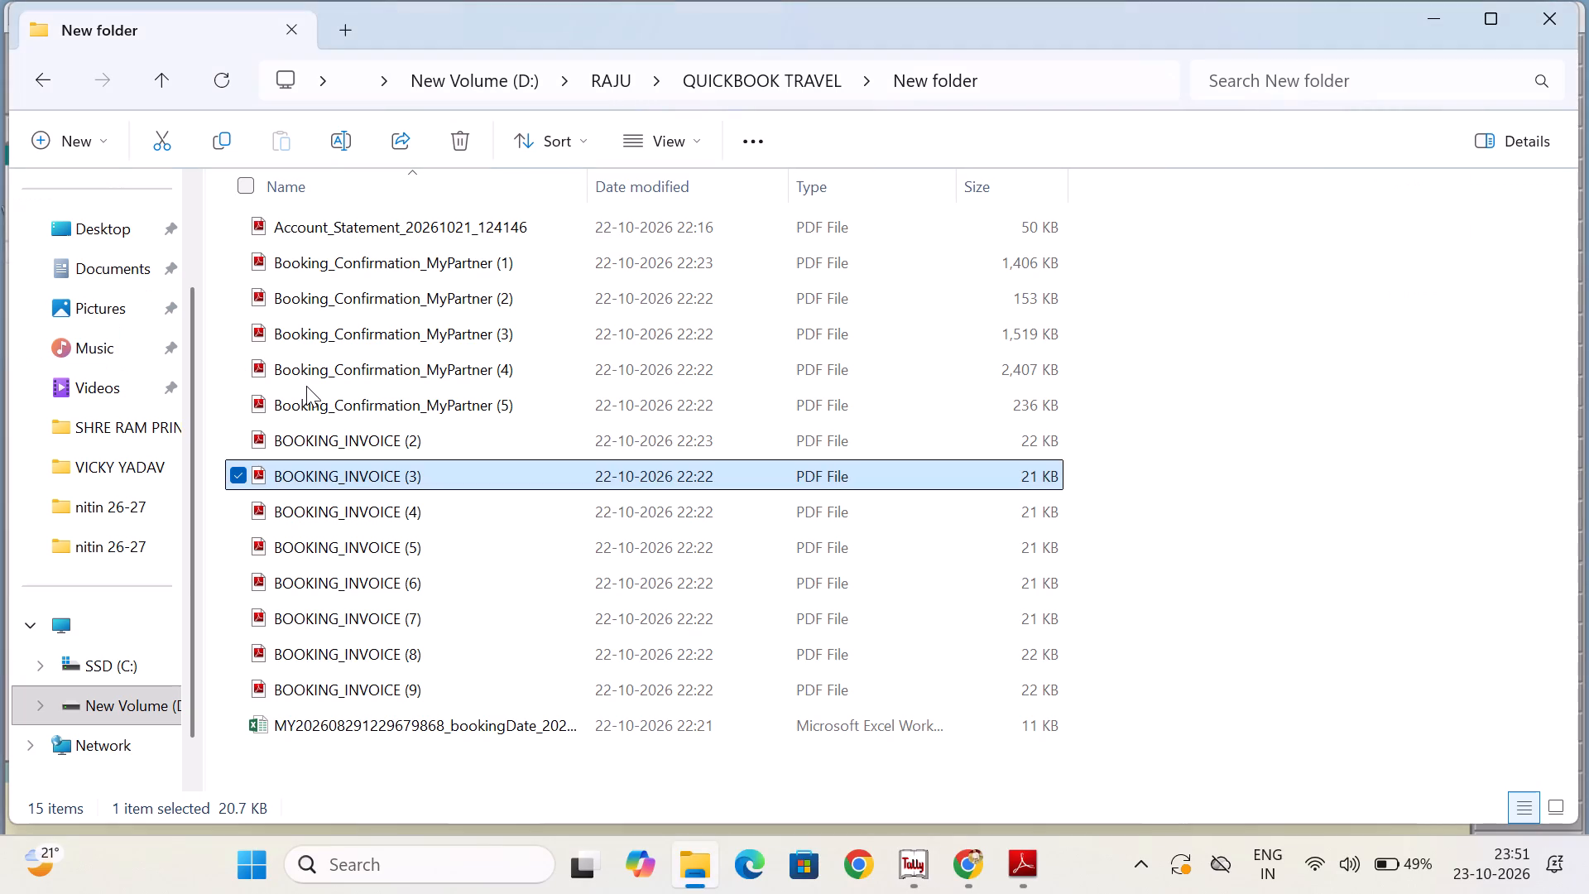
pyautogui.hotkey('alt', 'Tab')
pyautogui.hotkey('alt', 'Tab')
pyautogui.hotkey('alt', 'Tab')
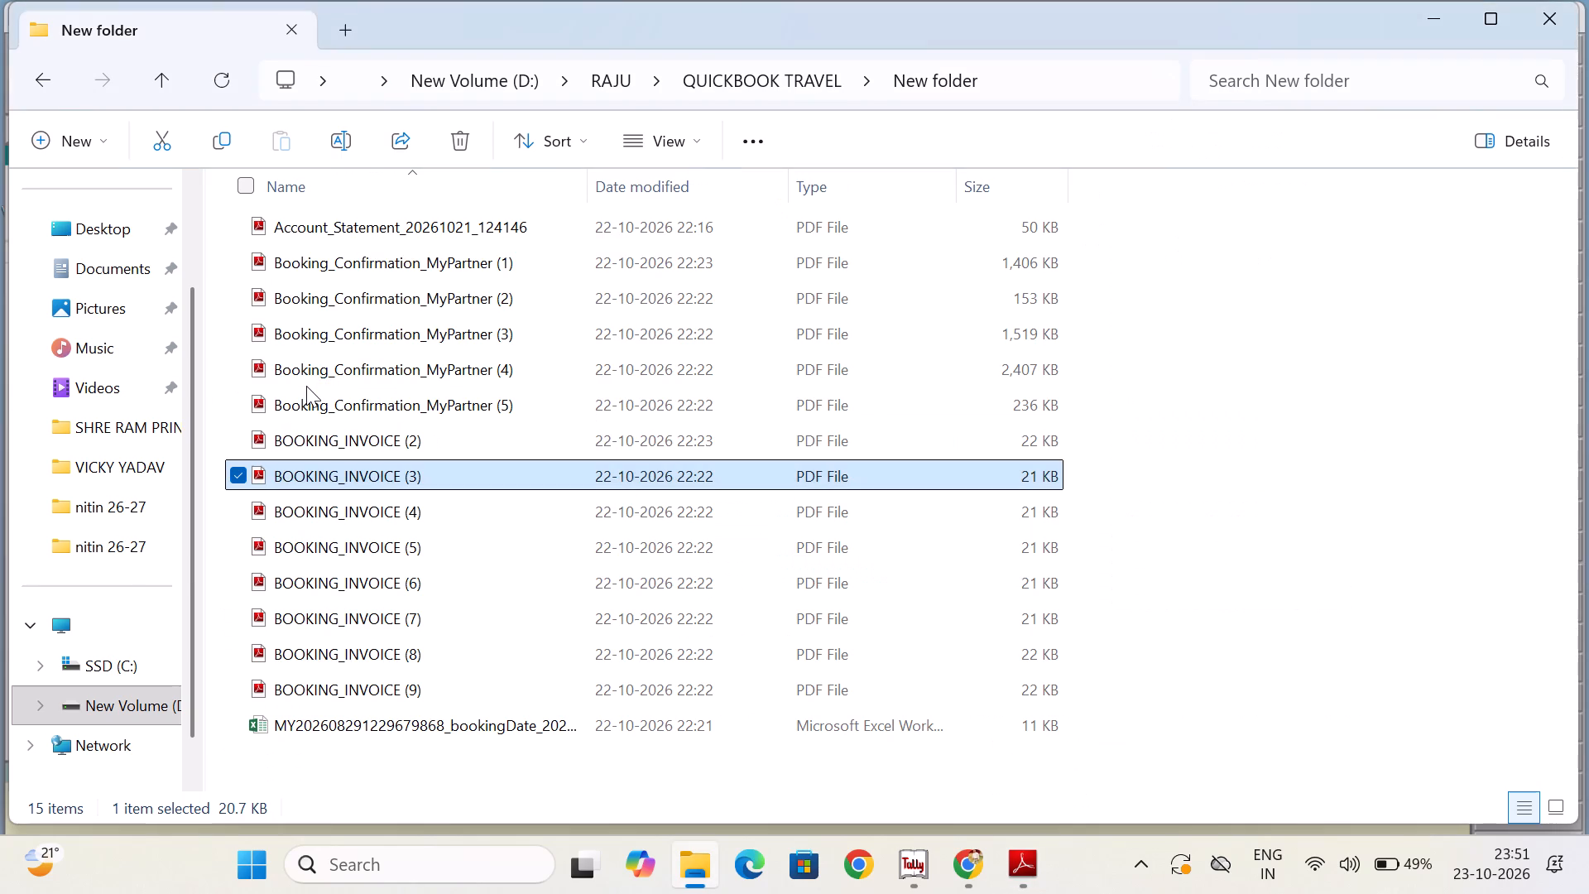
pyautogui.hotkey('alt', 'Tab')
pyautogui.hotkey('alt', 'Tab')
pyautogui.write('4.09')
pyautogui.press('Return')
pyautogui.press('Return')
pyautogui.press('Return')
# Set the copy's Make My Trip amount to 94728.96, BOOKING_INVOICE (3)'s grand total, keeping New Ref 1 and the Purchase ledger without inventory items.
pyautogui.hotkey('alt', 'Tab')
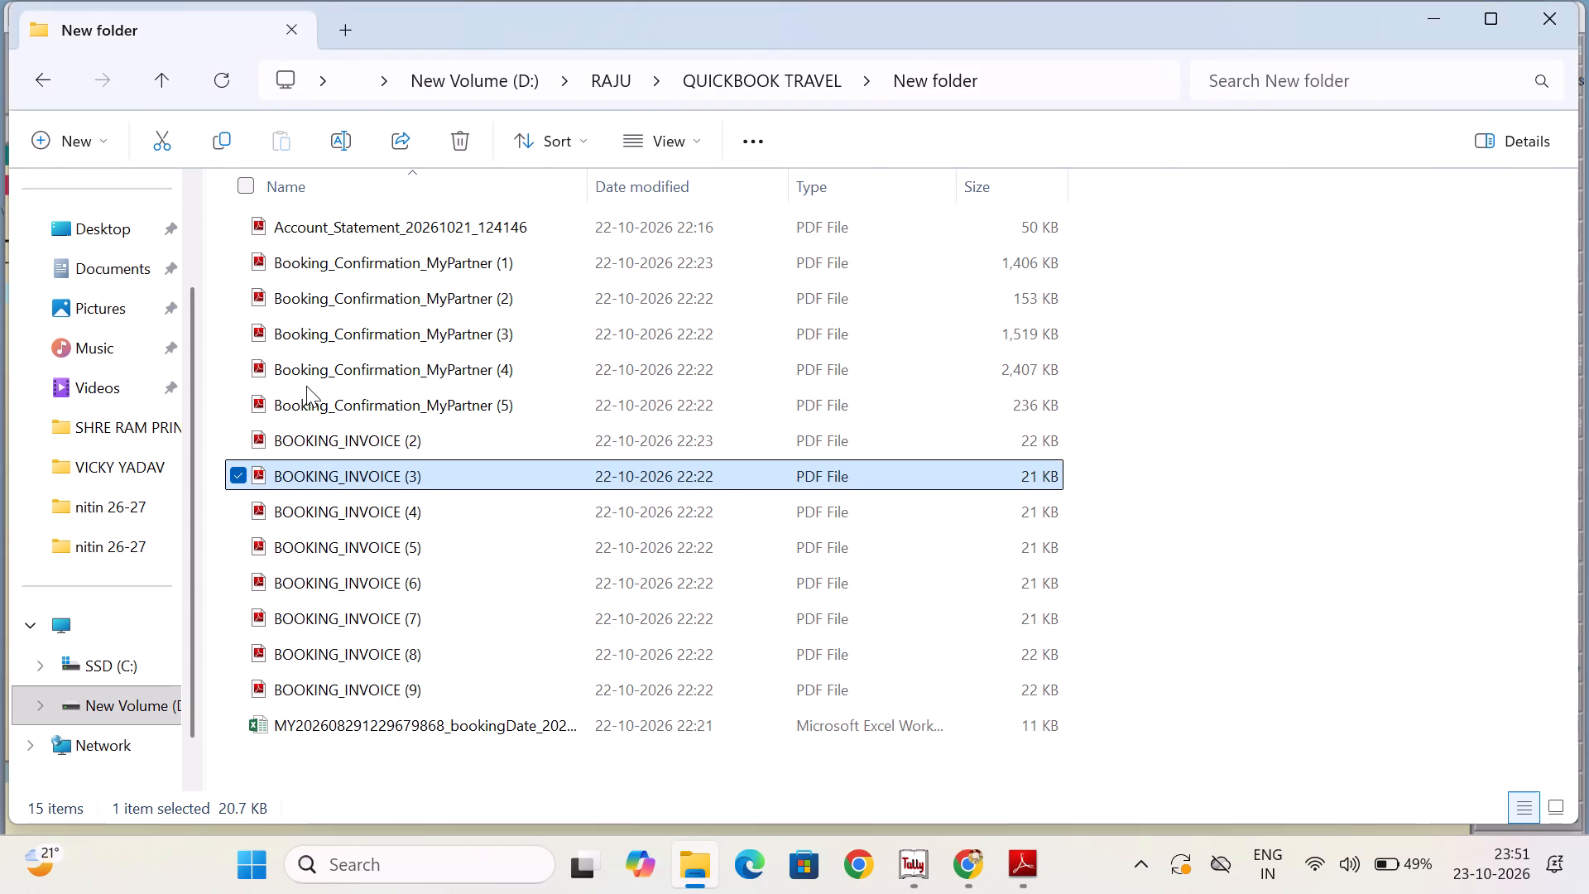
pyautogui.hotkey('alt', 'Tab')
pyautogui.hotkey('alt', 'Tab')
pyautogui.scroll(-2, 306, 386)
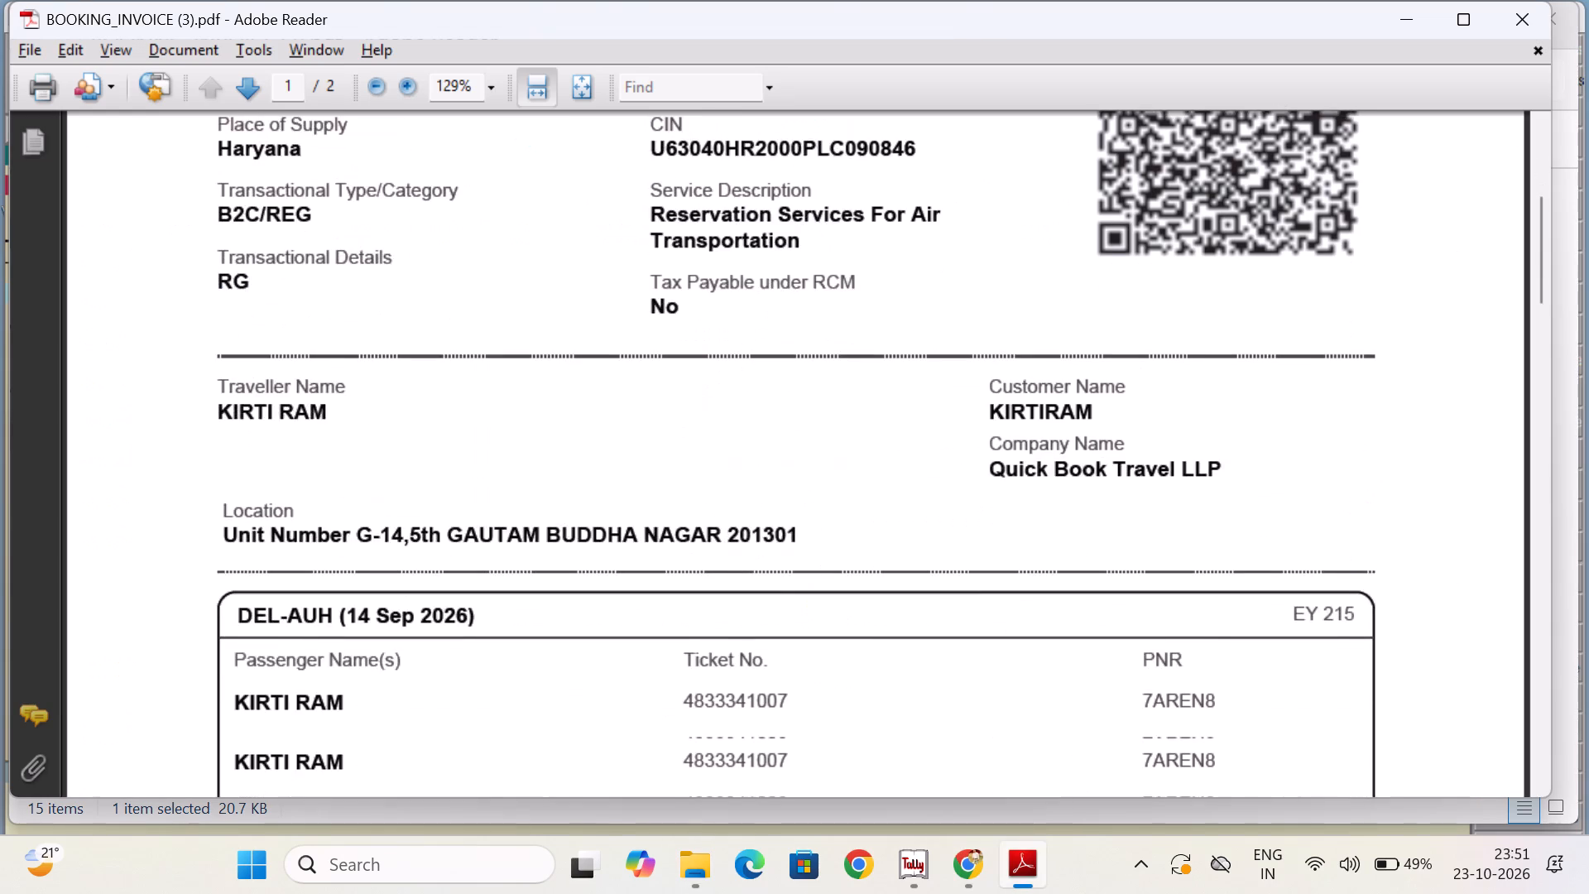
pyautogui.scroll(-3, 306, 386)
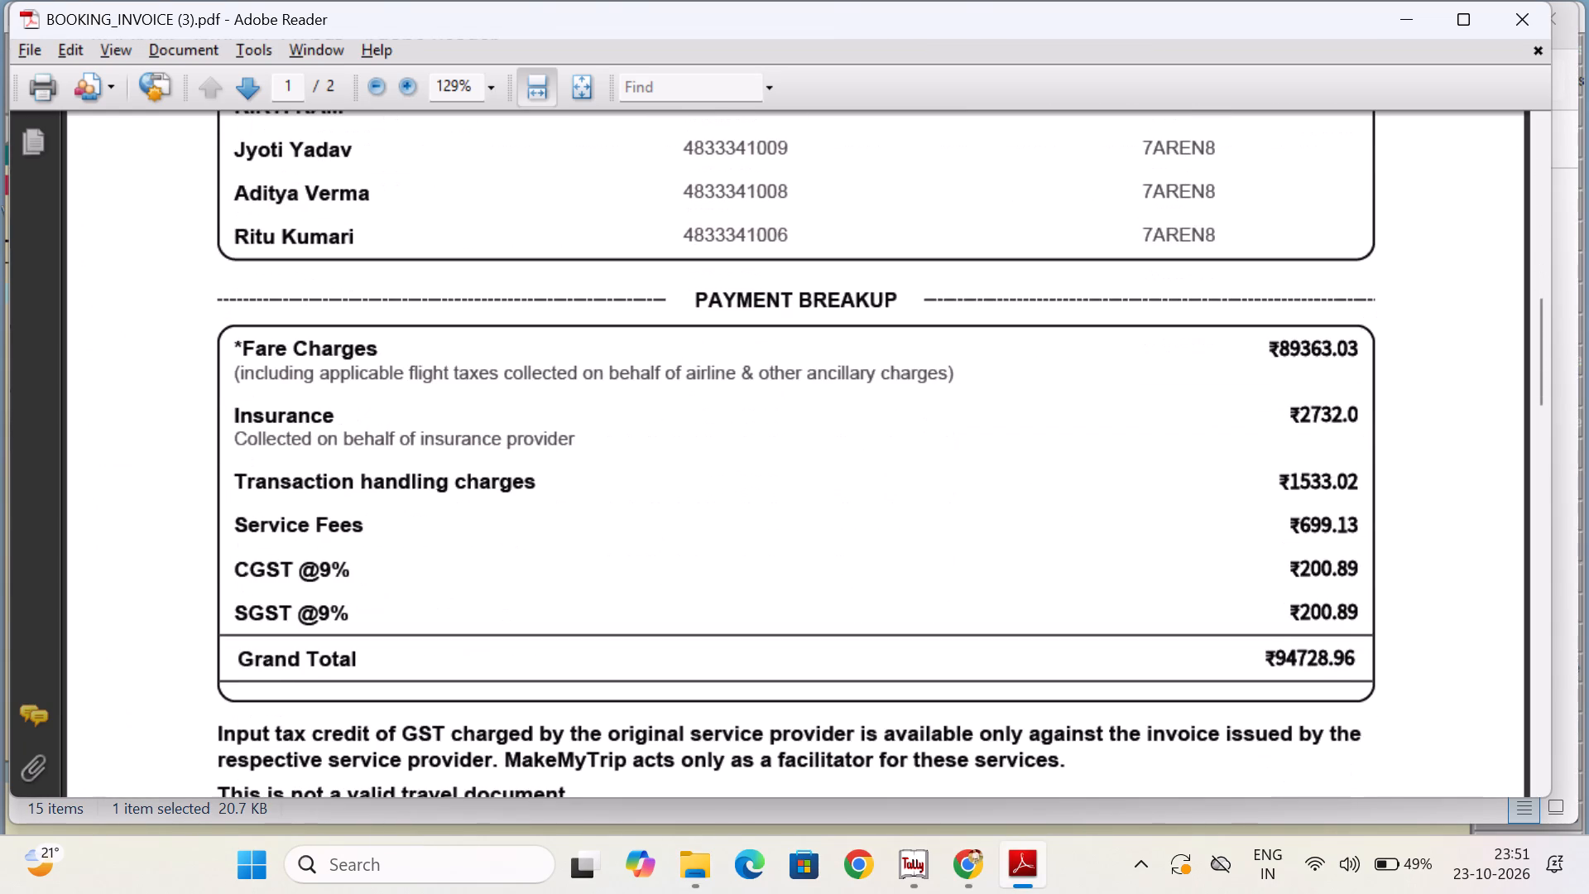
pyautogui.scroll(-1, 306, 386)
pyautogui.hotkey('alt', 'Tab')
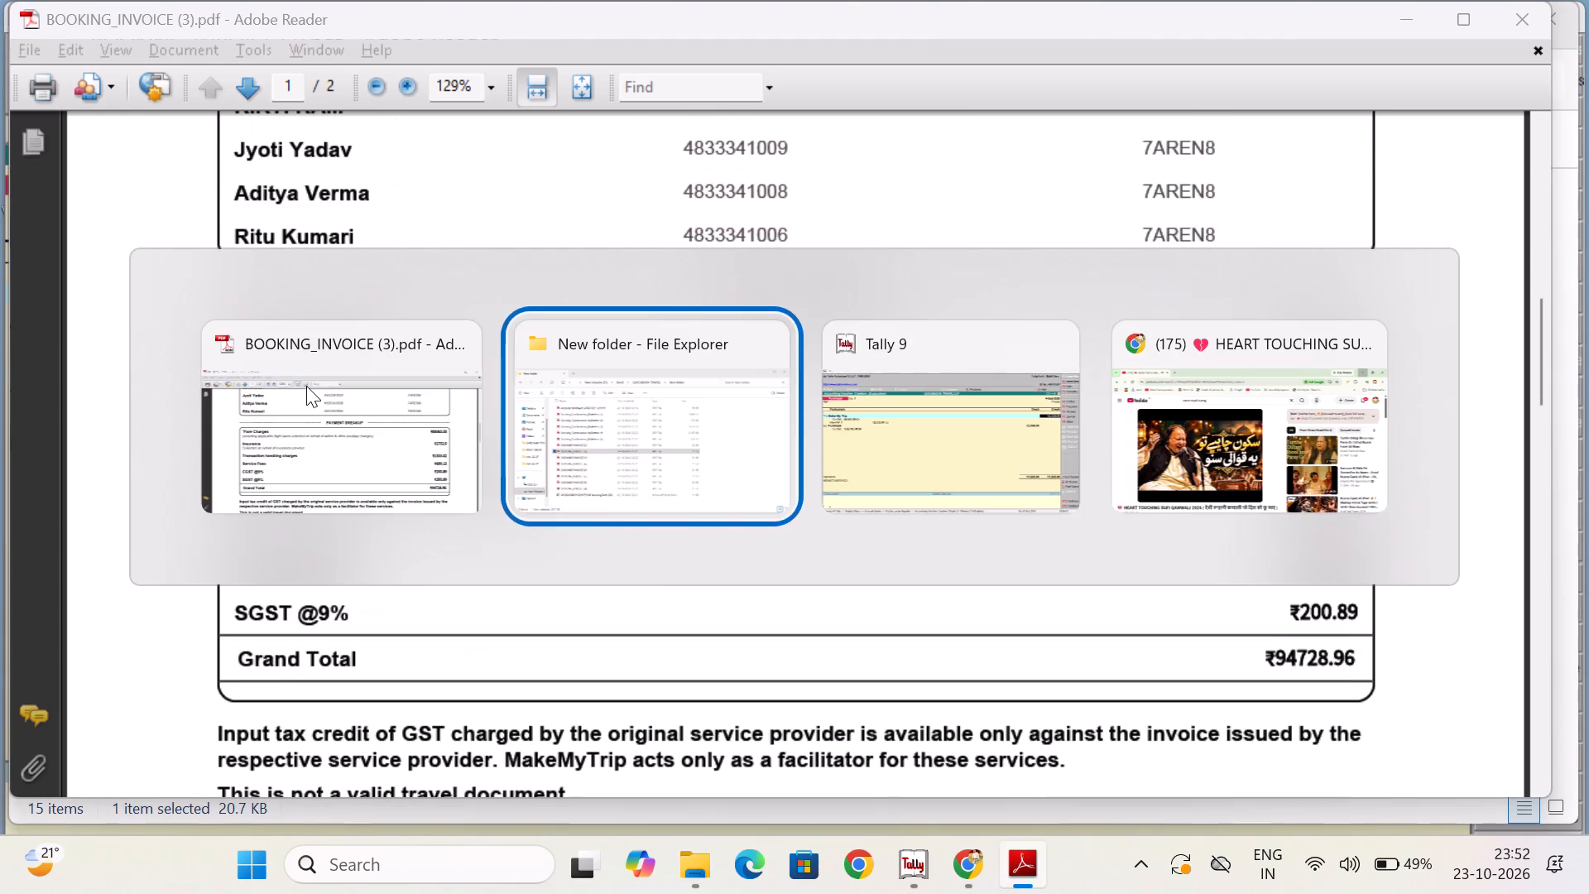
pyautogui.hotkey('alt', 'Tab')
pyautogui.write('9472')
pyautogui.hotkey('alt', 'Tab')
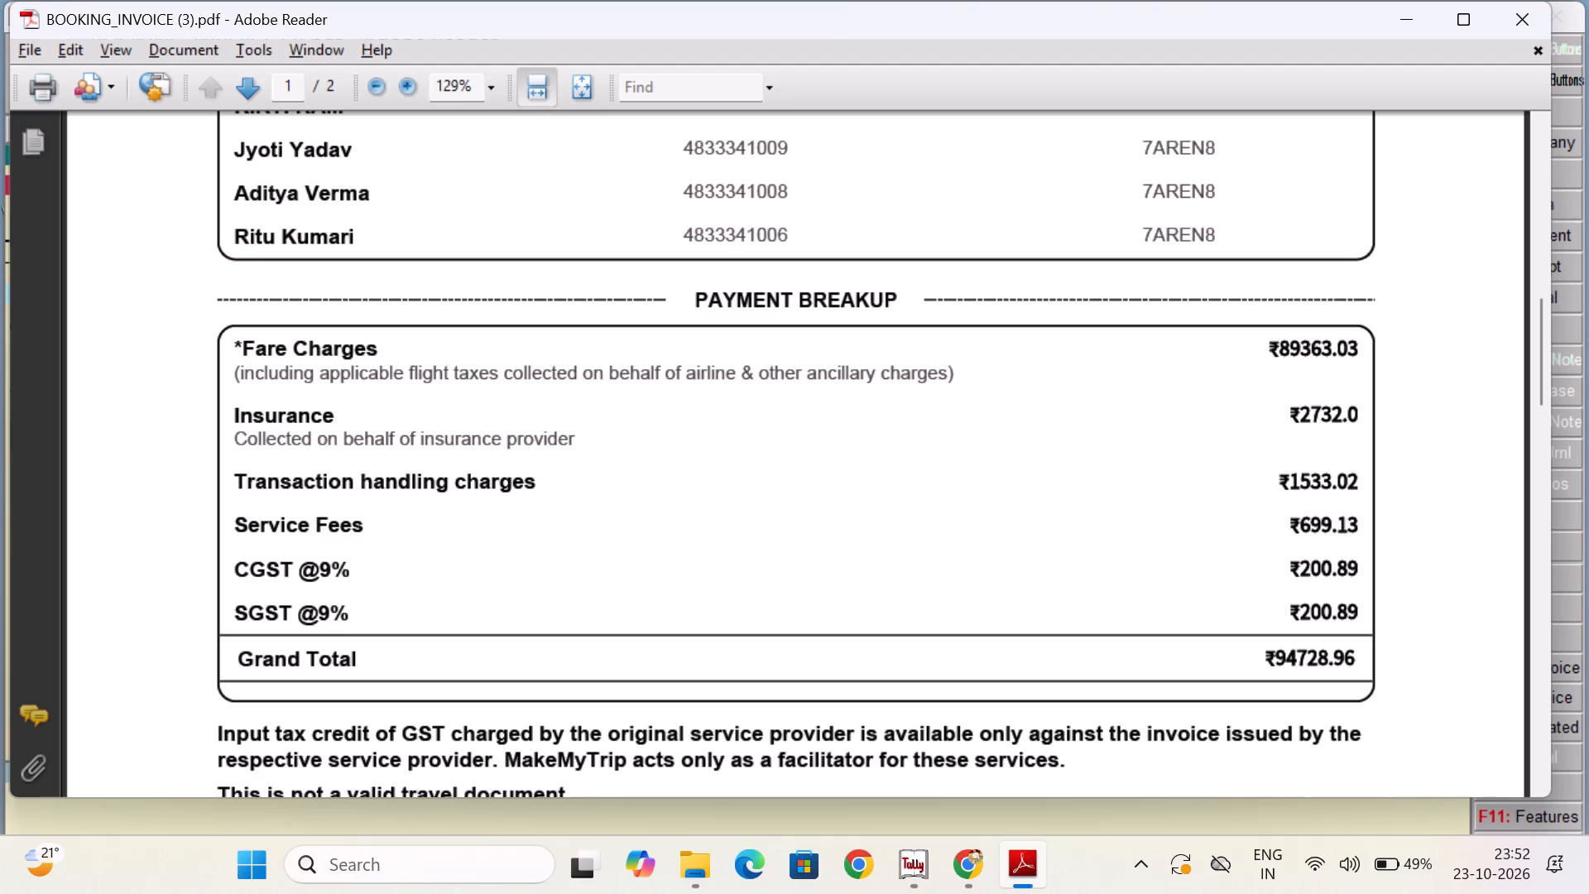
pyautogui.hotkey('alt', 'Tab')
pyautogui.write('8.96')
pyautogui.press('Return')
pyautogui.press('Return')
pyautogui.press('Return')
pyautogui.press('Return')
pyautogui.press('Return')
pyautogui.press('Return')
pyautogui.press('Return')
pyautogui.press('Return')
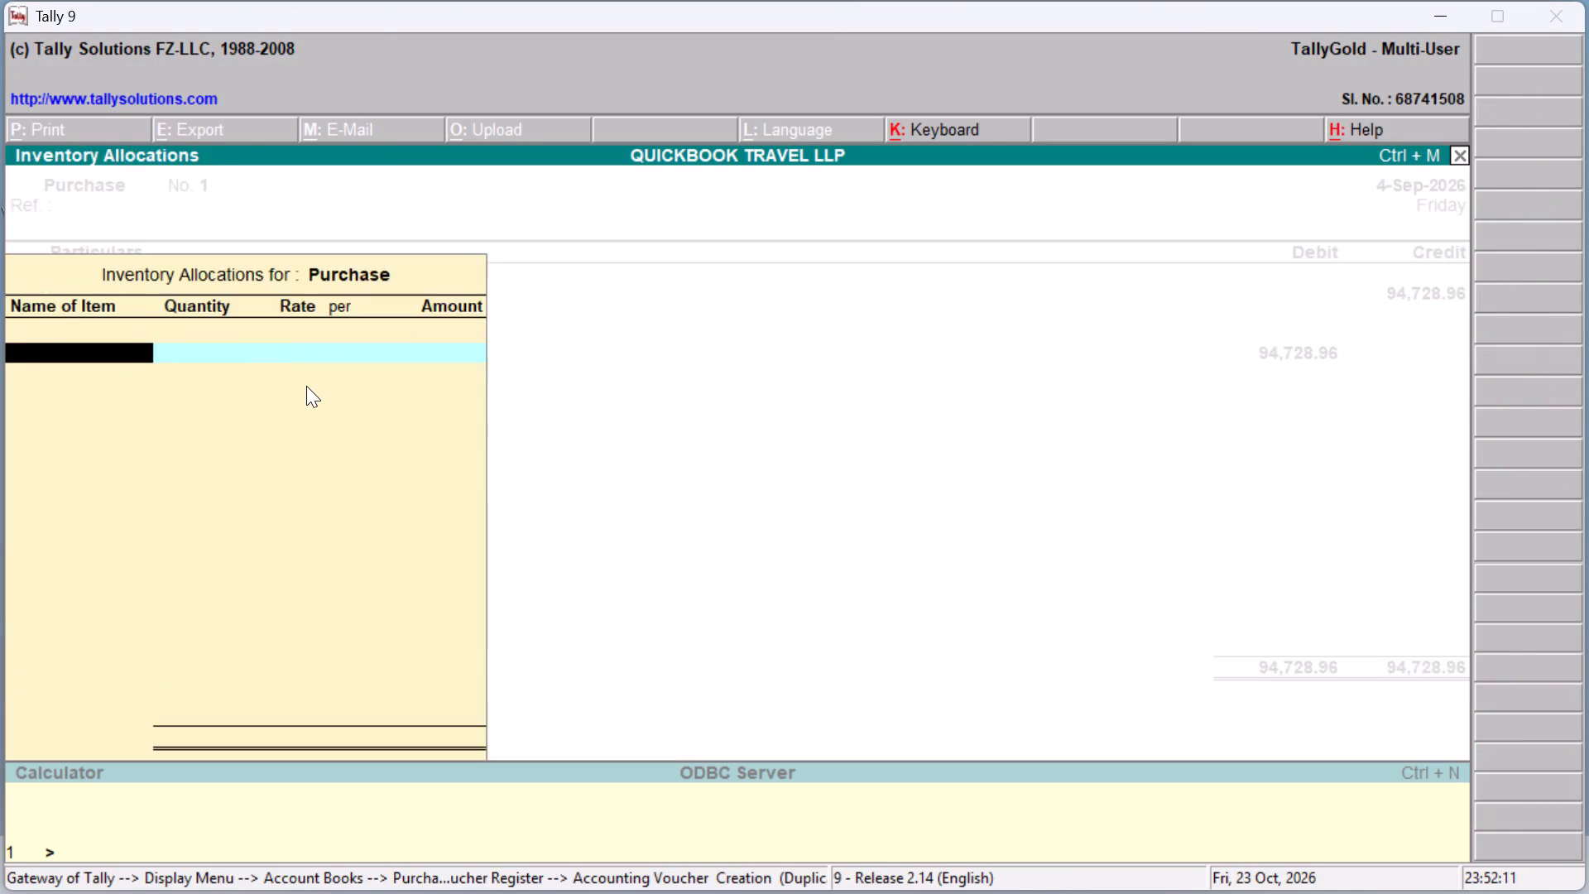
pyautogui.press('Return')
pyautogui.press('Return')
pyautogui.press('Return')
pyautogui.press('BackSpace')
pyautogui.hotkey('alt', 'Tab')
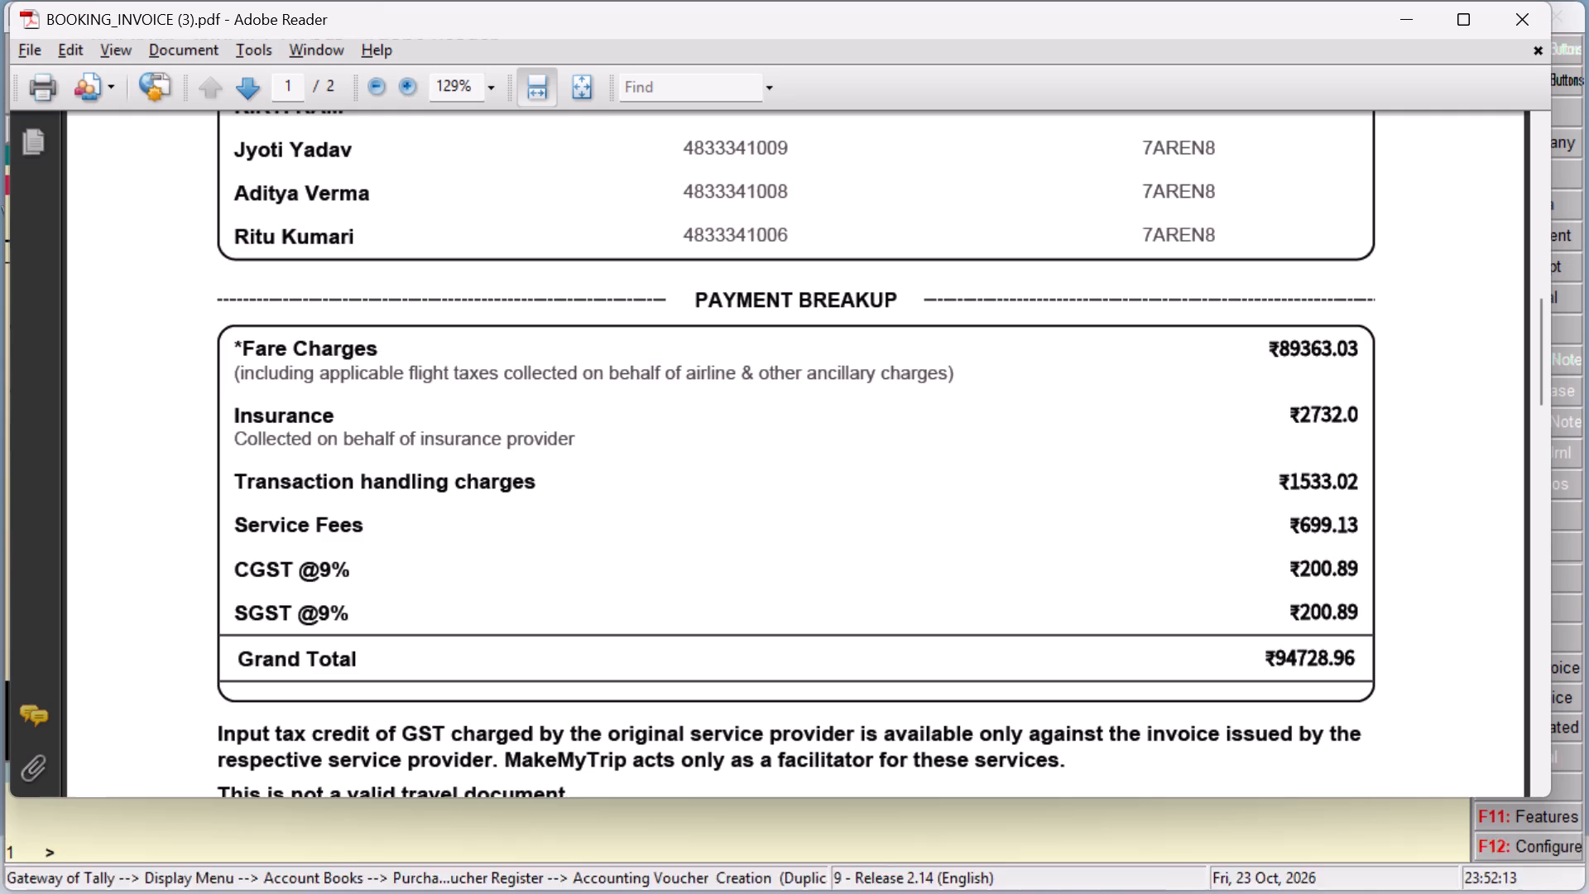
pyautogui.scroll(4, 306, 386)
pyautogui.click(306, 386)
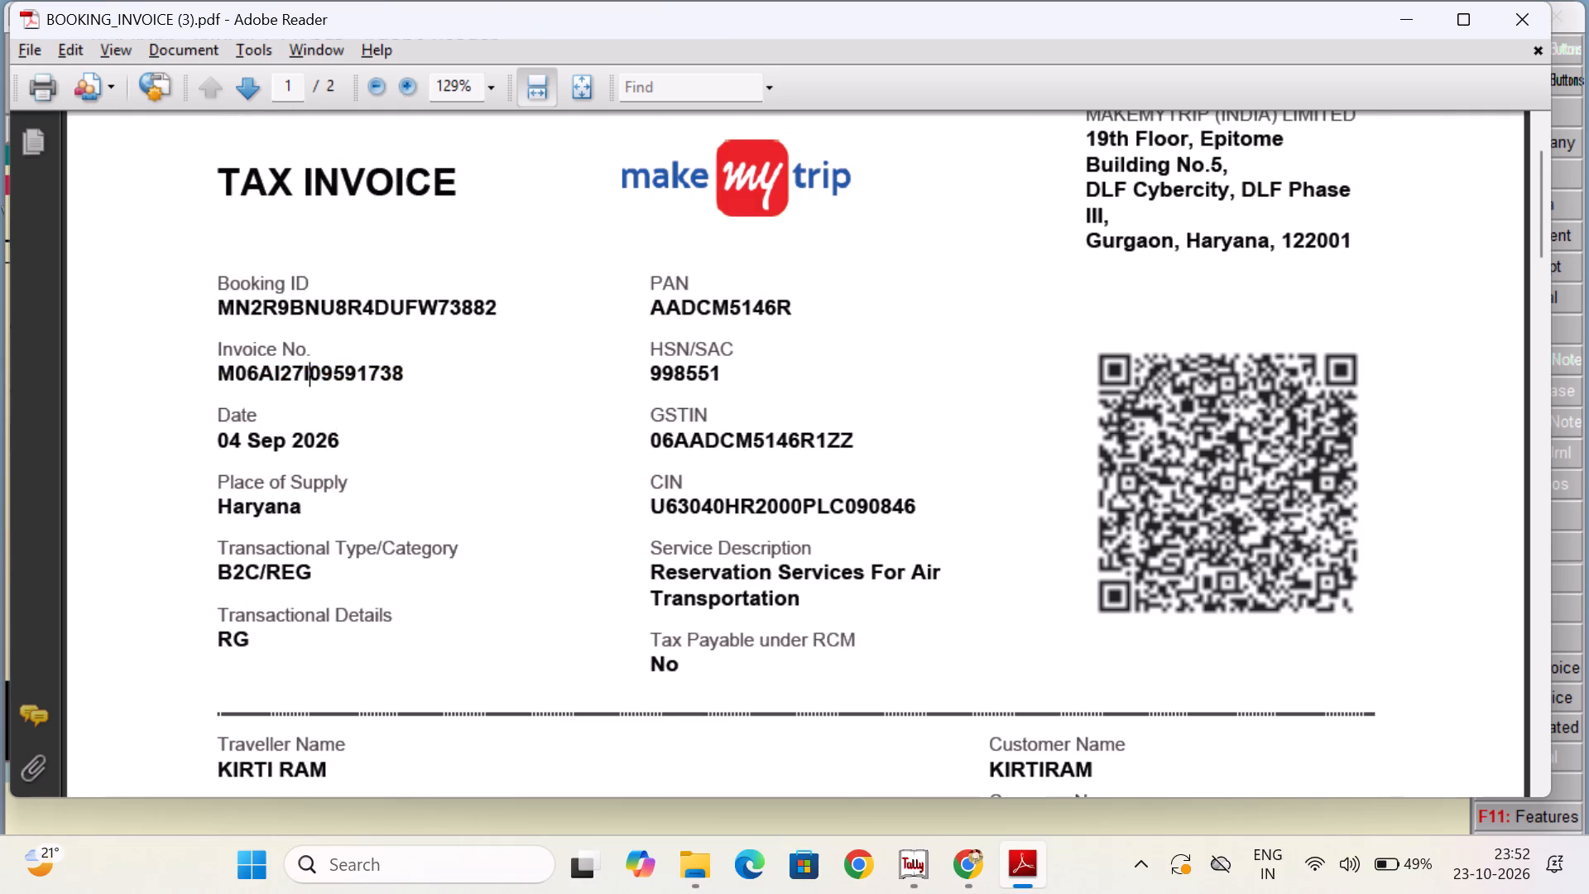
pyautogui.doubleClick(306, 386)
pyautogui.hotkey('ctrl', 'c')
pyautogui.hotkey('alt', 'Tab')
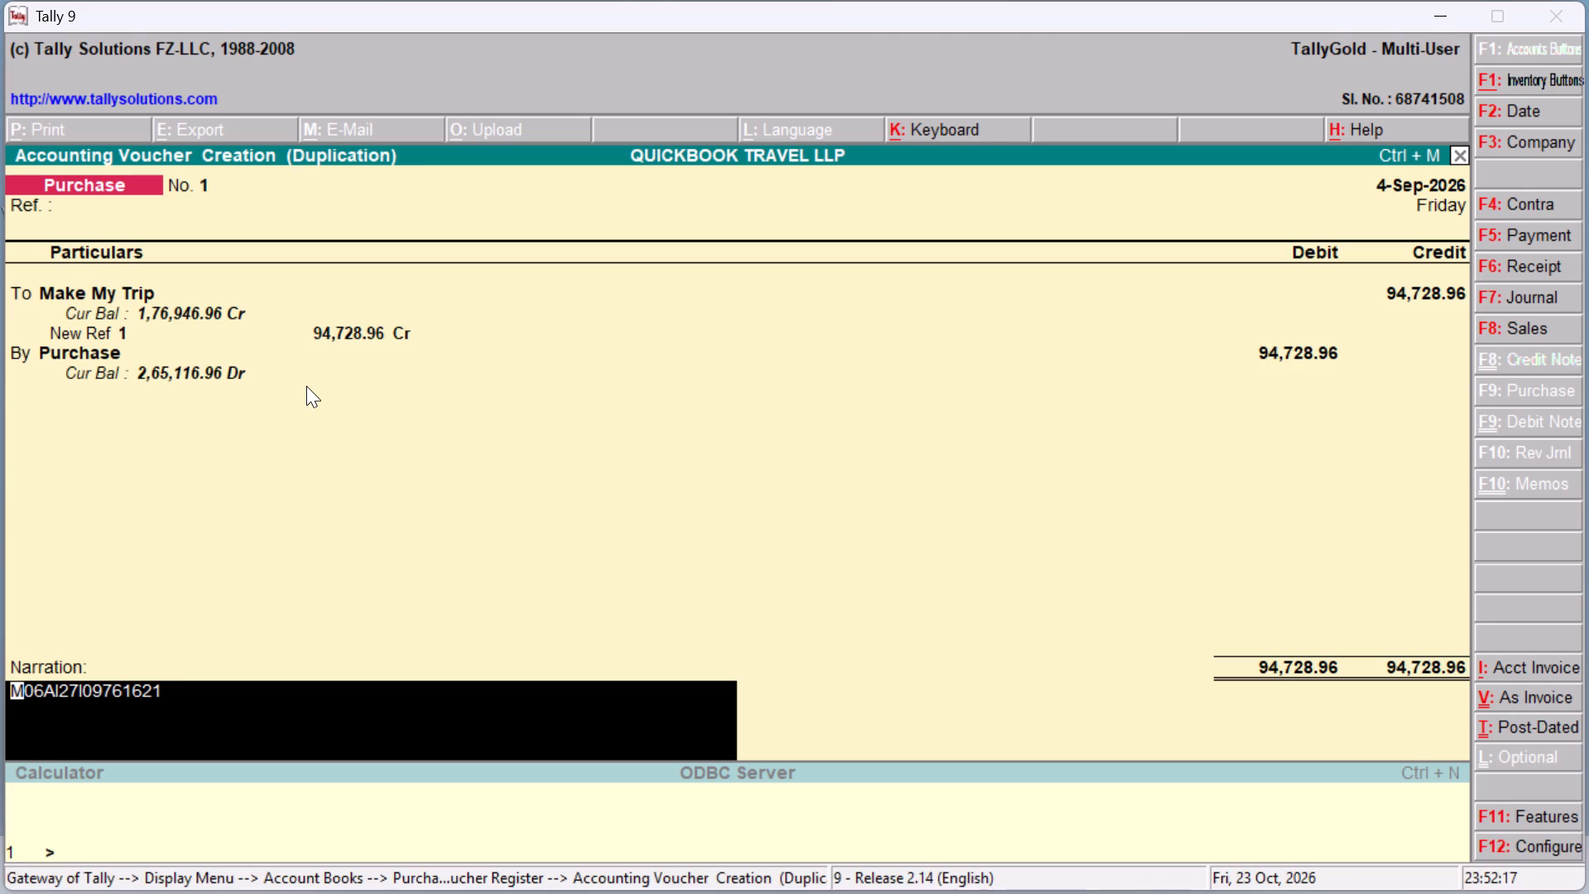
pyautogui.hotkey('ctrl', 'alt', 'v')
pyautogui.press('Return')
pyautogui.press('Return')
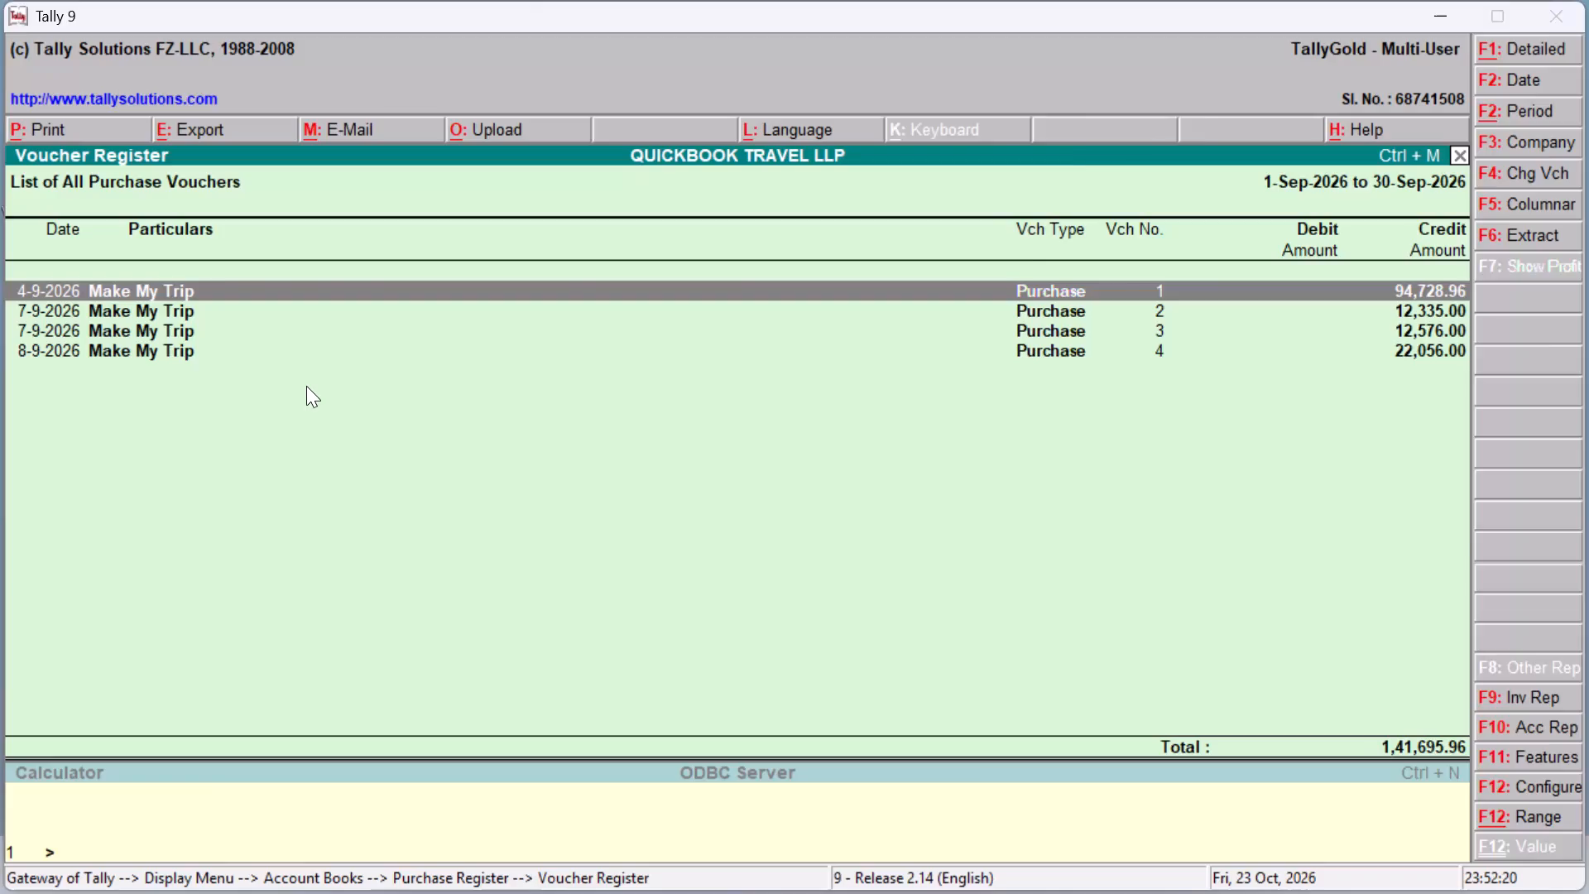
# Close the BOOKING_INVOICE (3) PDF and return to the invoice folder in File Explorer.
pyautogui.hotkey('alt', 'Tab')
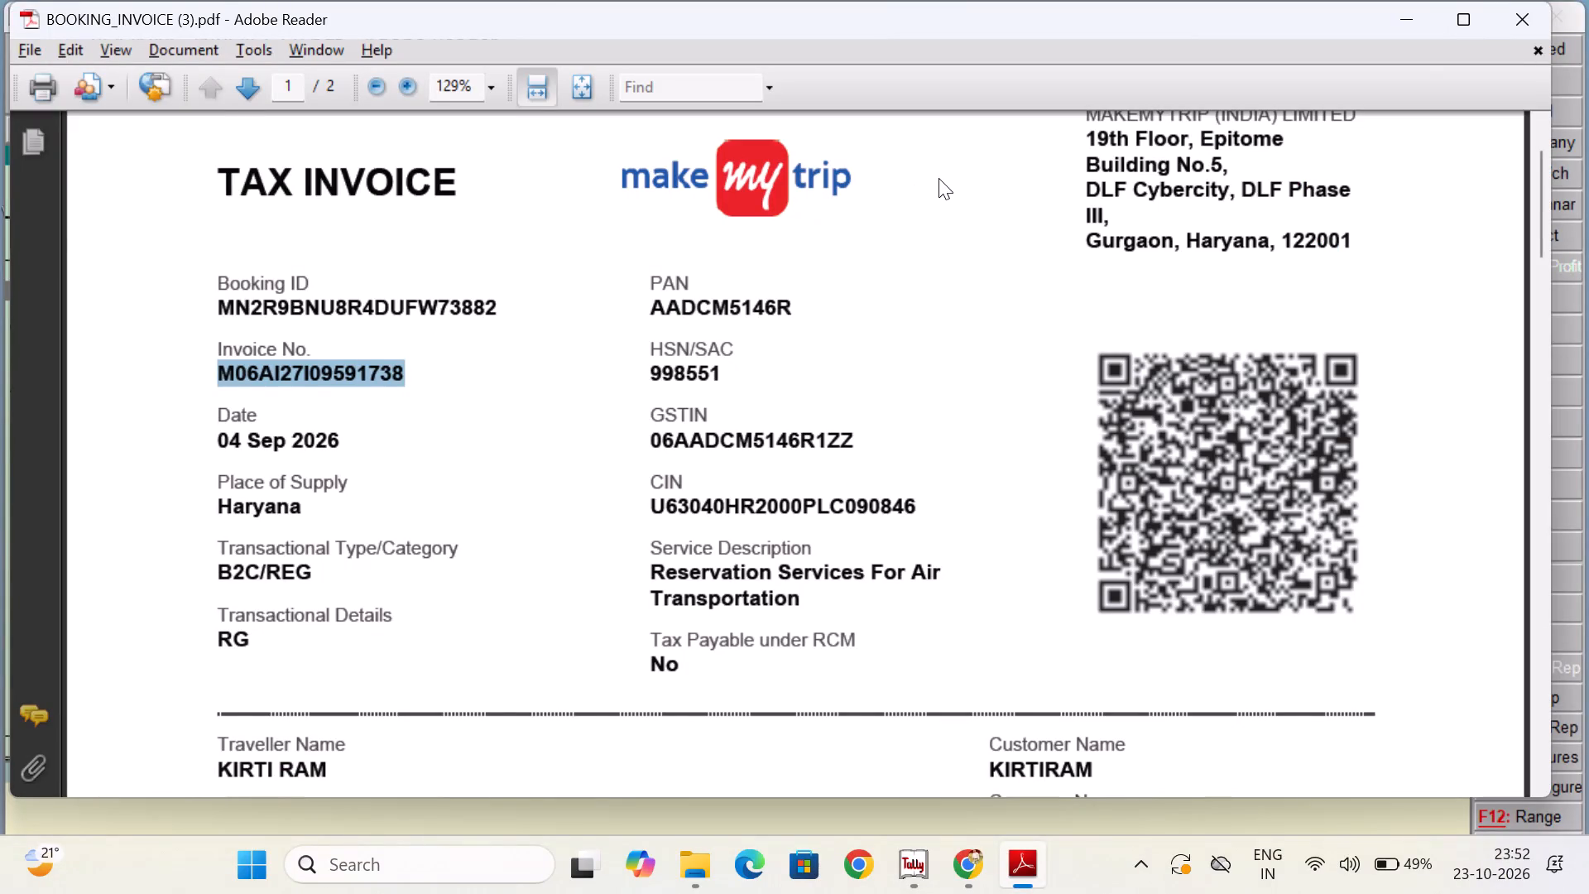
pyautogui.hotkey('alt', 'space')
pyautogui.hotkey('alt', 'c')
pyautogui.hotkey('alt', 'Tab')
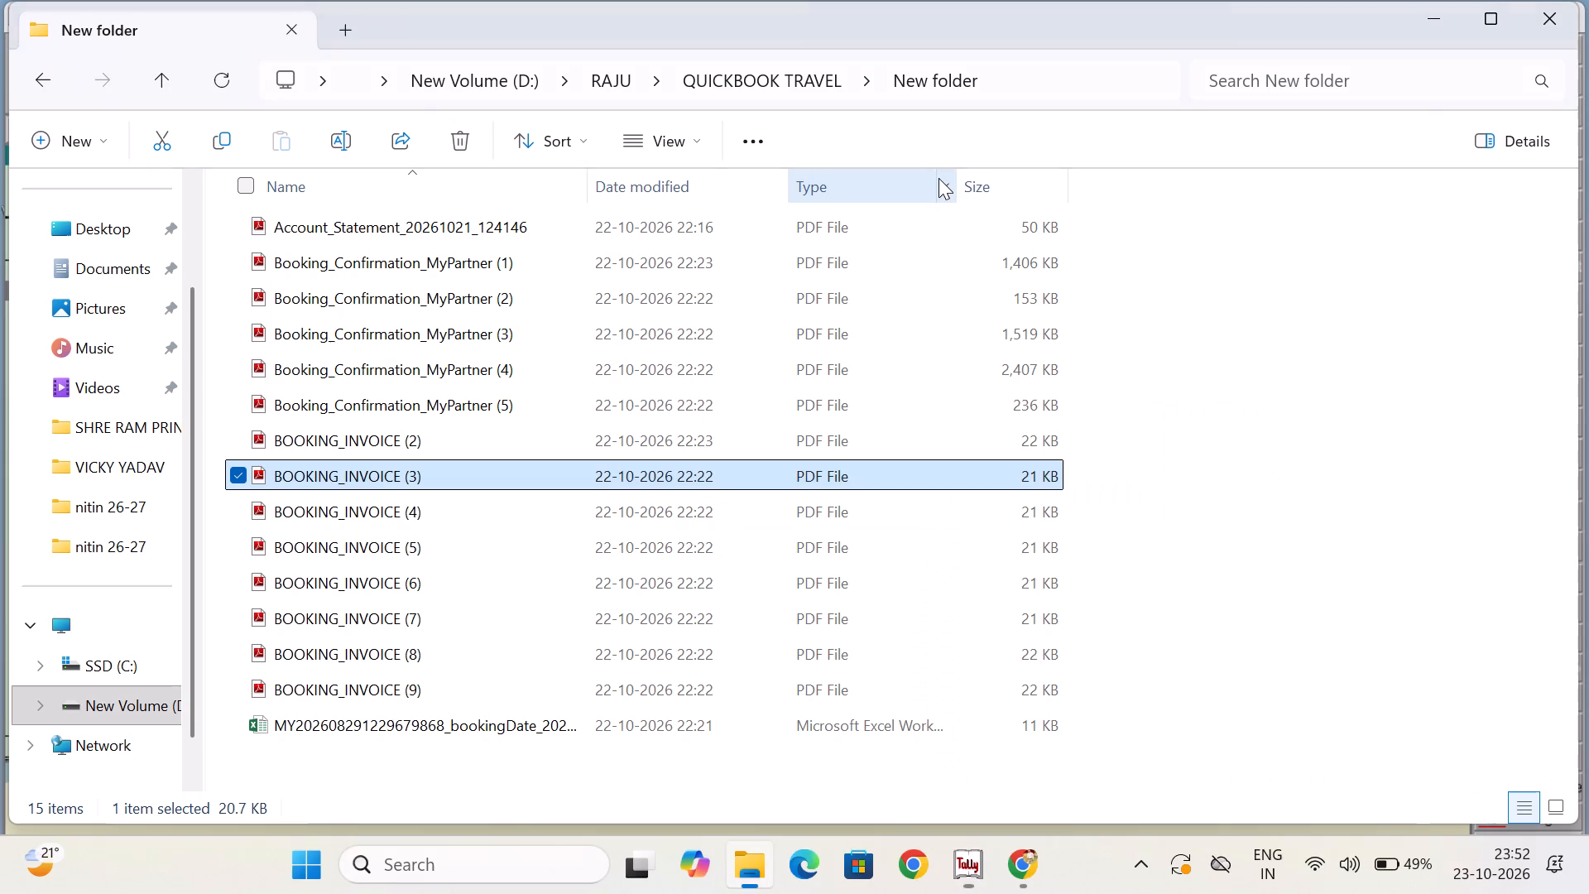
pyautogui.press('Up')
pyautogui.press('Return')
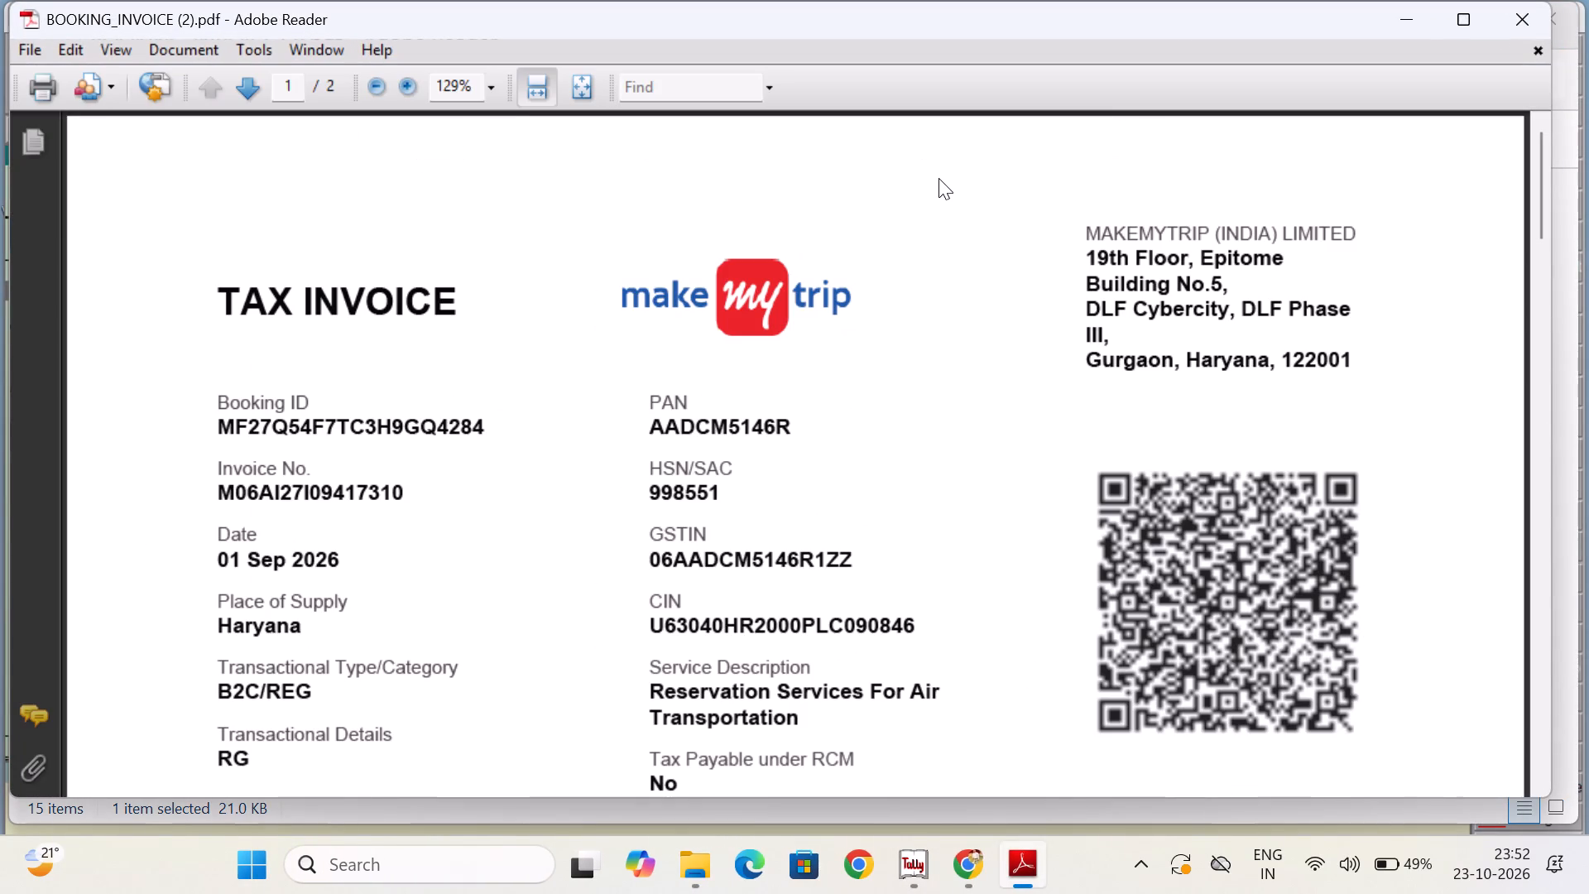
pyautogui.scroll(-3, 907, 373)
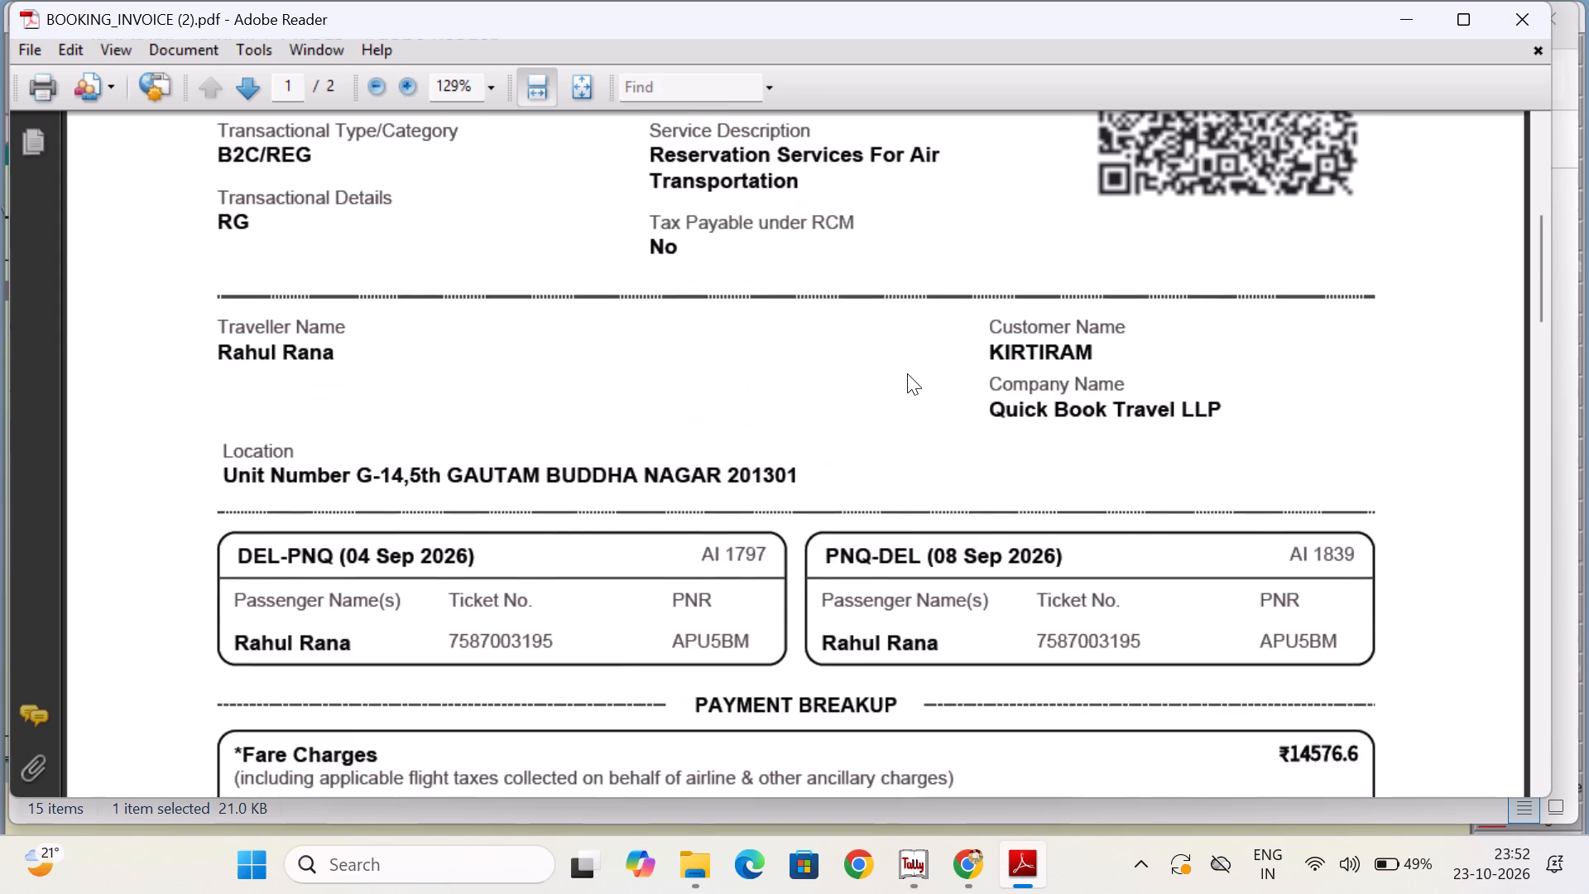
pyautogui.scroll(1, 907, 373)
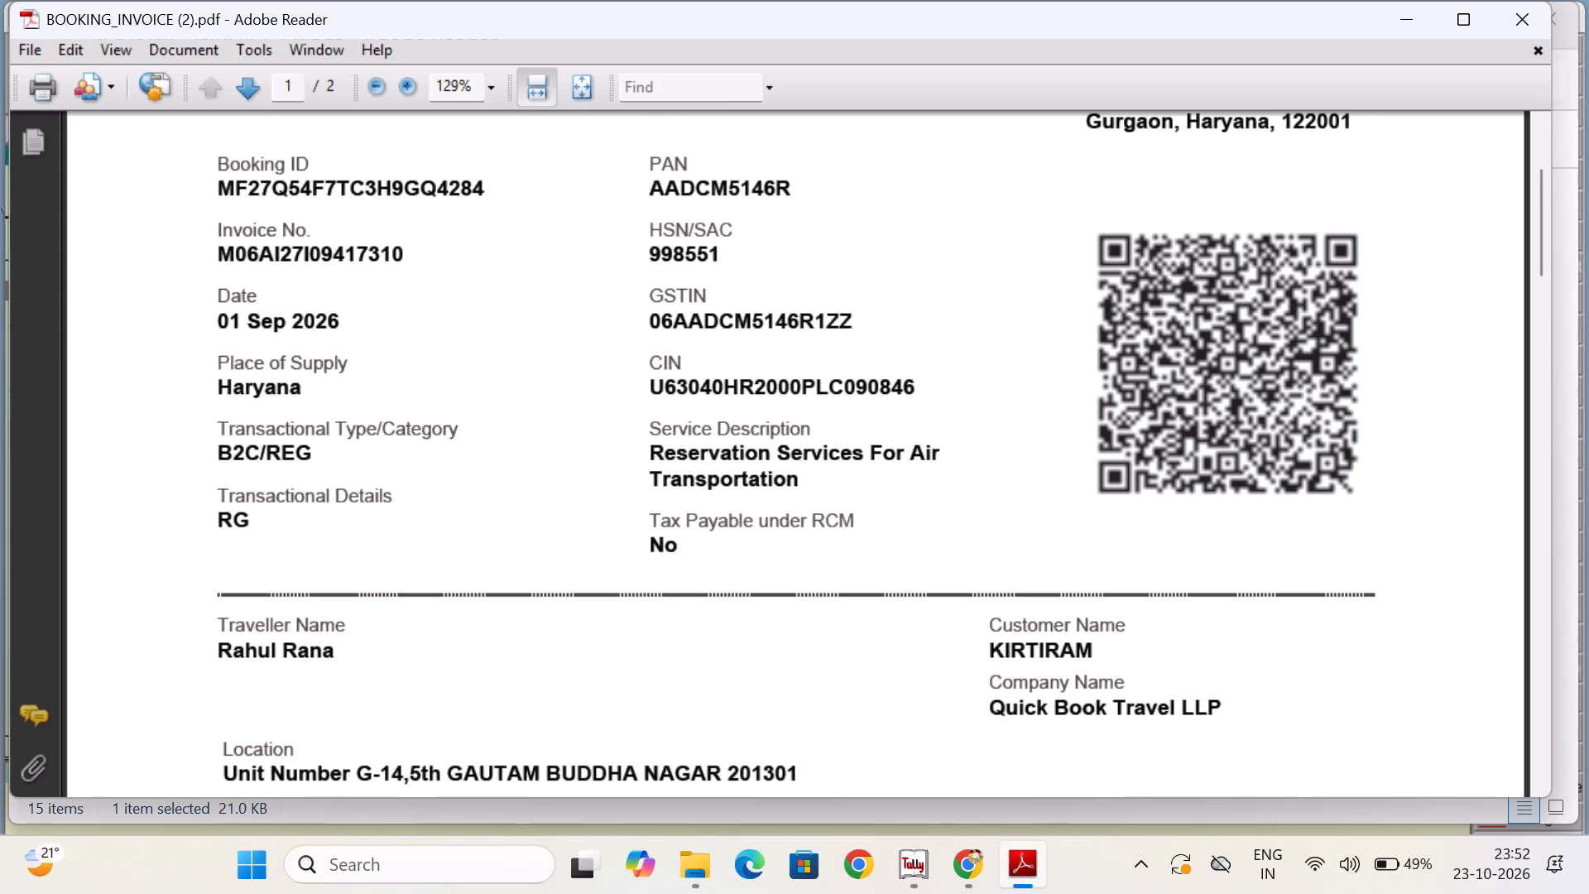
pyautogui.doubleClick(330, 258)
pyautogui.hotkey('ctrl', 'c')
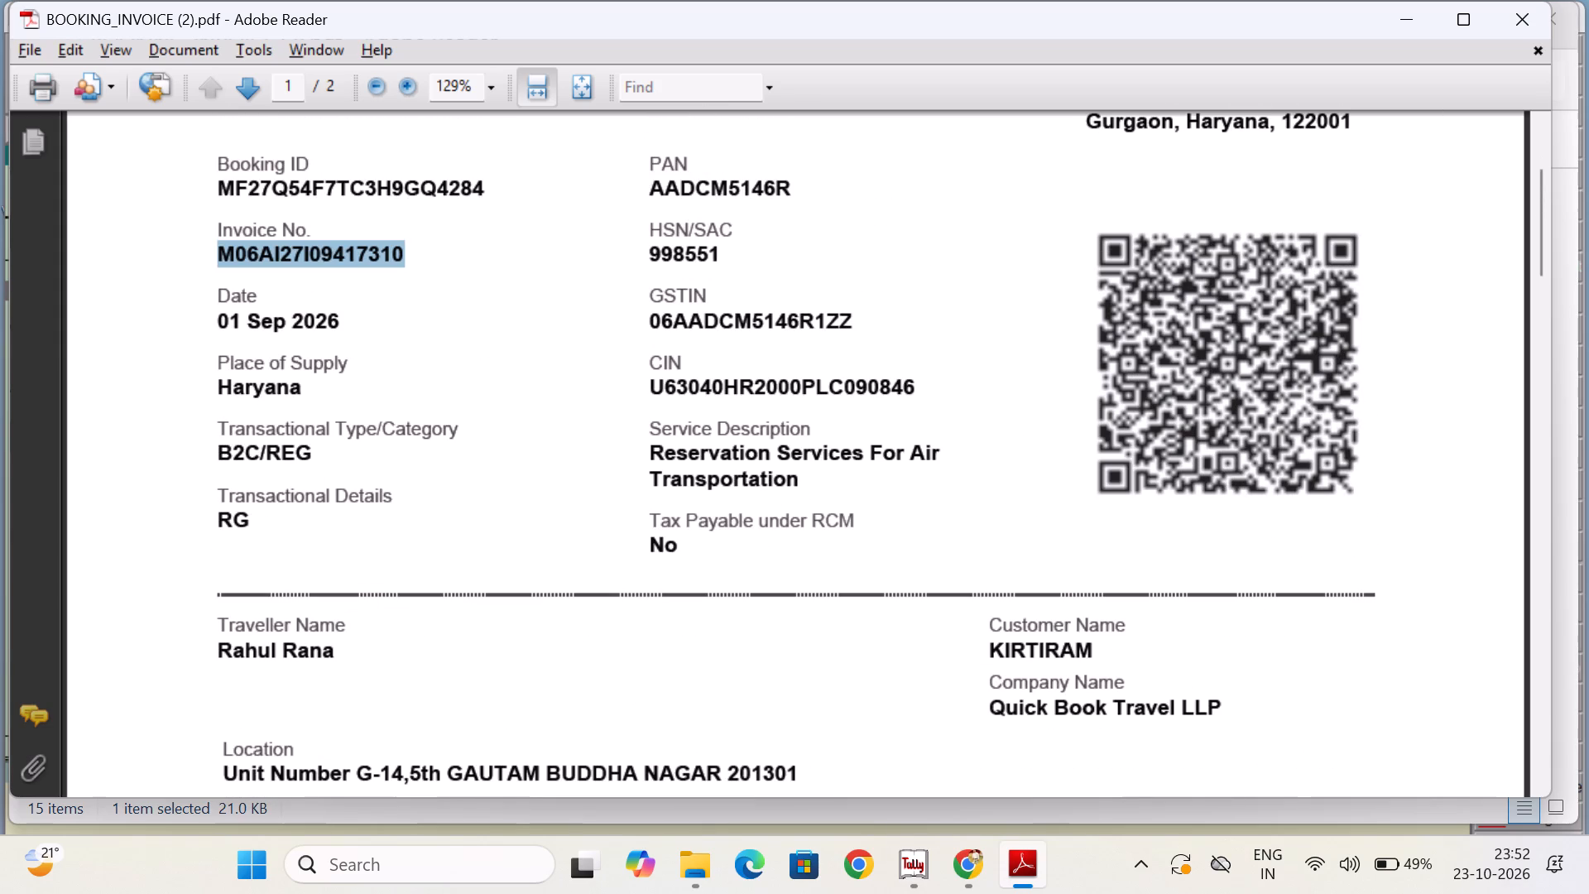
pyautogui.hotkey('alt', 'Tab')
pyautogui.hotkey('alt', 'Tab')
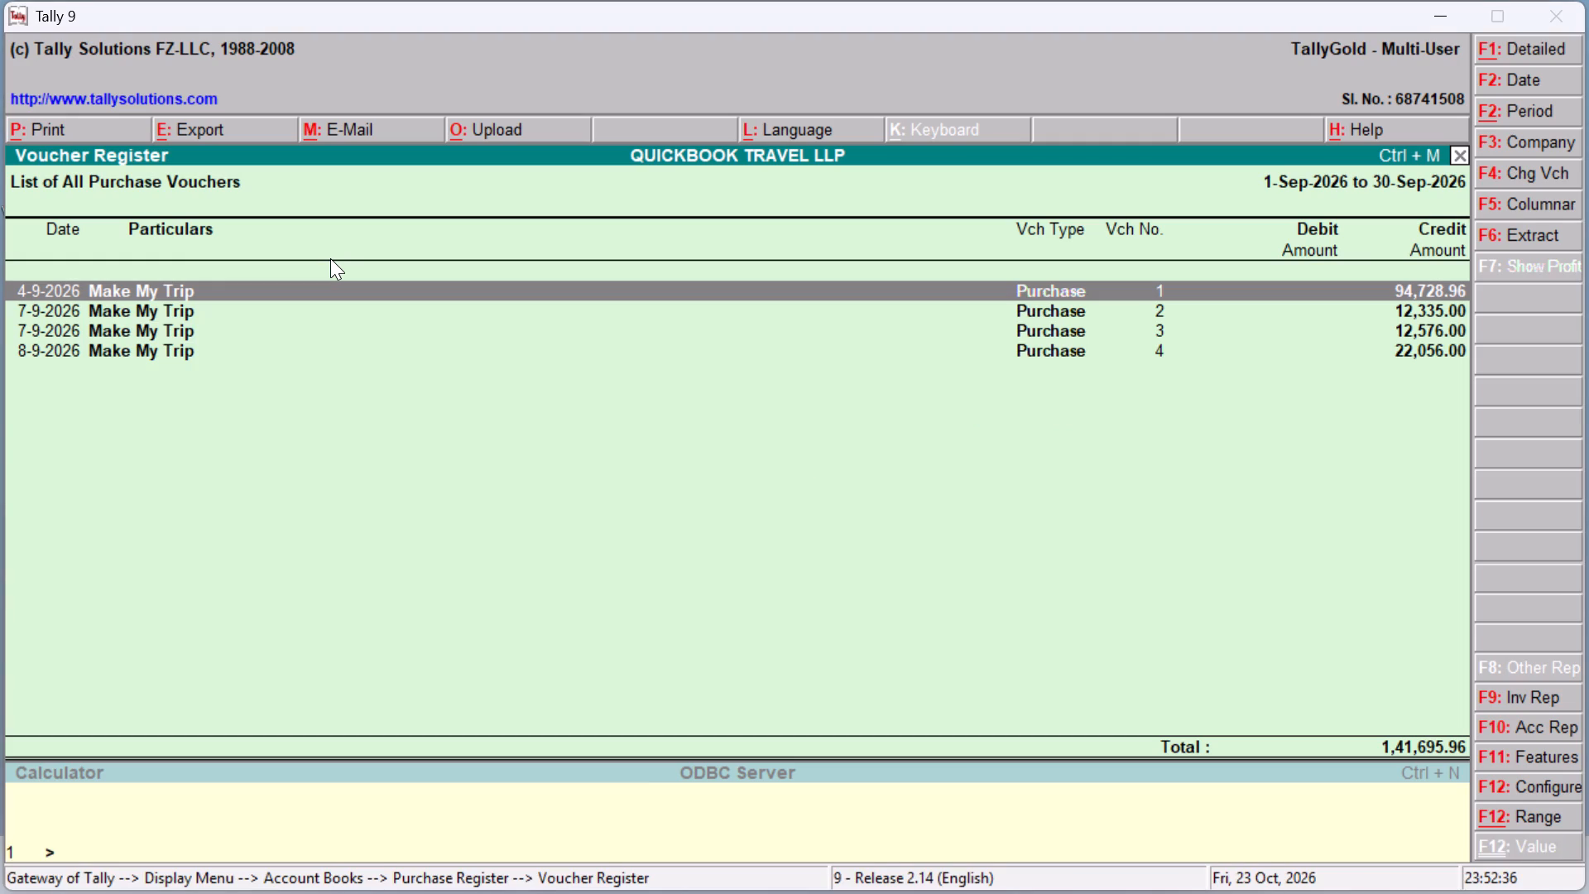
# Duplicate the 4-Sep-2026 Make My Trip voucher, dating the copy 1.09 per BOOKING_INVOICE (2), with the reference blank and same party.
pyautogui.hotkey('alt', '2')
pyautogui.press('F2')
pyautogui.hotkey('alt', 'Tab')
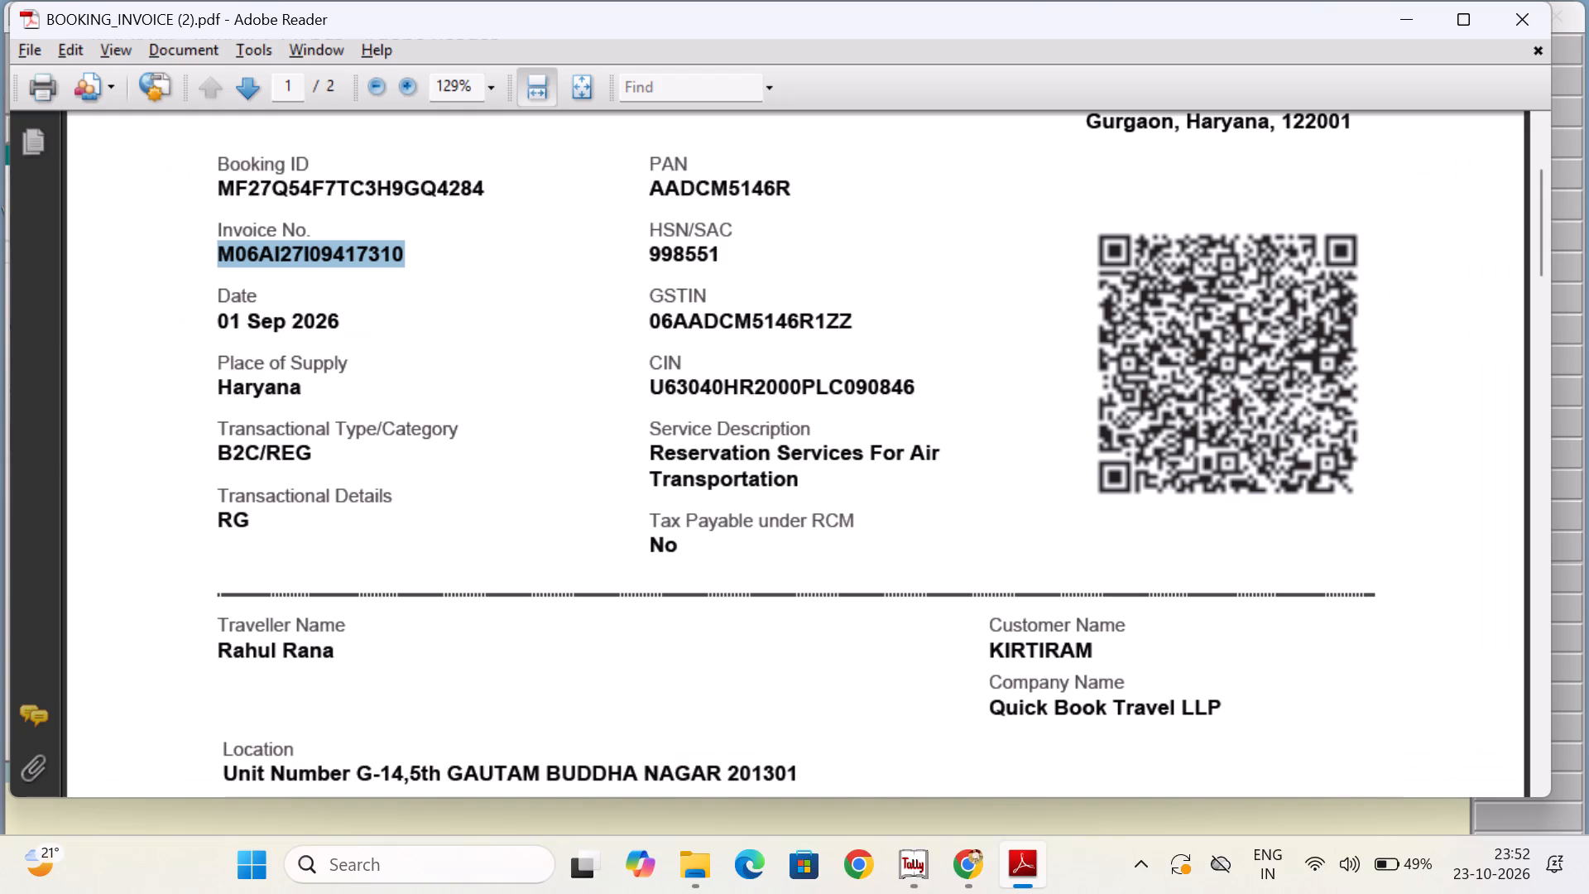
pyautogui.hotkey('alt', 'Tab')
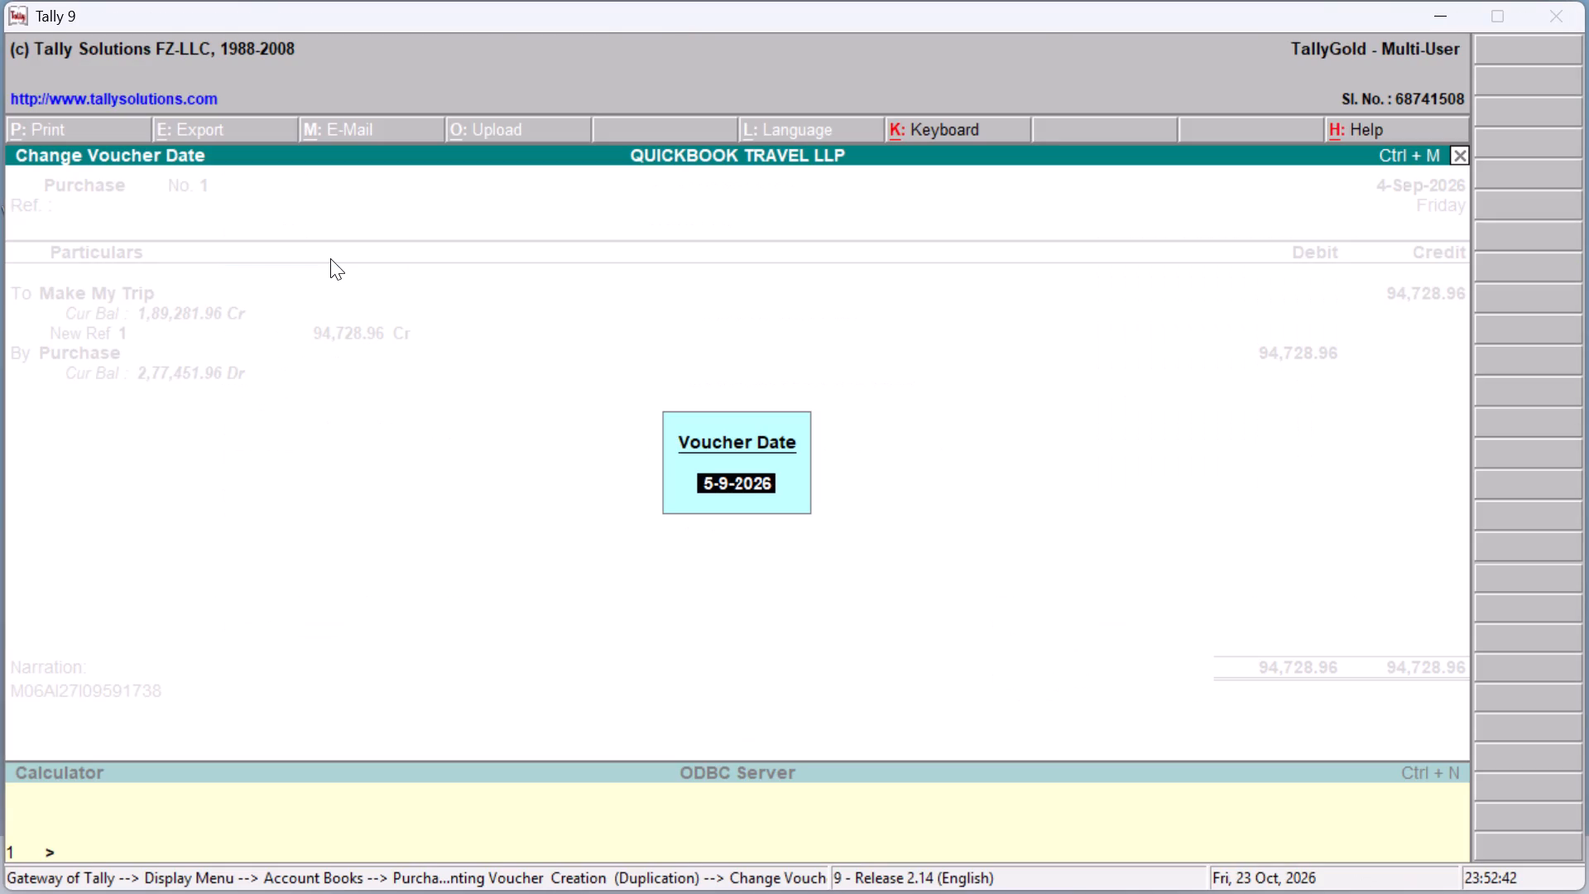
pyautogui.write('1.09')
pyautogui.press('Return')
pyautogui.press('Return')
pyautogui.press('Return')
# Set the copy's Make My Trip amount to 14597, BOOKING_INVOICE (2)'s grand total, keeping New Ref 1 and the Purchase ledger.
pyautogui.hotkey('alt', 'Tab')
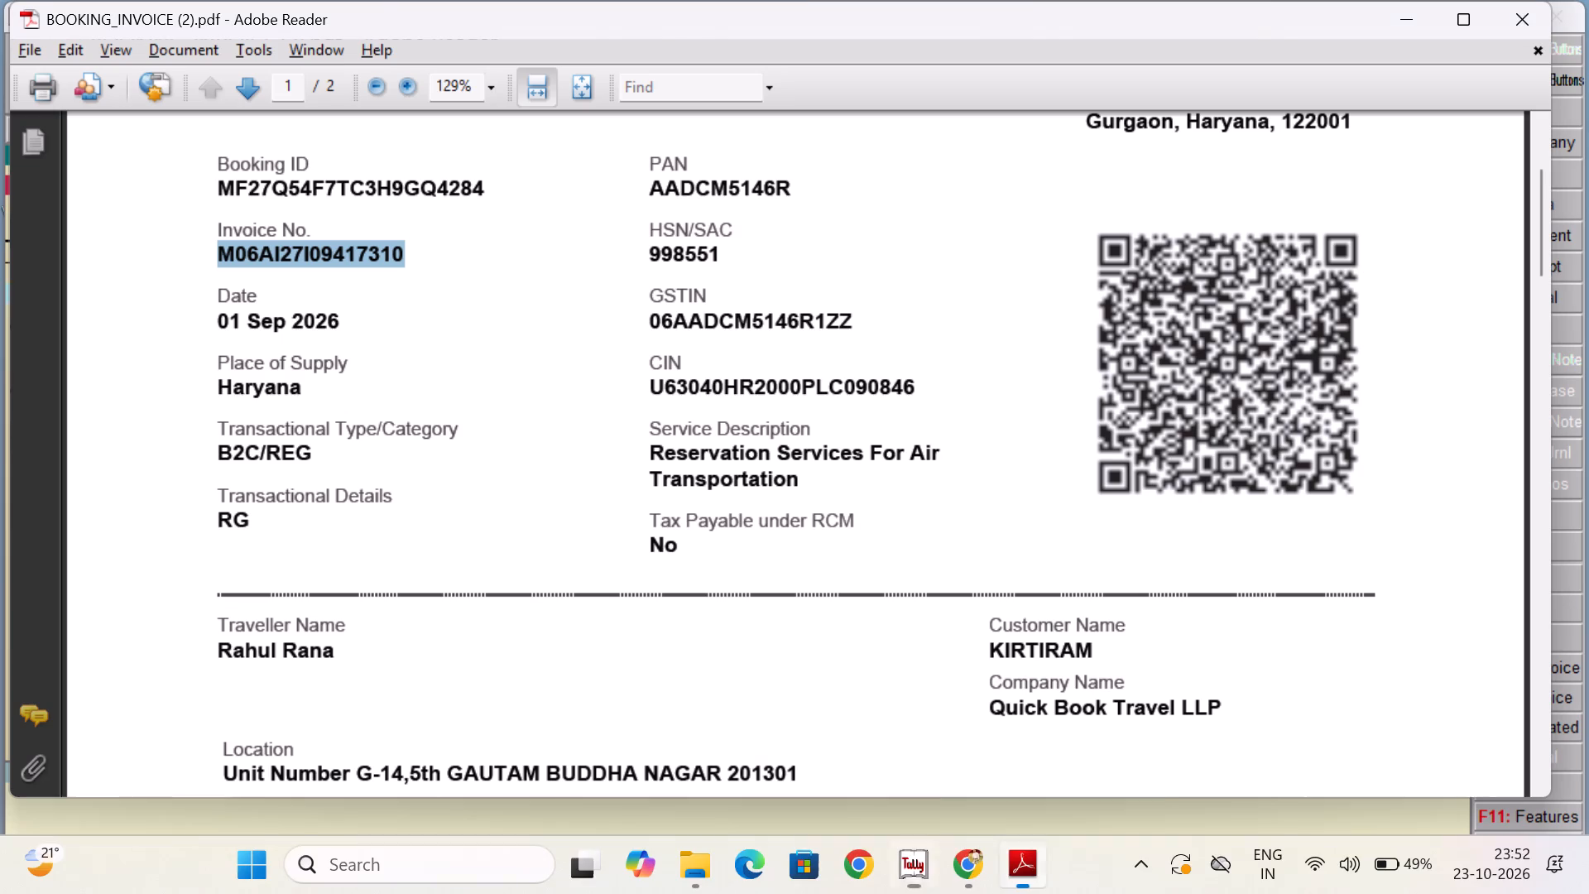
pyautogui.scroll(-2, 1058, 509)
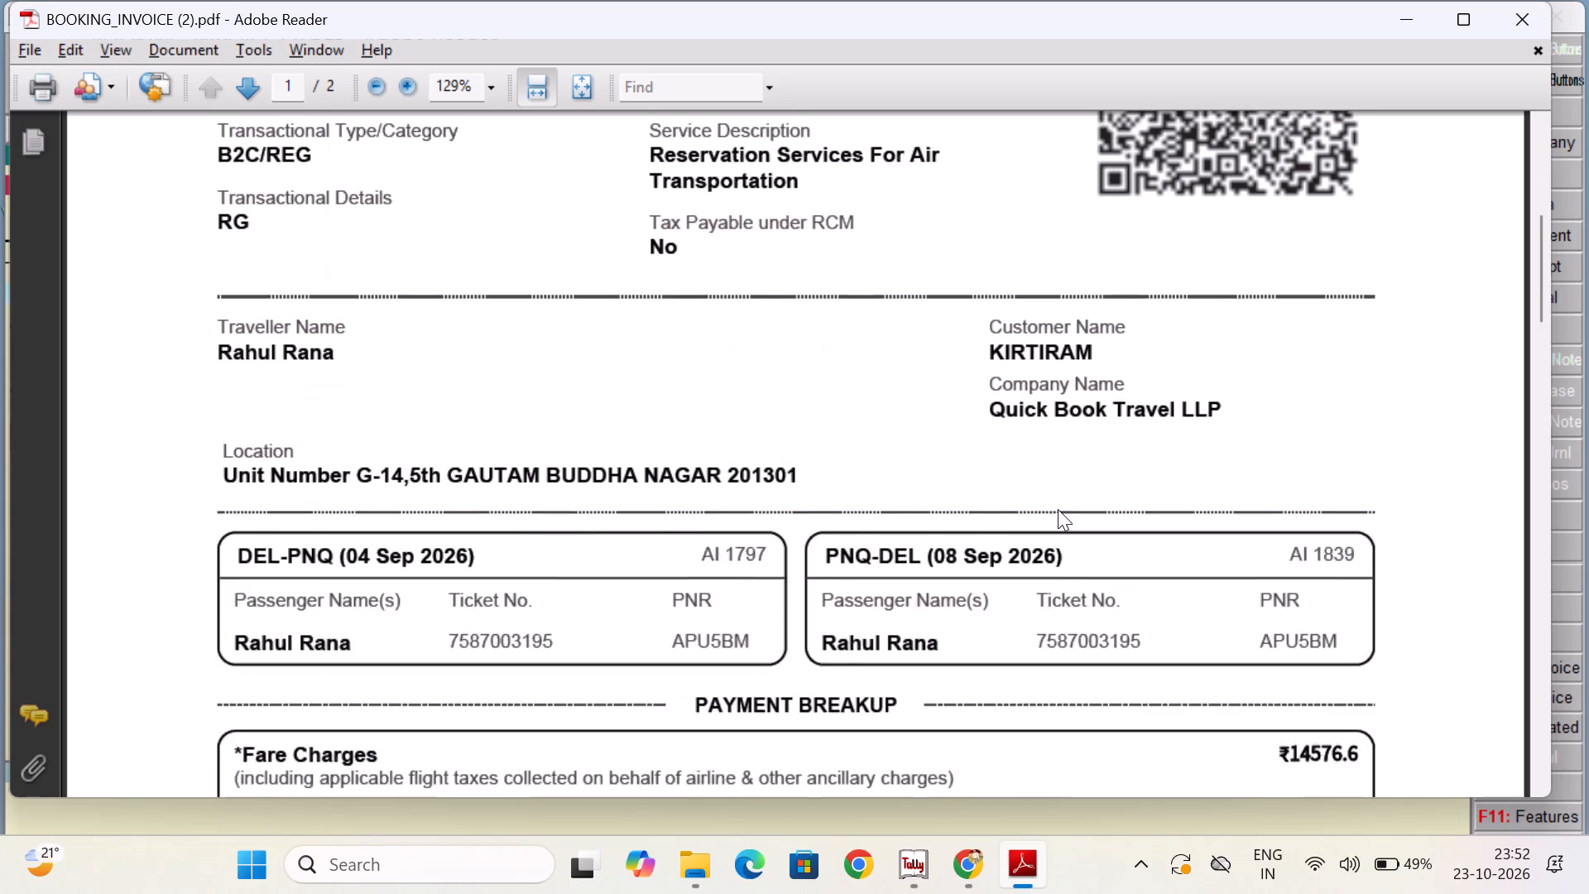
pyautogui.scroll(-2, 1058, 509)
pyautogui.hotkey('alt', 'Tab')
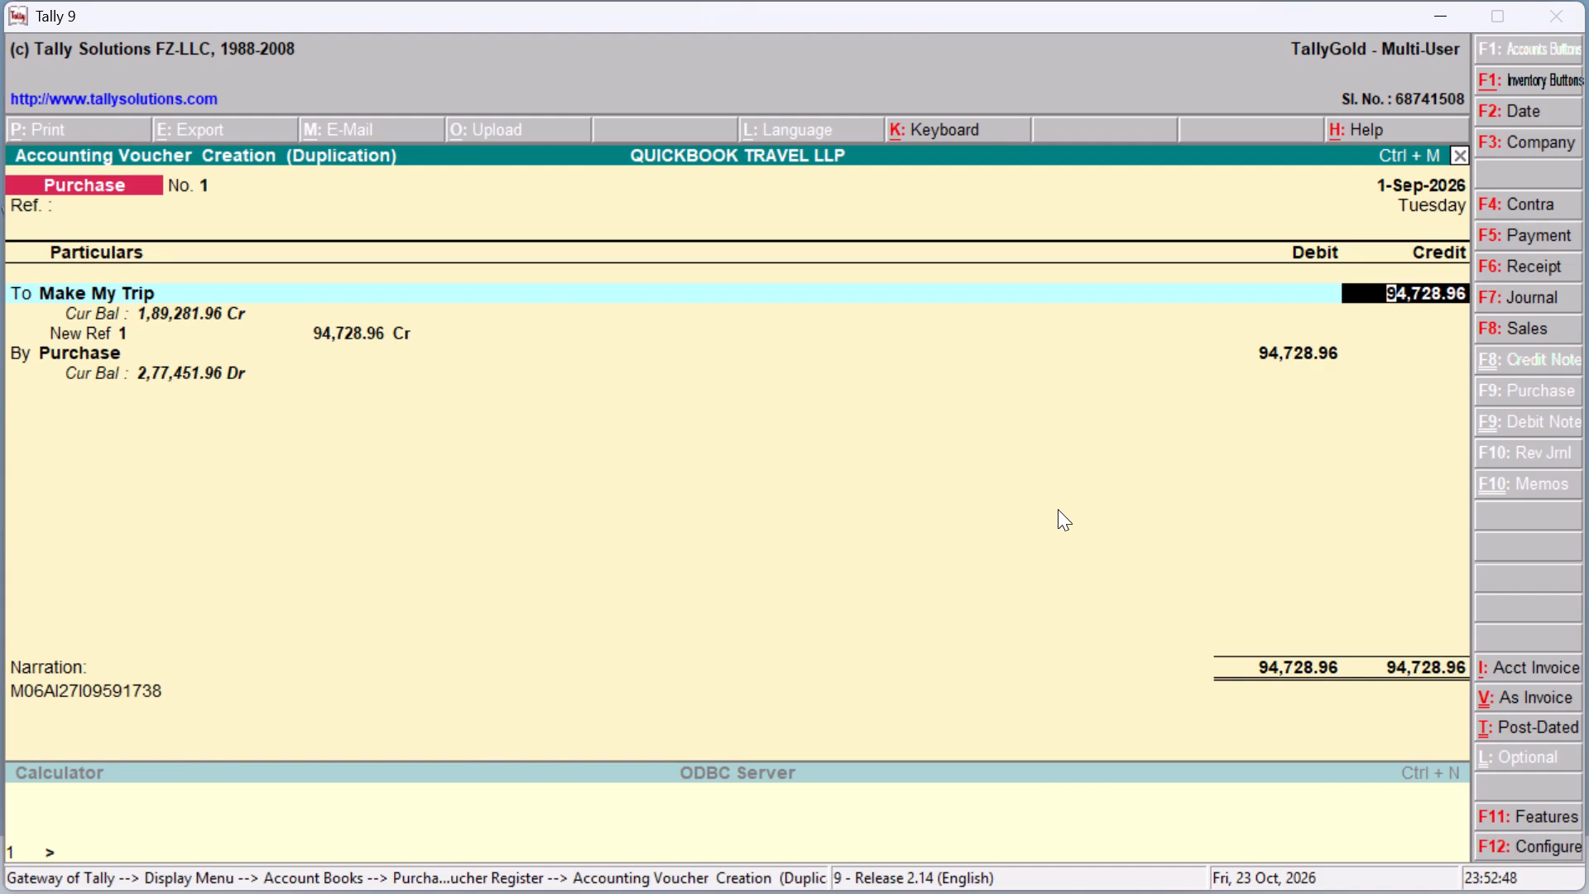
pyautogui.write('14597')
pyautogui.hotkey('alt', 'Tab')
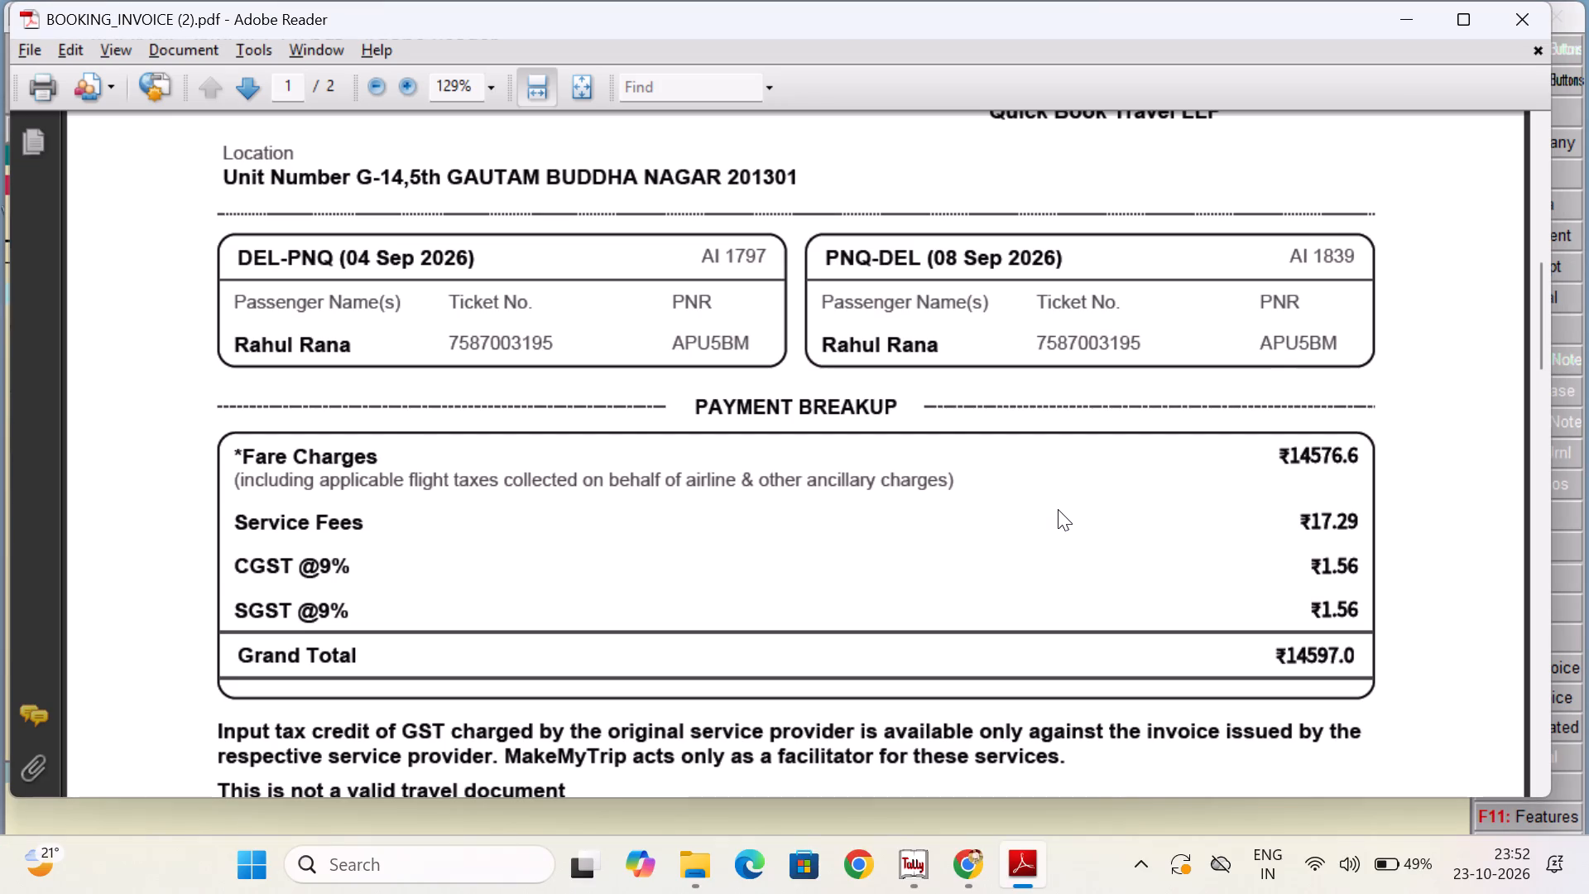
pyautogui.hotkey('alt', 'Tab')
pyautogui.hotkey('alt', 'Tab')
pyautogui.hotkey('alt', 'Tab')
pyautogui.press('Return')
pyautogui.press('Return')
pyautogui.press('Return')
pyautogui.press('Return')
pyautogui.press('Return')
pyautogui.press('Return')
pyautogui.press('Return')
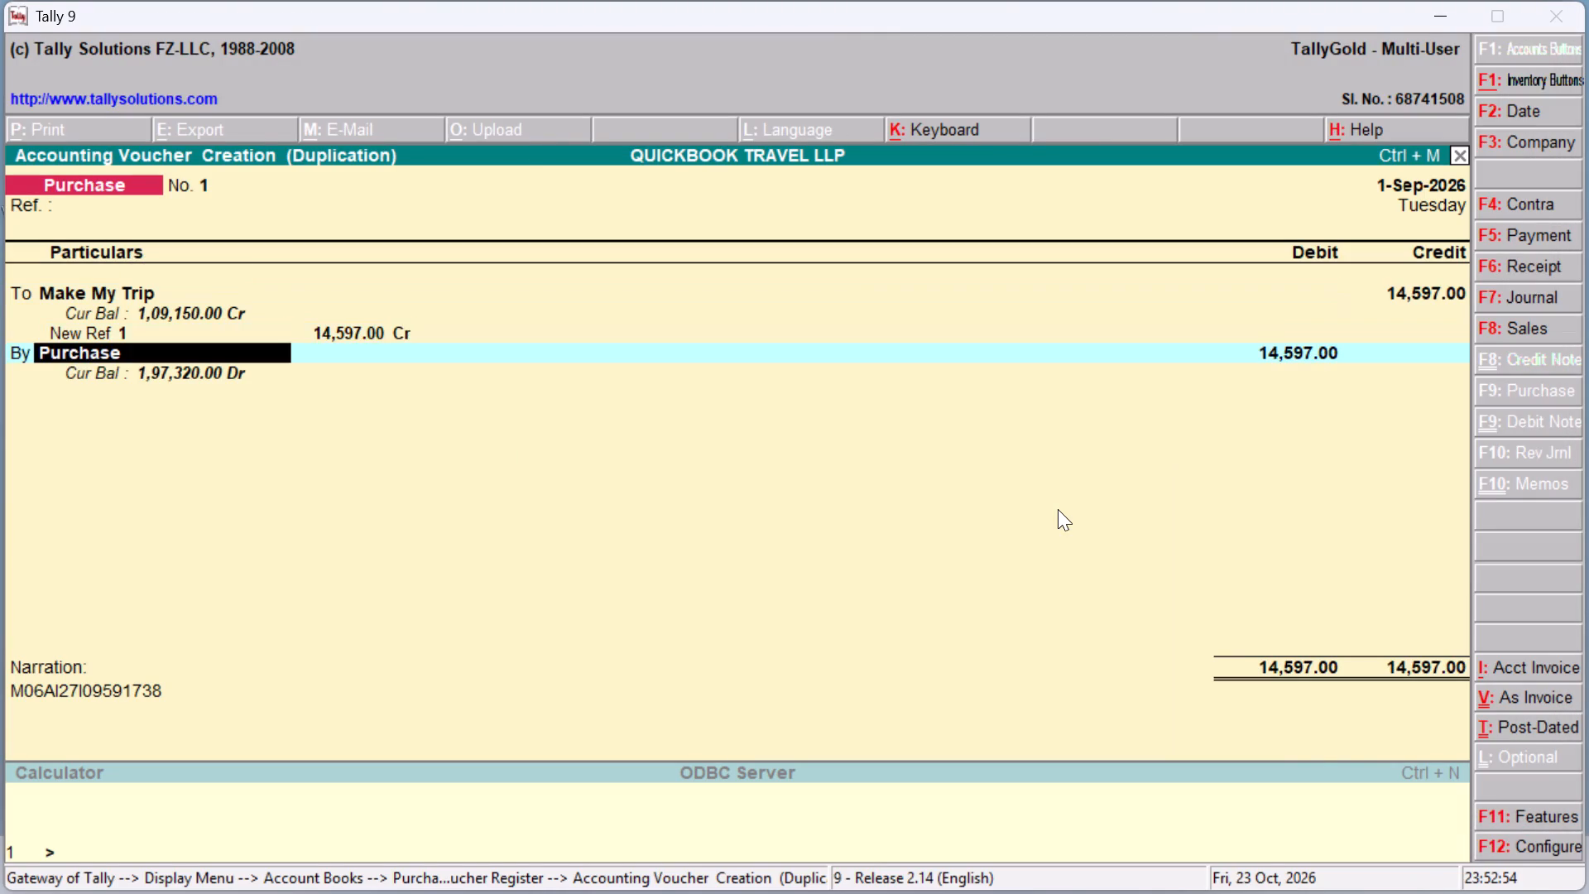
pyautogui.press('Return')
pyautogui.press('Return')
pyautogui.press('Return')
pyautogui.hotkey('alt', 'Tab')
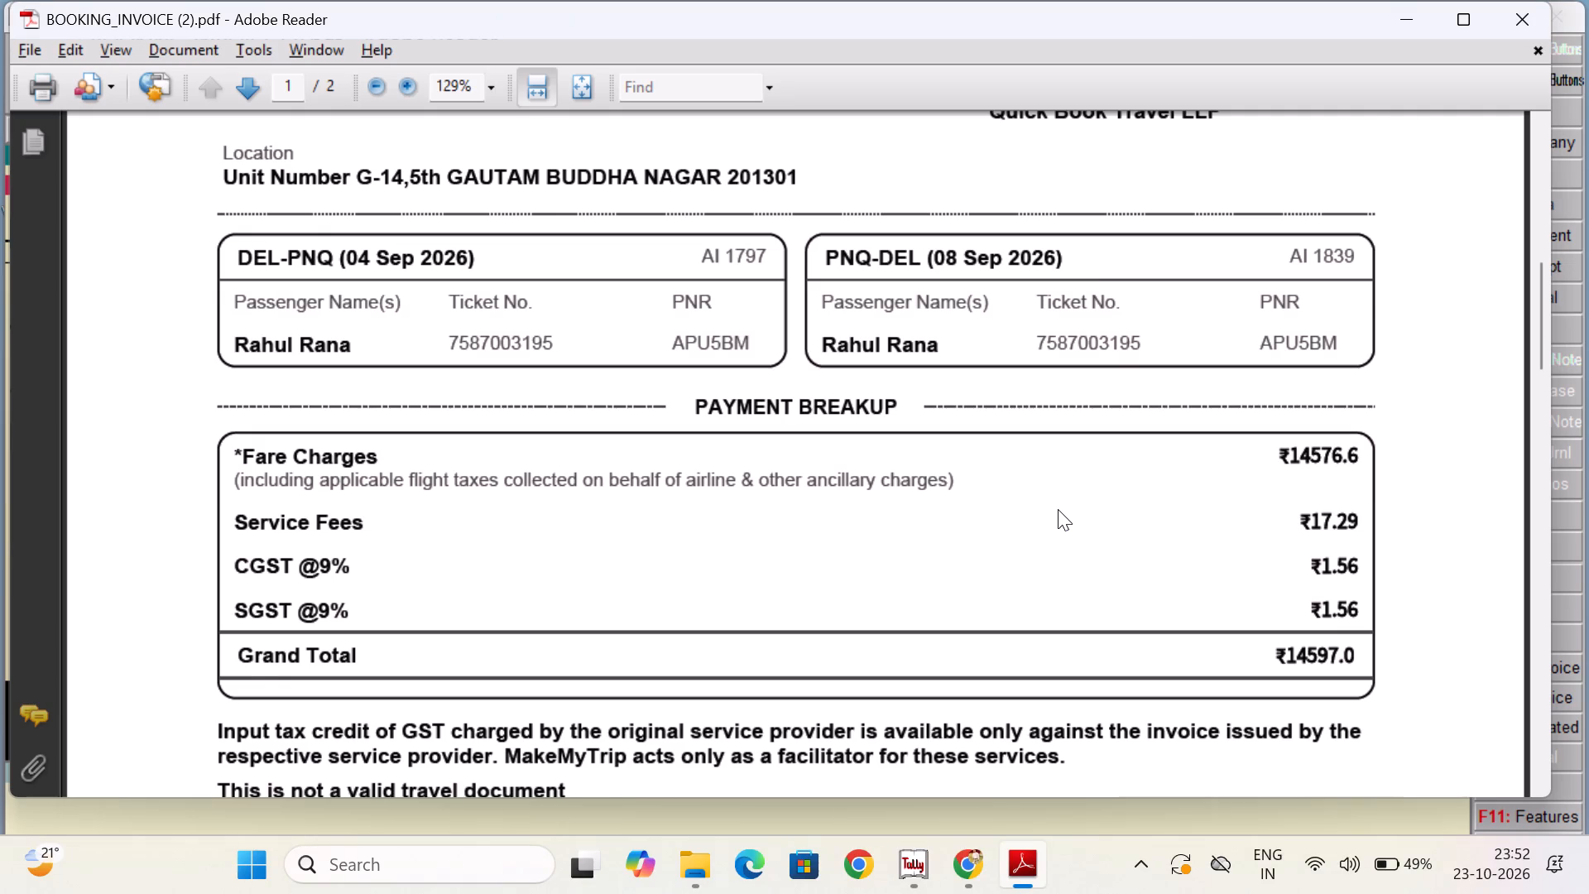
pyautogui.scroll(3, 1058, 509)
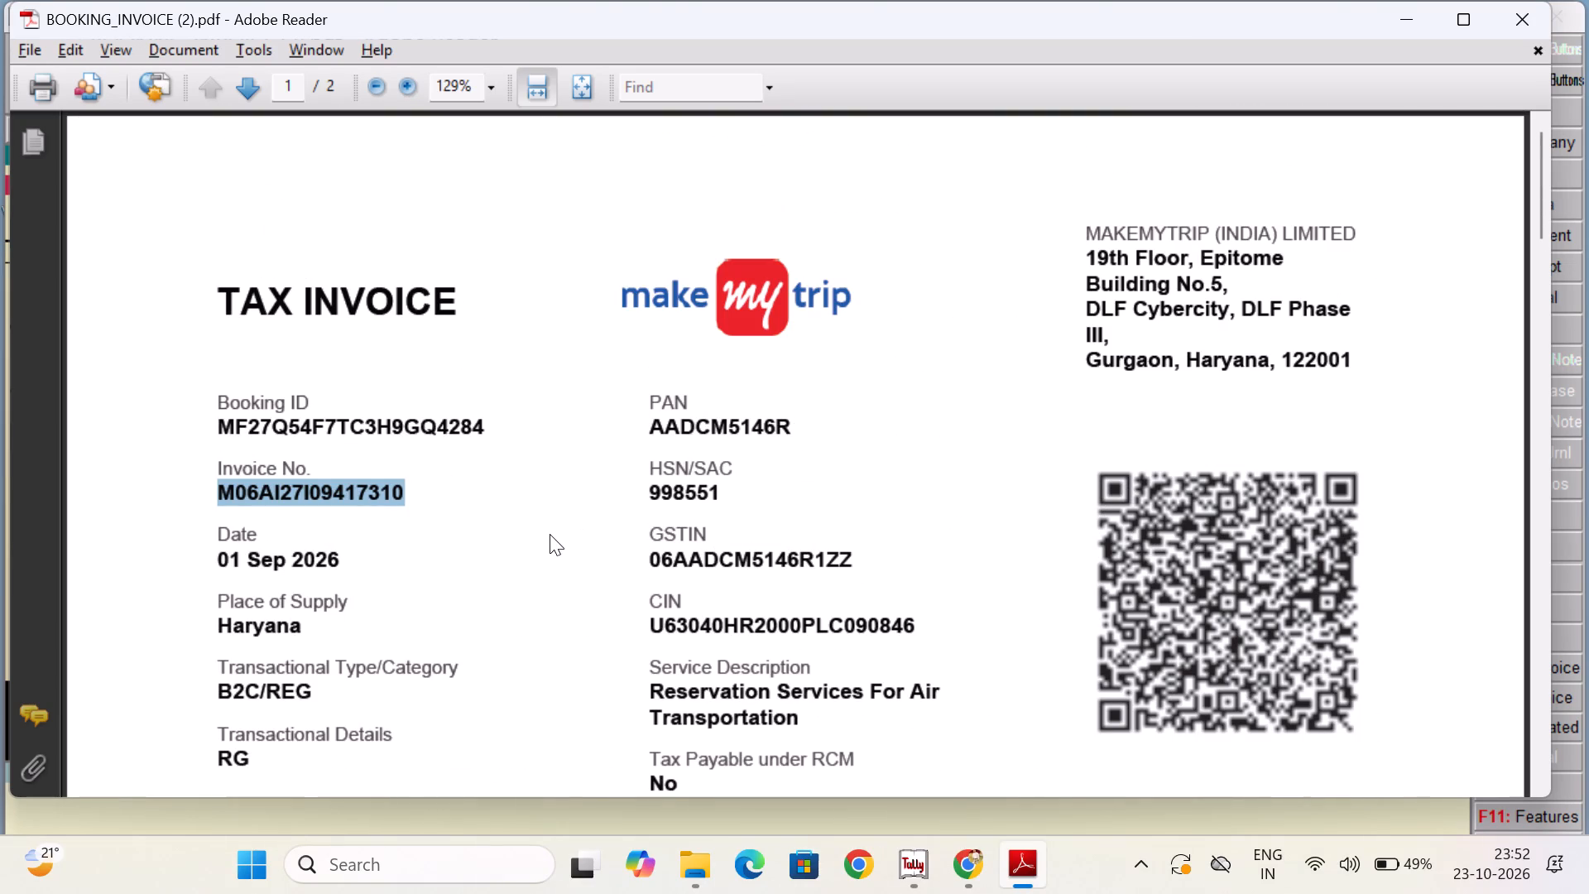
pyautogui.hotkey('ctrl', 'c')
pyautogui.hotkey('alt', 'Tab')
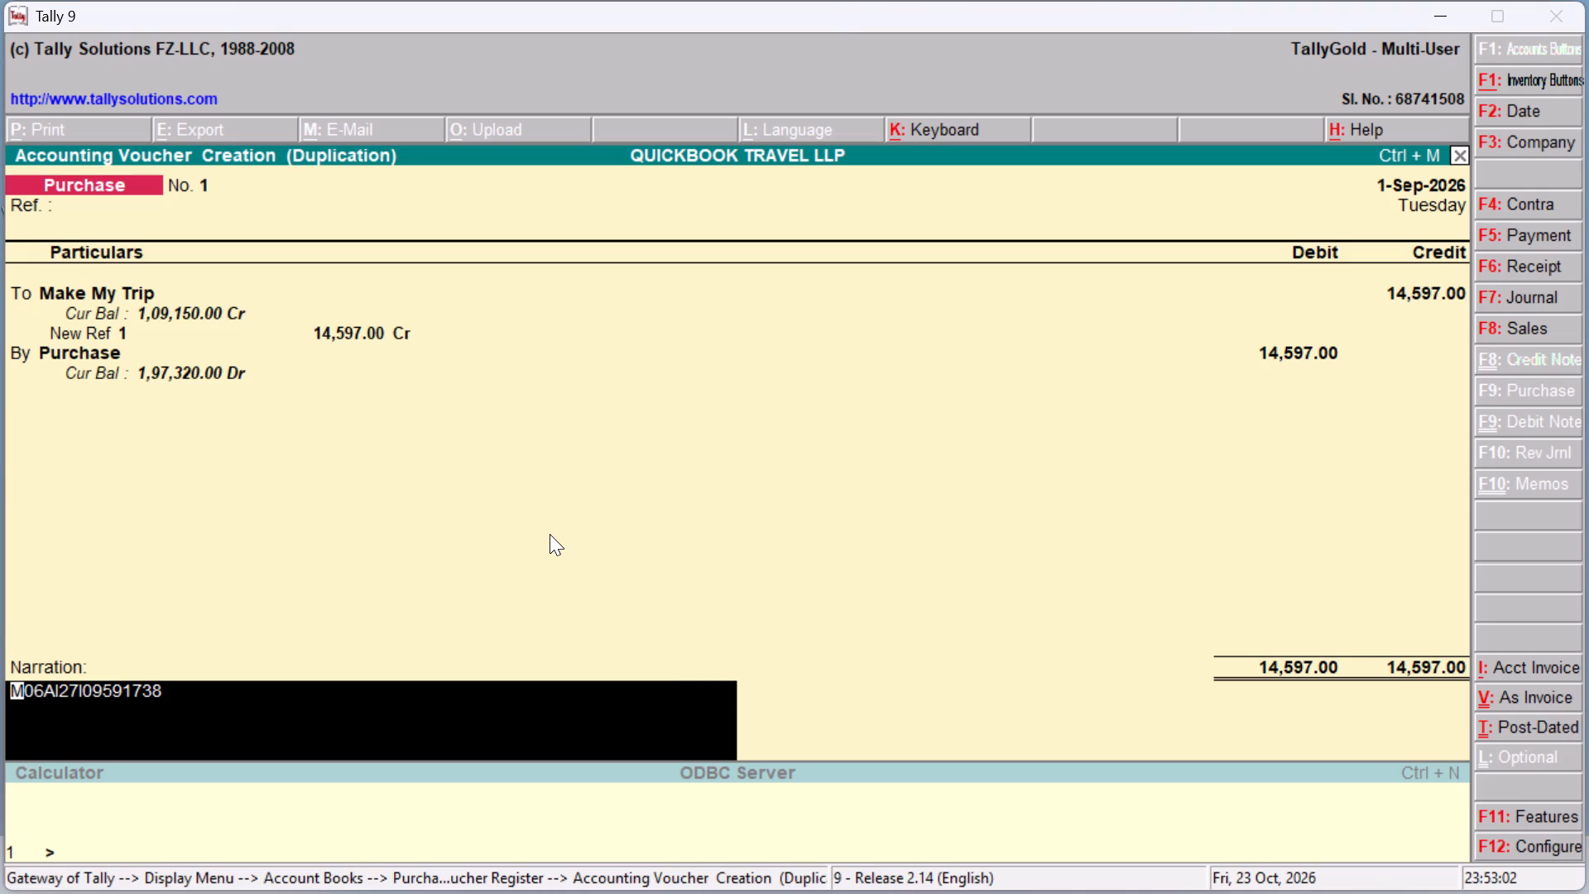
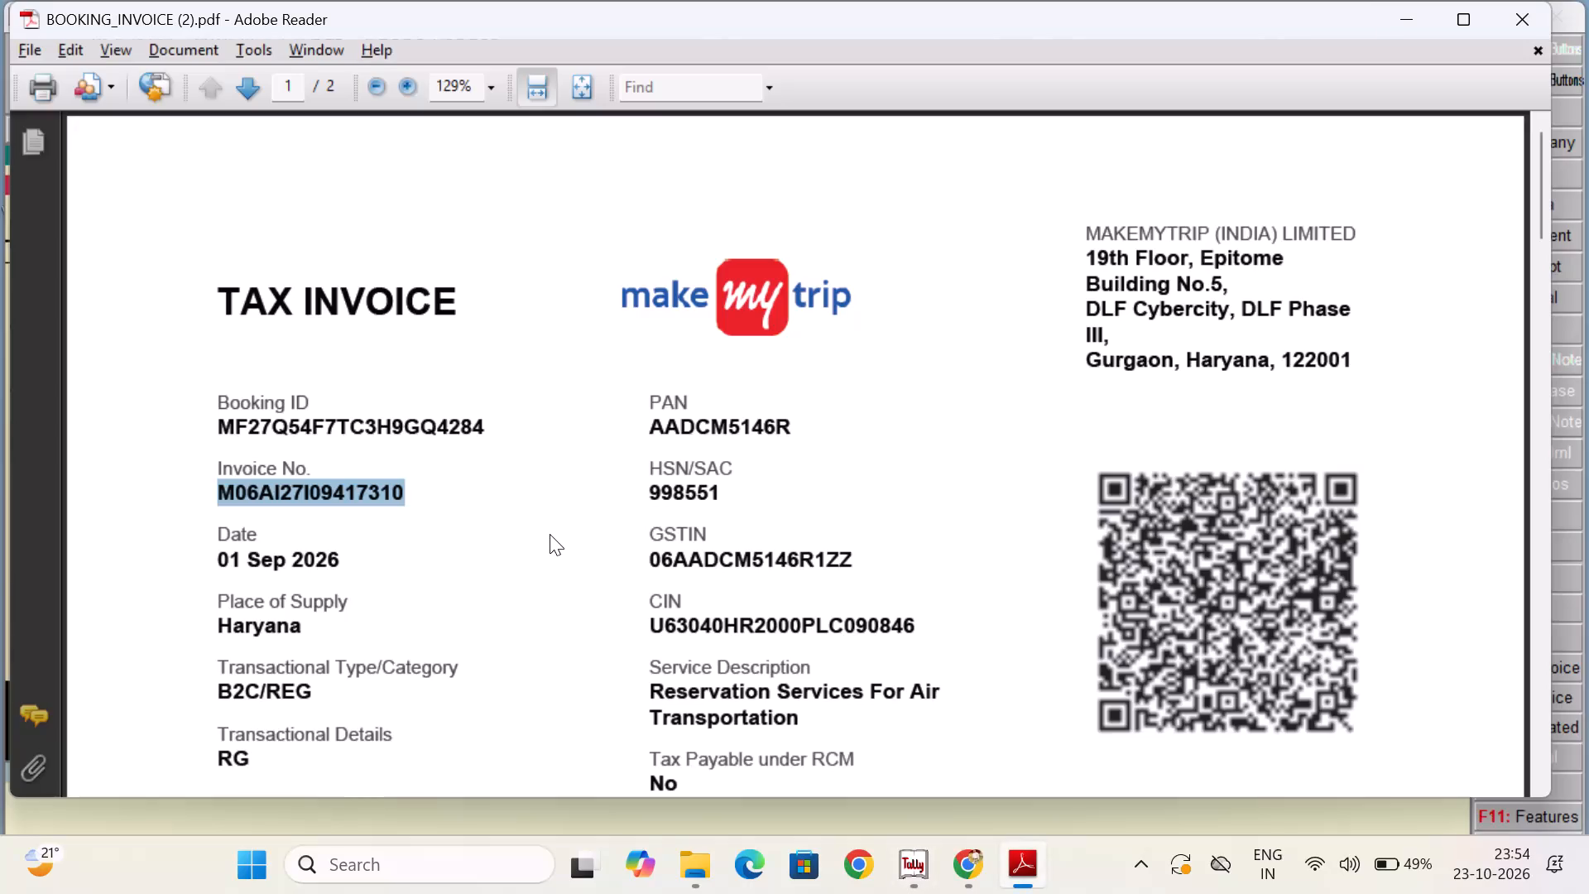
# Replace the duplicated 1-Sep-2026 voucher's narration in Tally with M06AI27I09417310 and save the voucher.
pyautogui.hotkey('alt', 'Tab')
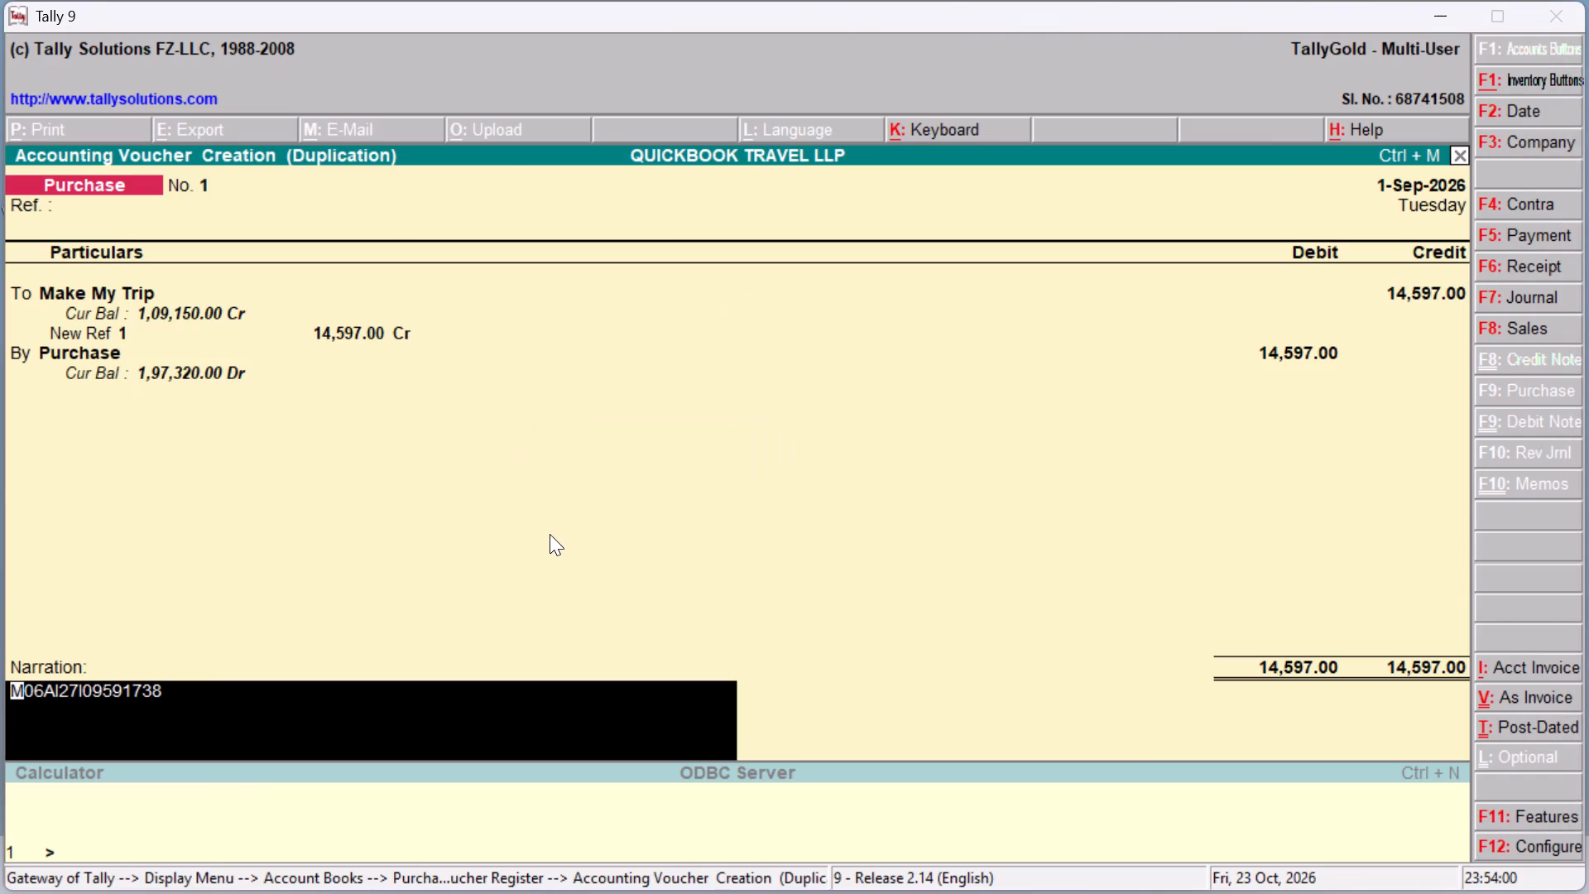
pyautogui.hotkey('ctrl', 'alt', 'v')
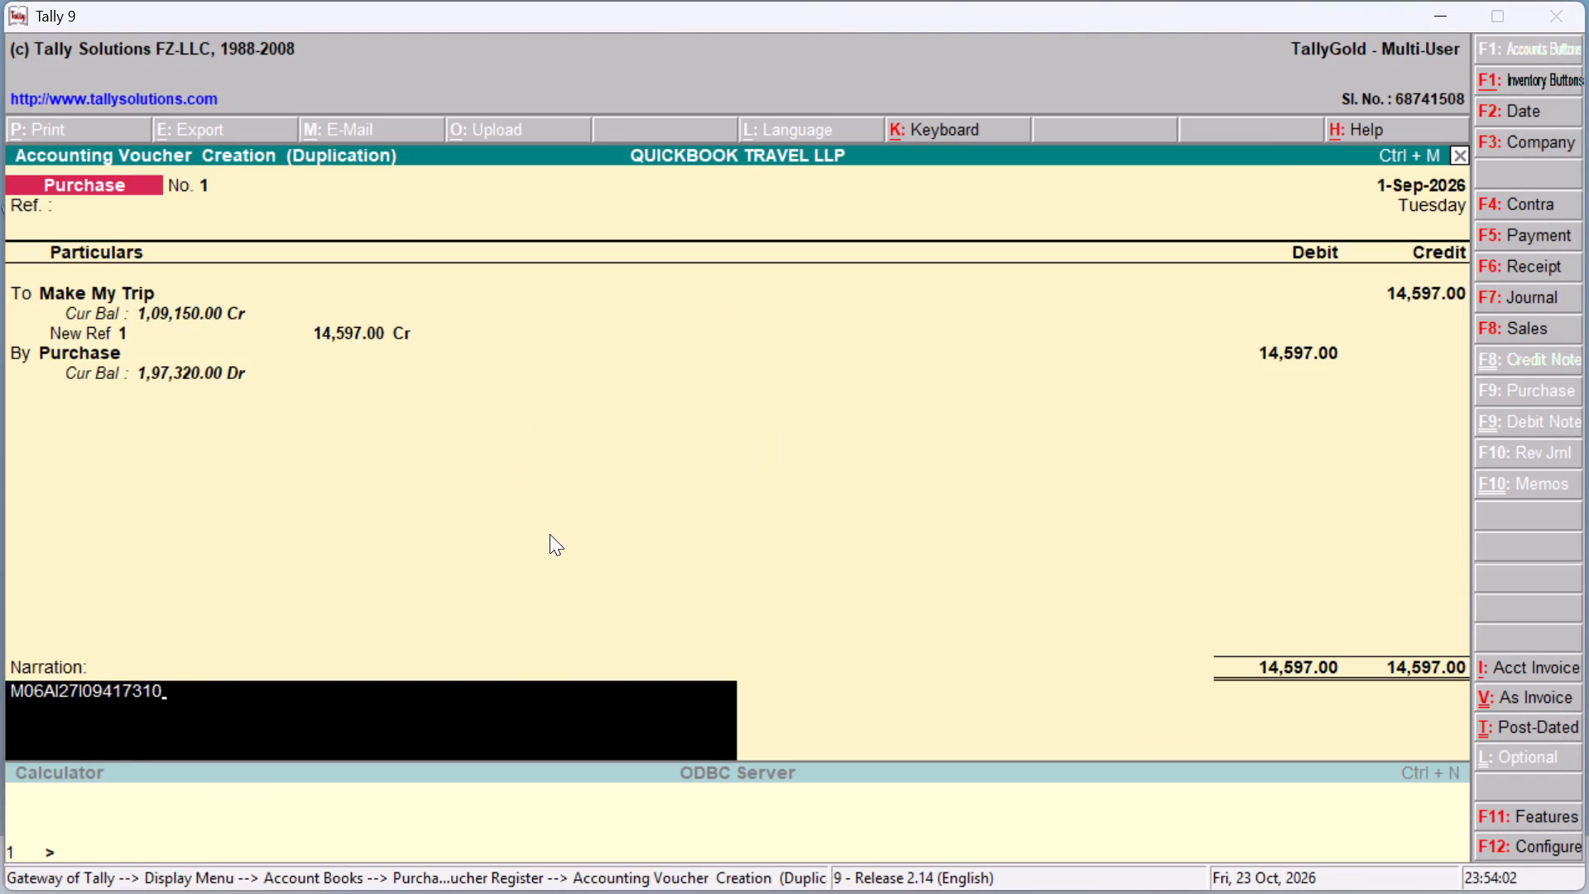
pyautogui.press('Return')
pyautogui.press('Return')
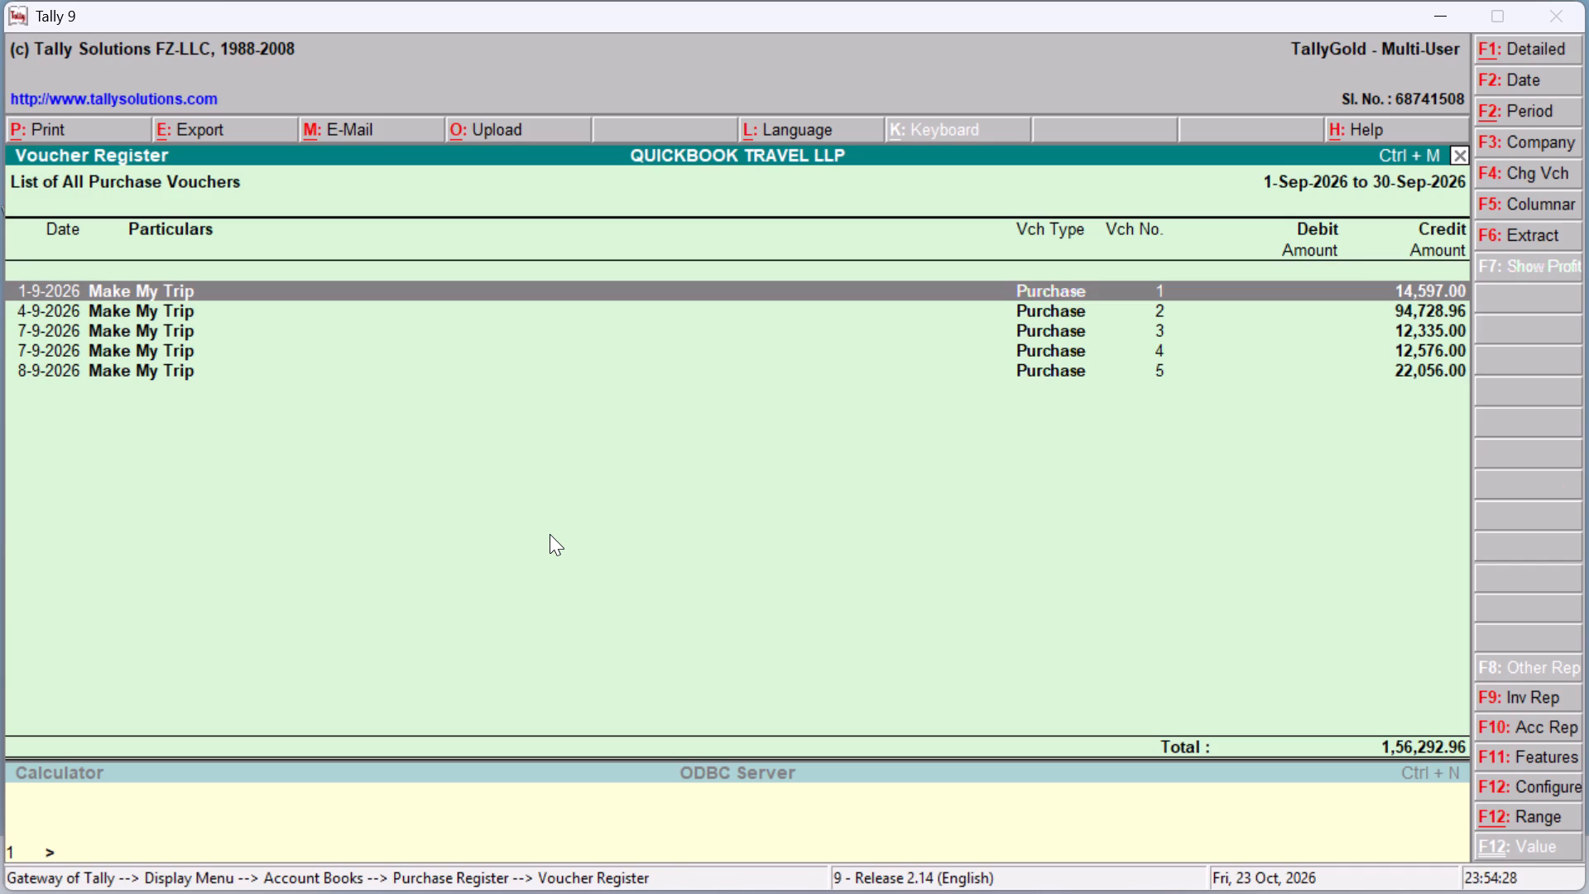
# Close BOOKING_INVOICE (2) in Adobe Reader and switch to the QUICKBOOK TRAVEL folder of PDFs in File Explorer.
pyautogui.hotkey('alt', 'Tab')
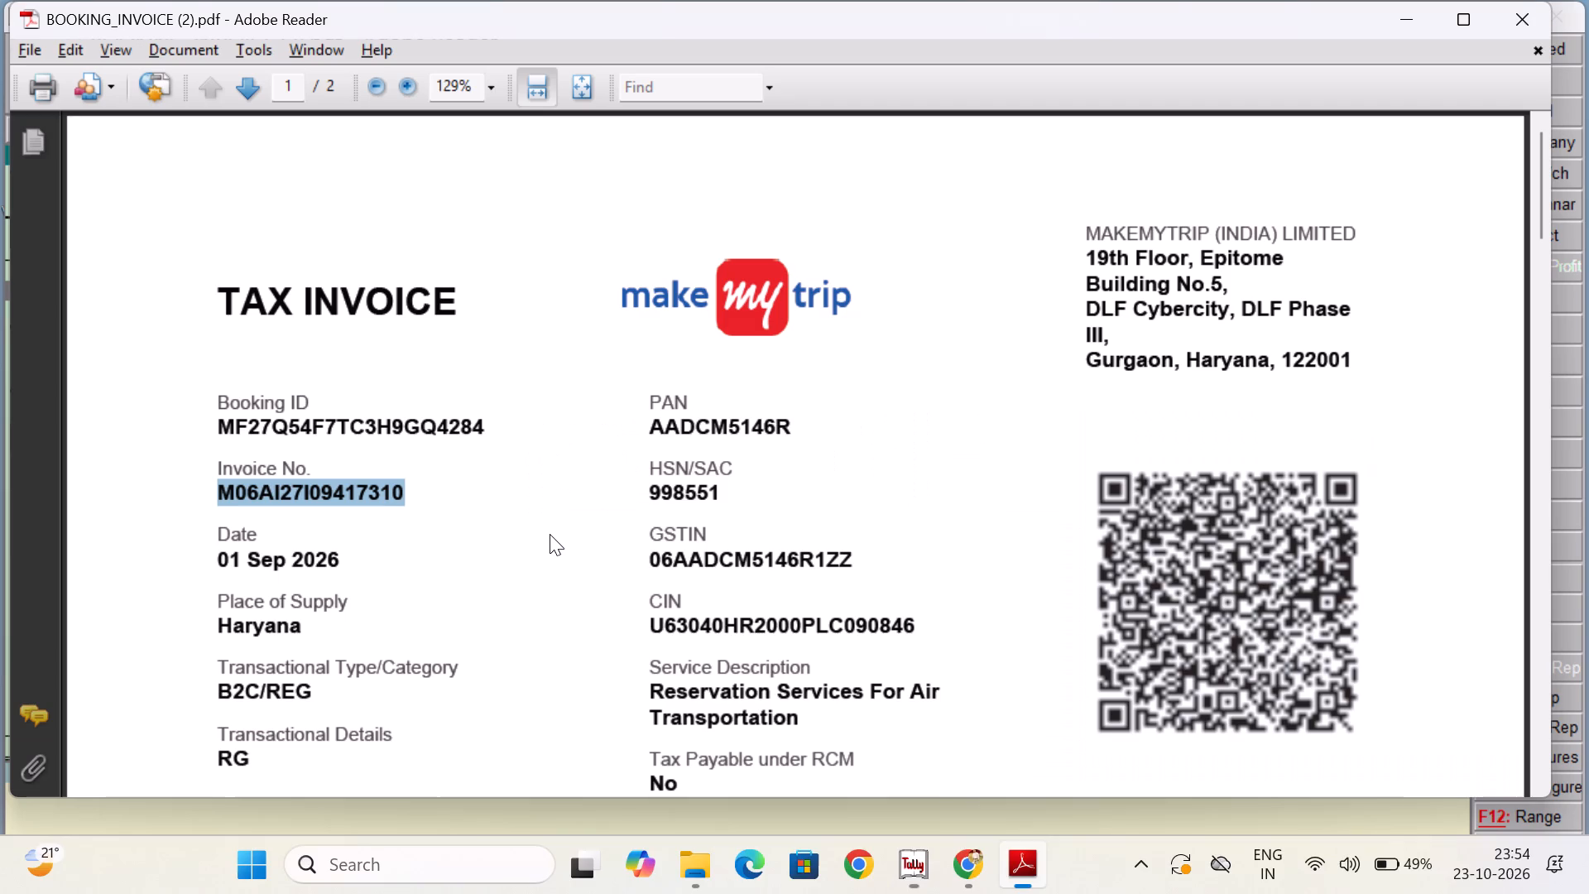
pyautogui.hotkey('alt', 'space')
pyautogui.hotkey('alt', 'c')
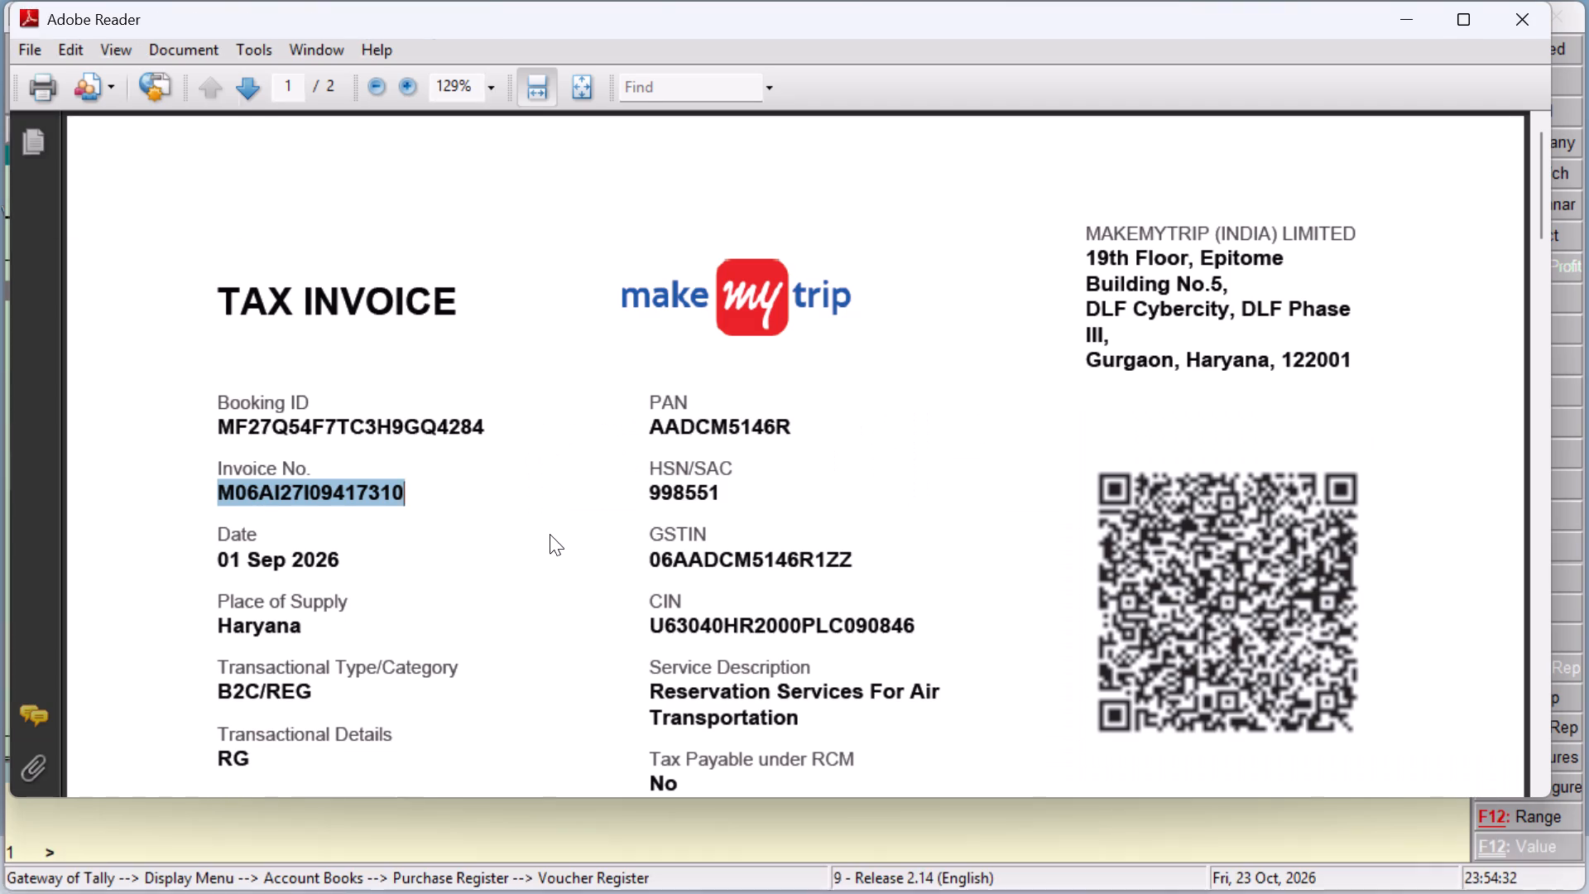
pyautogui.hotkey('alt', 'Tab')
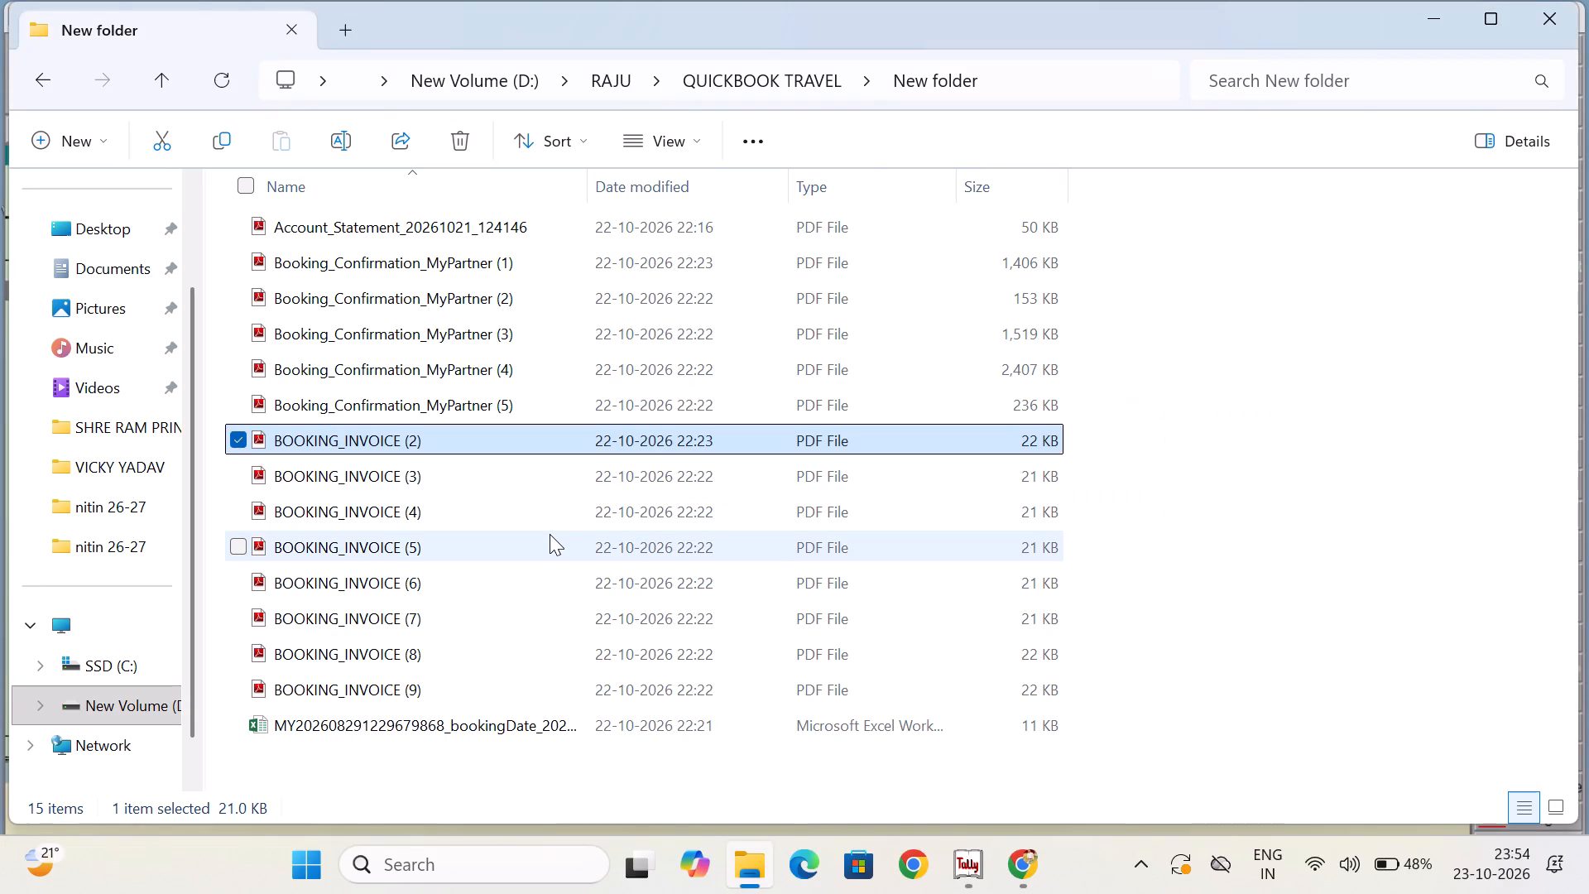
pyautogui.hotkey('alt', 'Tab')
pyautogui.hotkey('alt', 'Tab')
# Open Booking_Confirmation_MyPartner (5) and look through all three pages of the hotel booking confirmation.
pyautogui.press('Down')
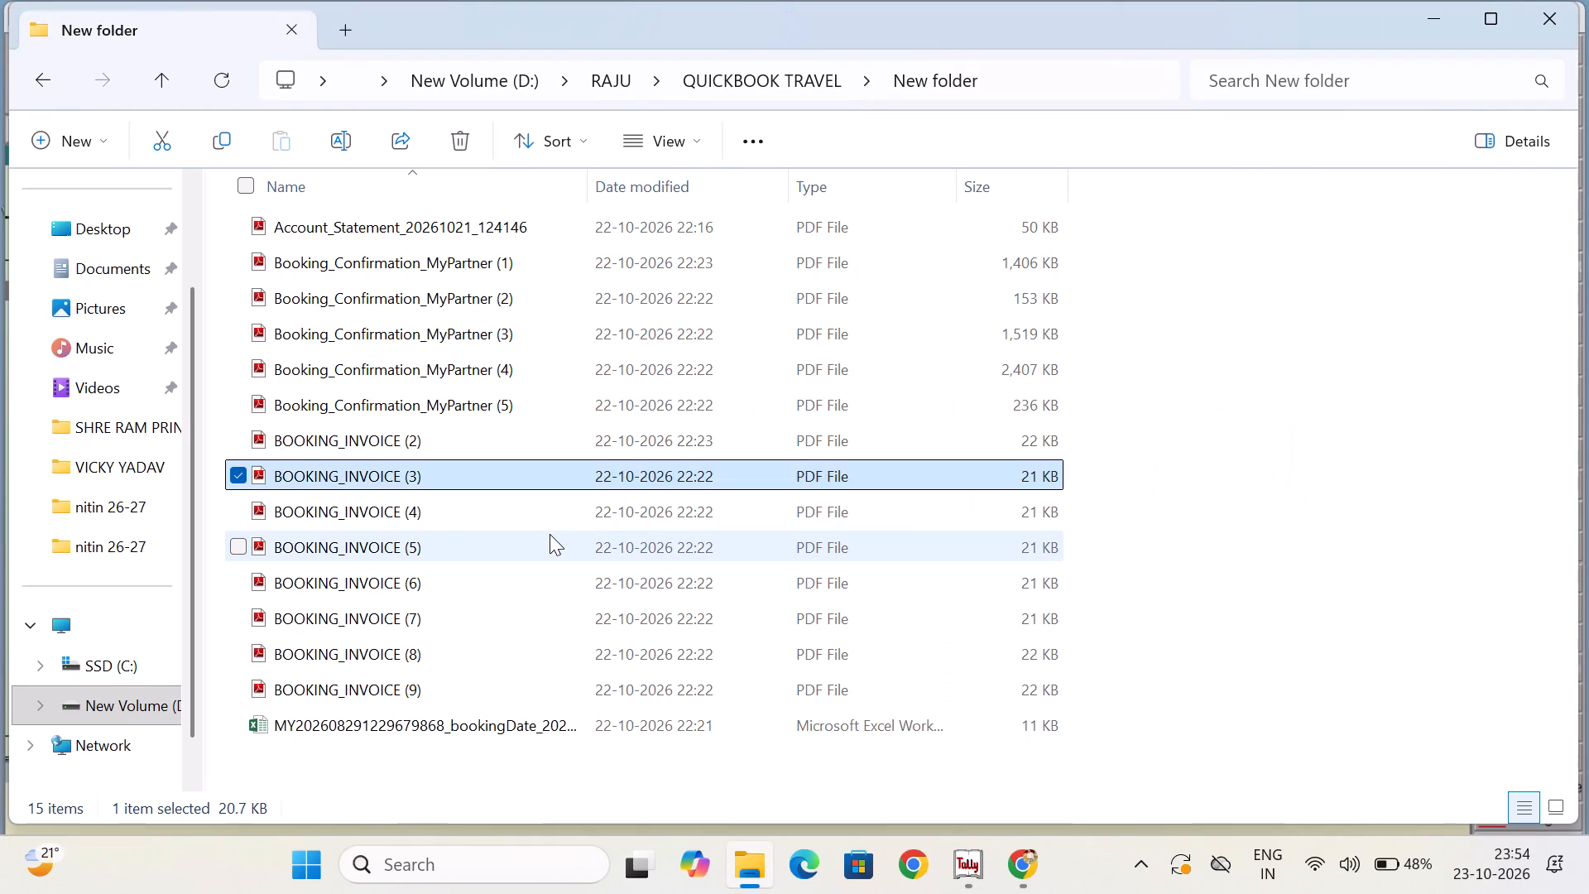
pyautogui.press('Up')
pyautogui.press('Up')
pyautogui.press('Up')
pyautogui.press('Down')
pyautogui.press('Return')
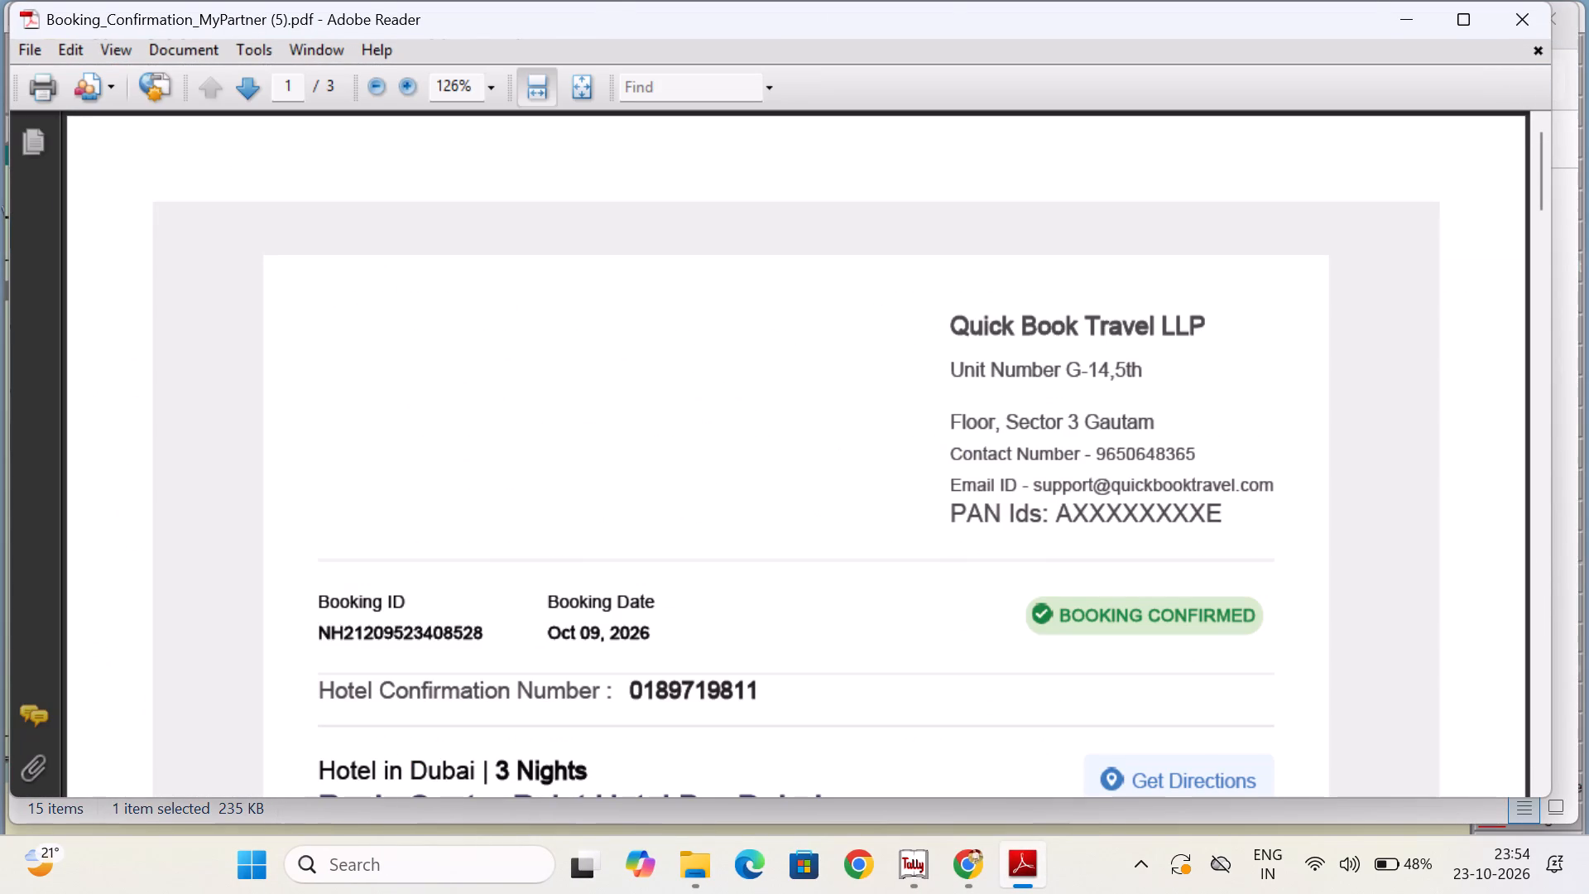
pyautogui.scroll(-1, 1071, 499)
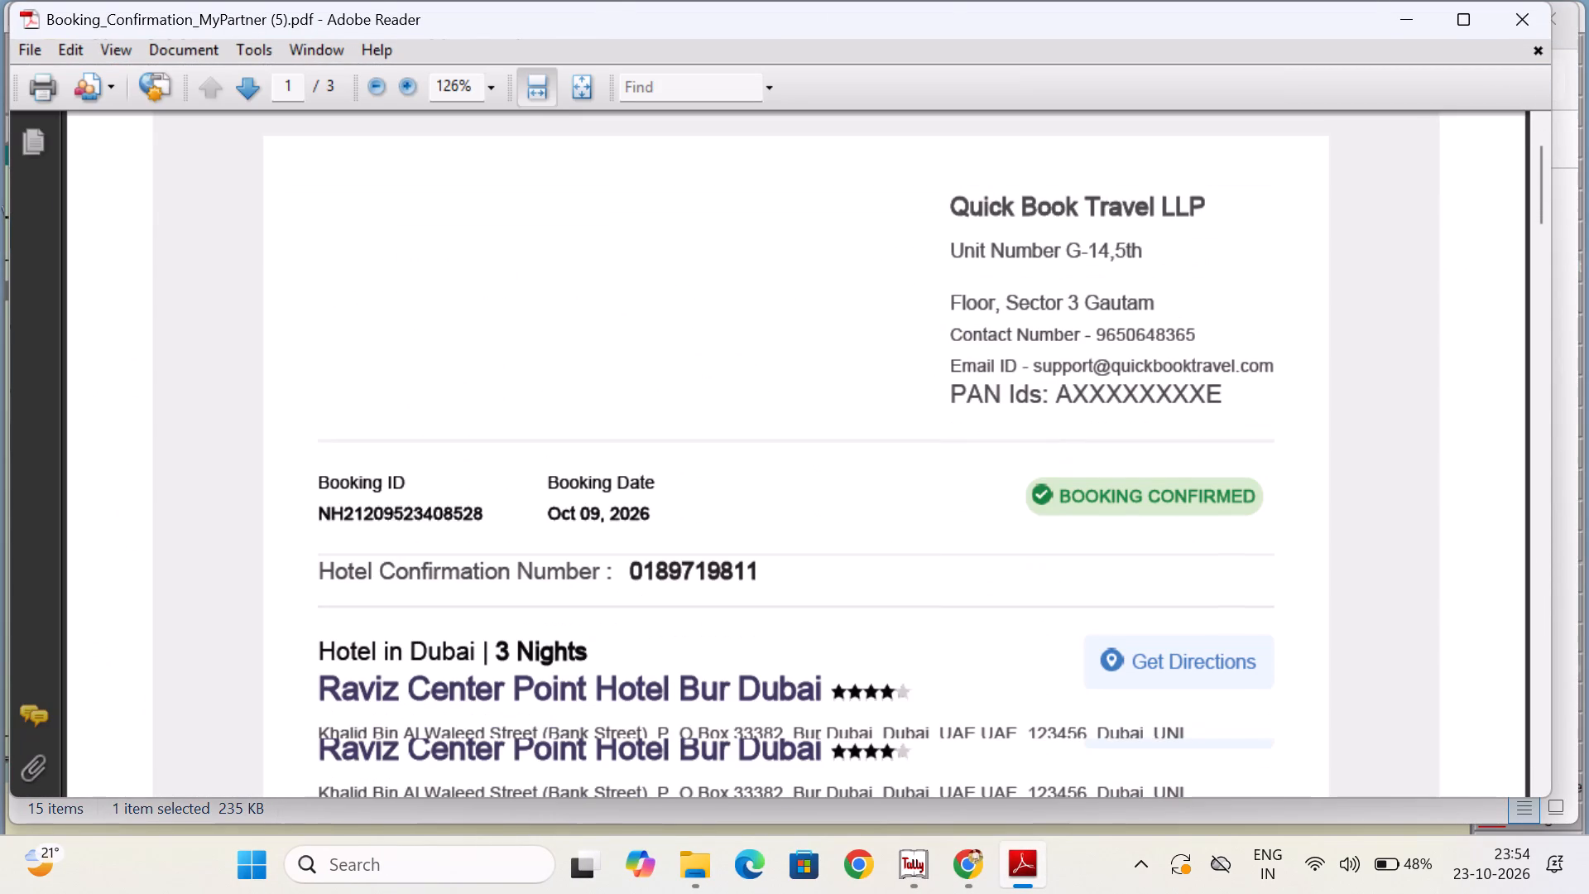
pyautogui.scroll(-2, 1071, 499)
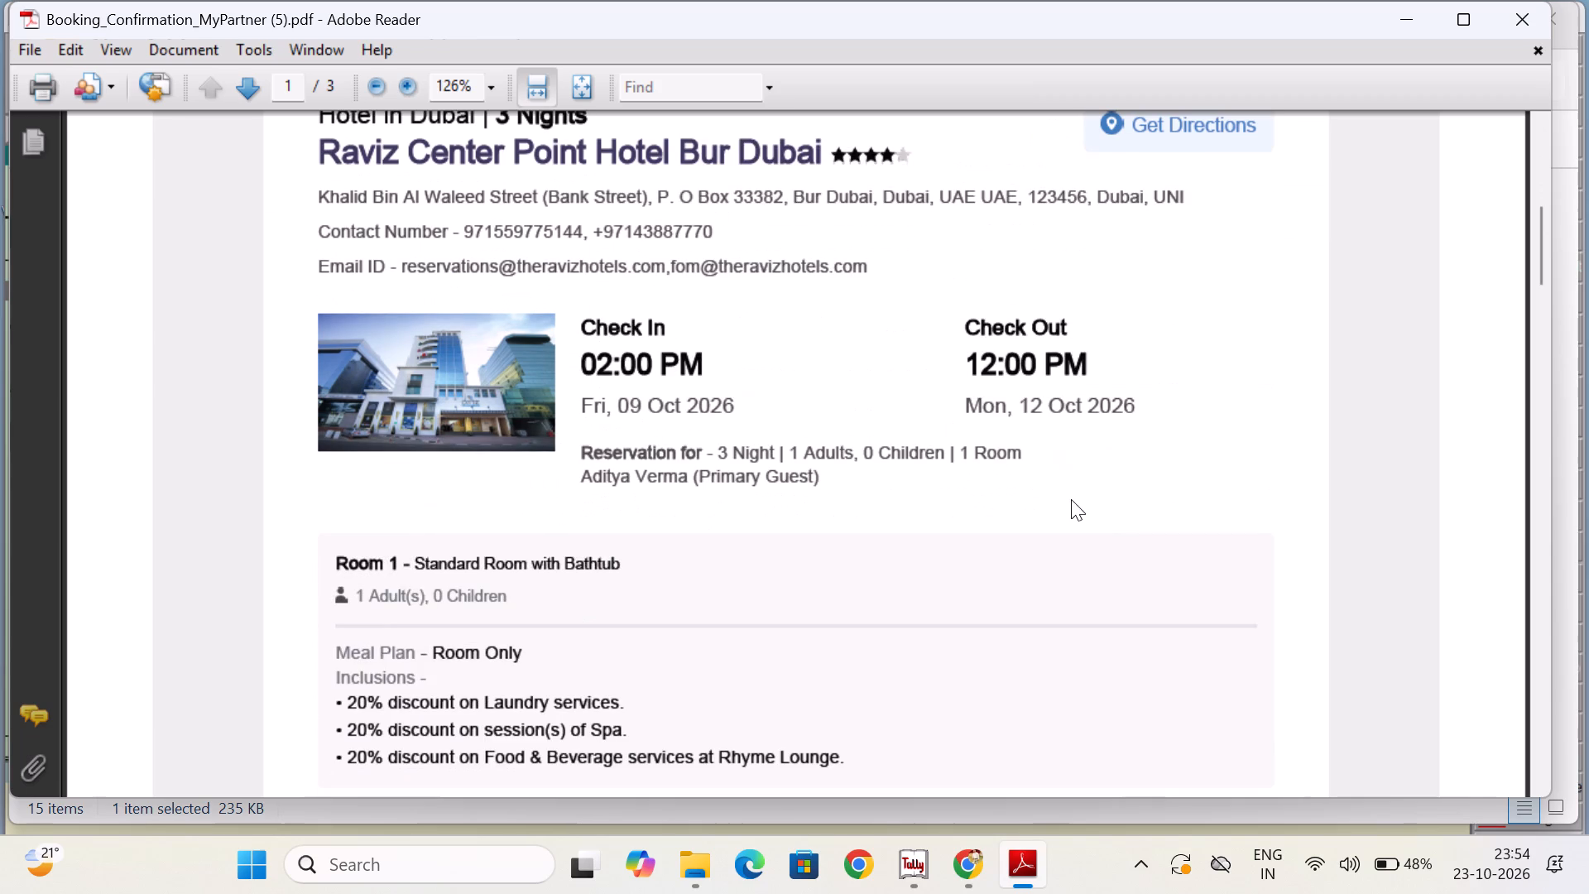
pyautogui.scroll(1, 1071, 499)
pyautogui.scroll(-1, 1071, 499)
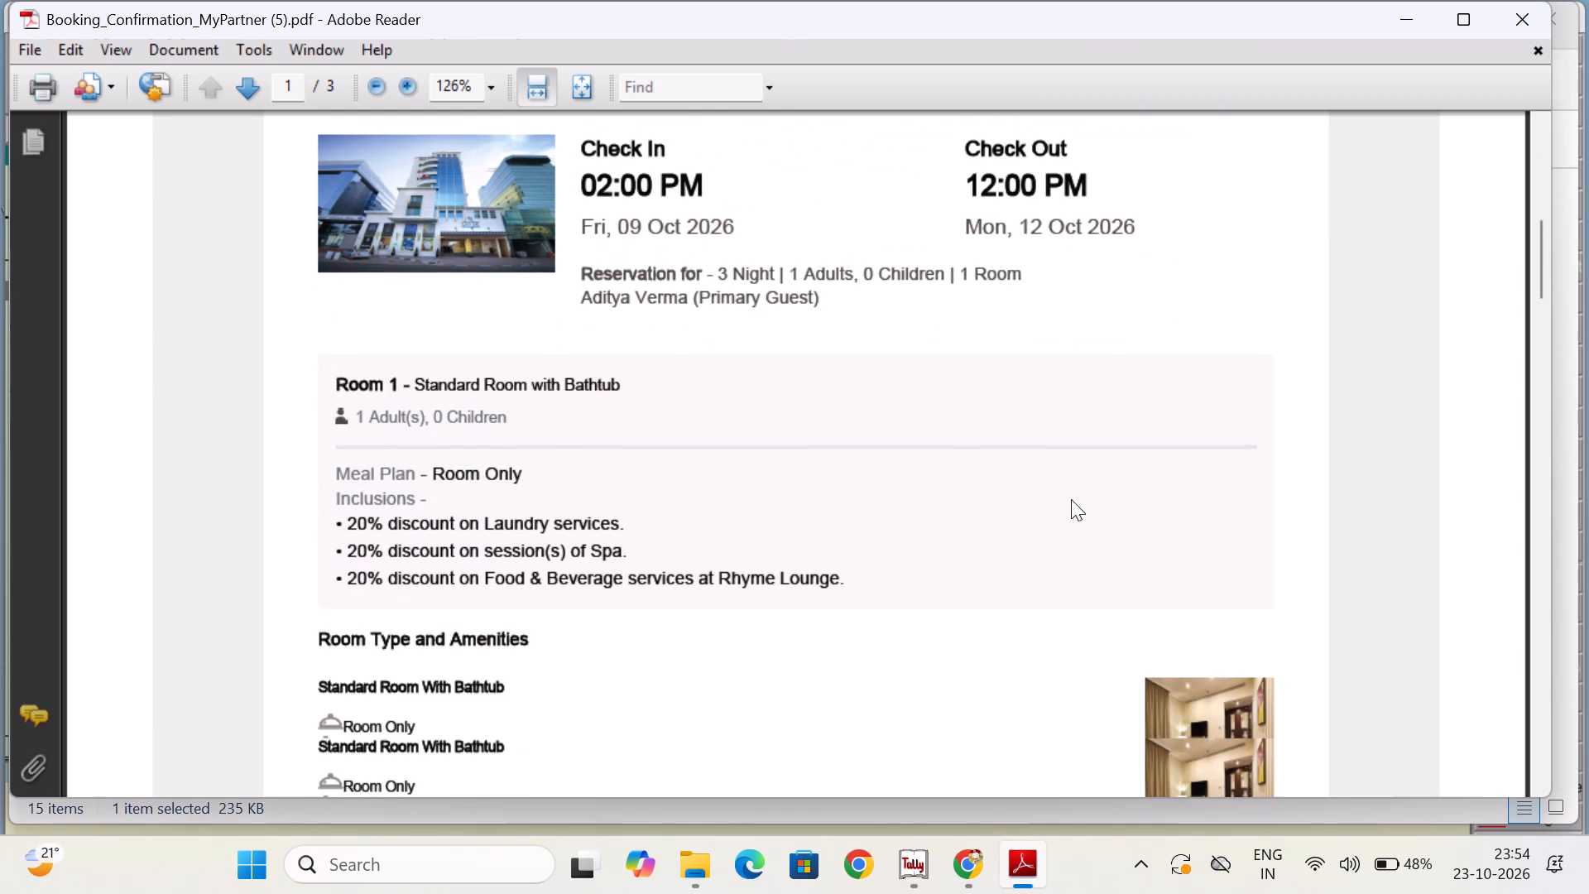
pyautogui.scroll(-7, 1071, 499)
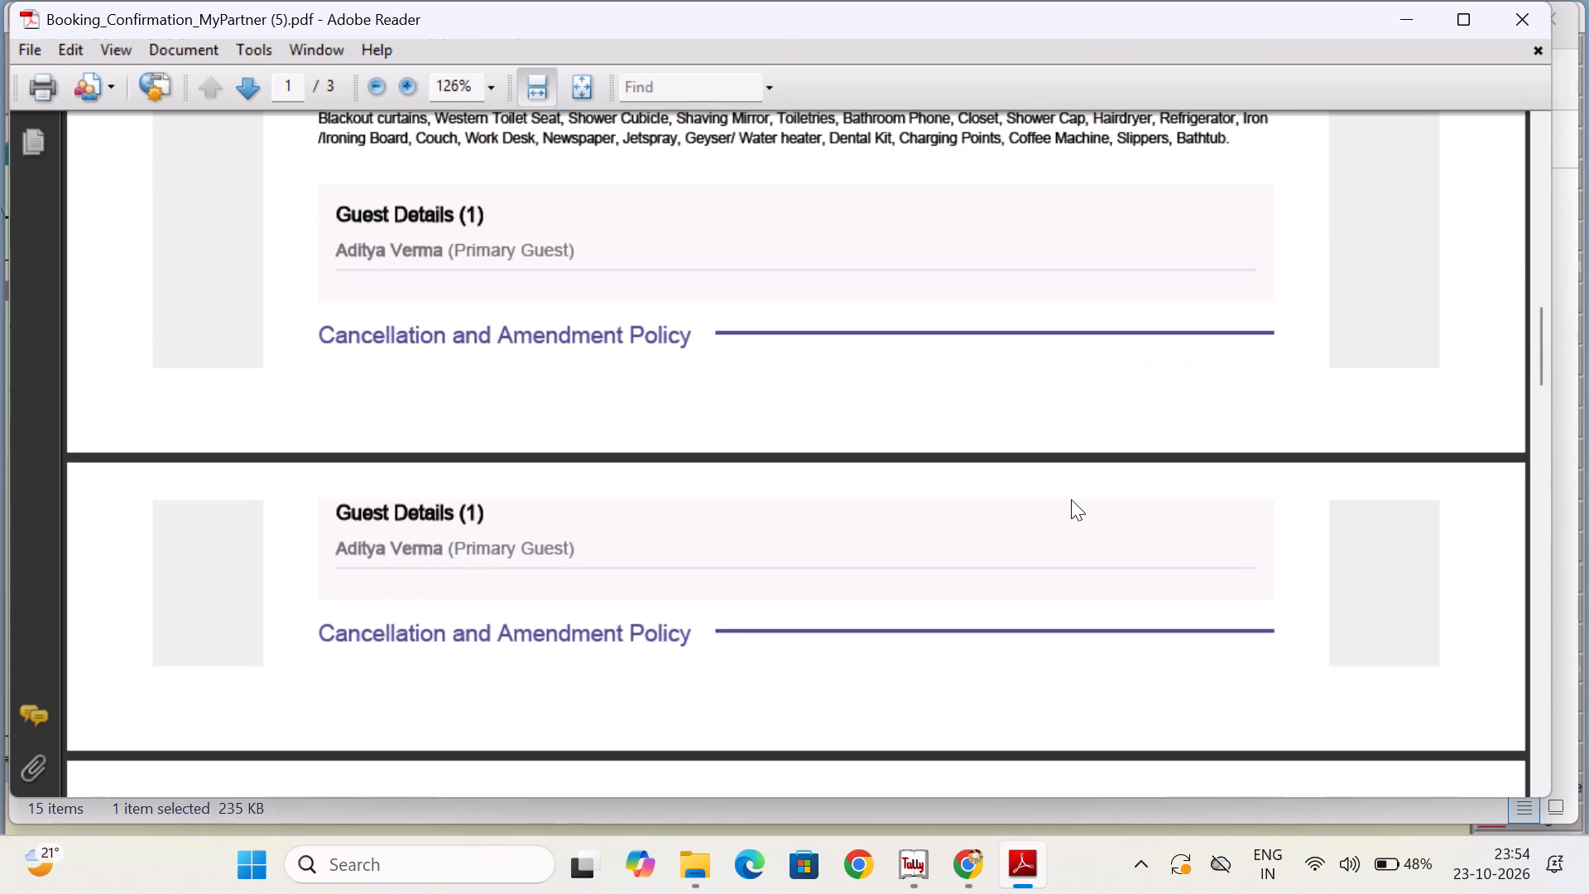
pyautogui.scroll(2, 1071, 499)
pyautogui.scroll(-12, 1071, 499)
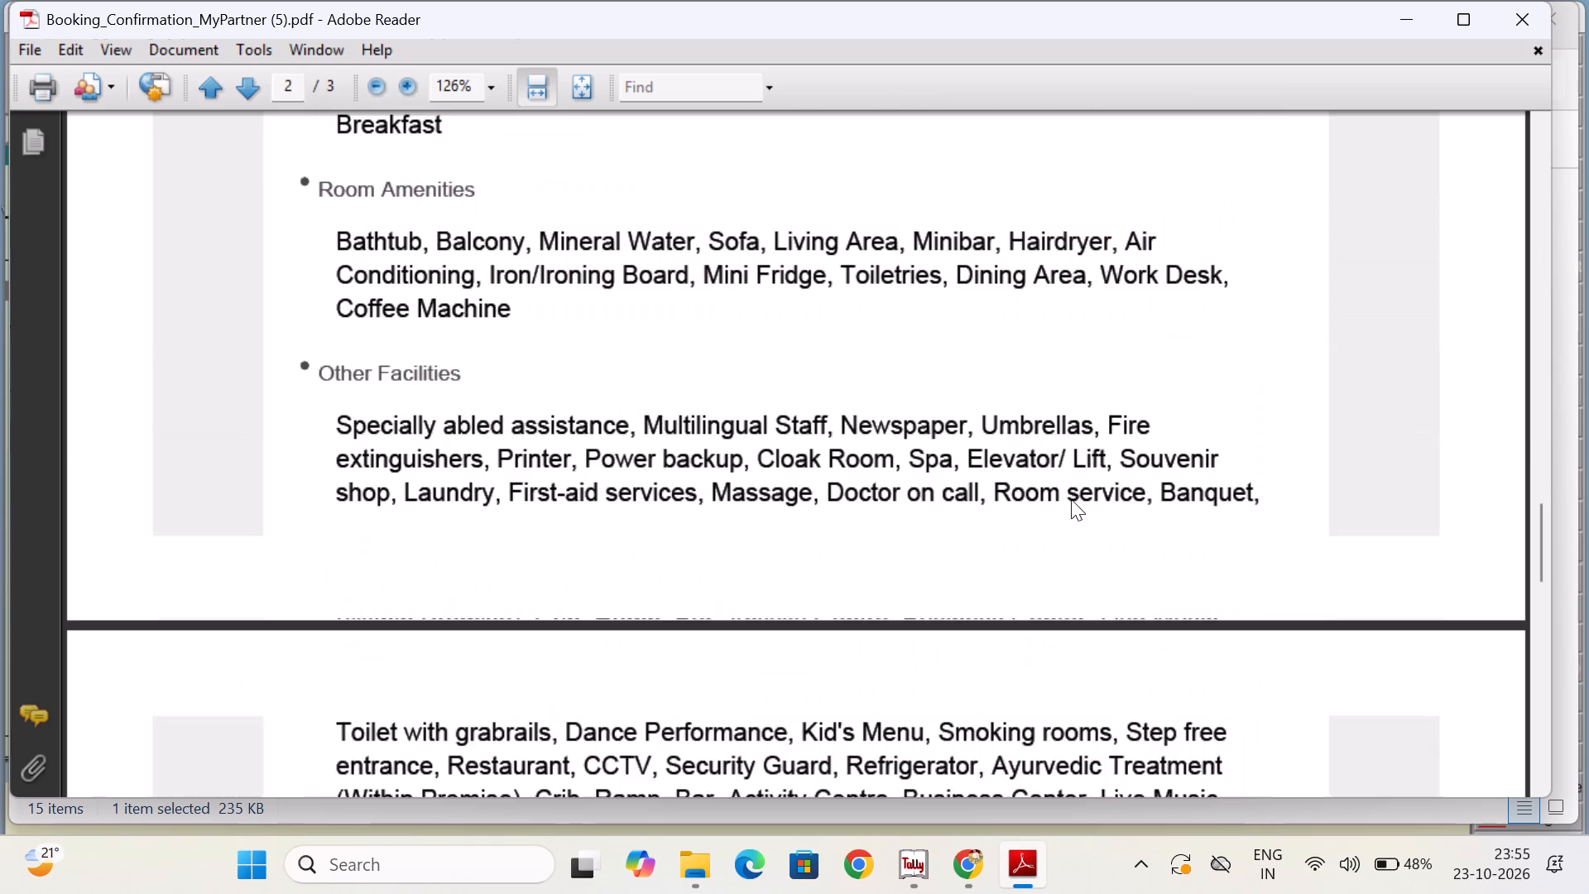
pyautogui.scroll(-16, 1071, 499)
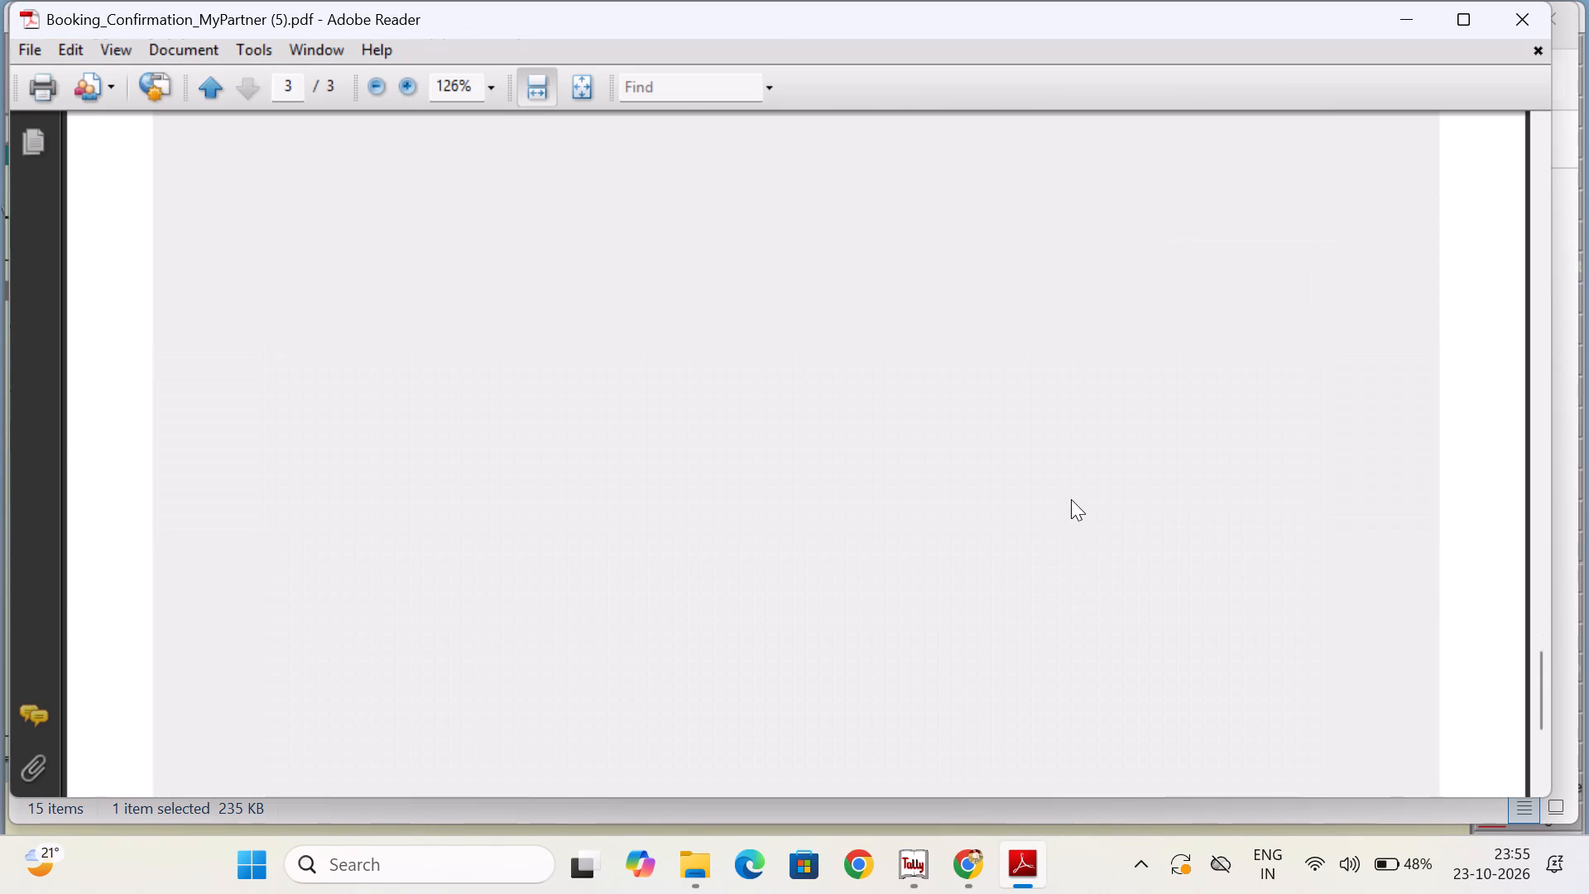
pyautogui.scroll(-3, 1071, 499)
pyautogui.scroll(11, 1071, 499)
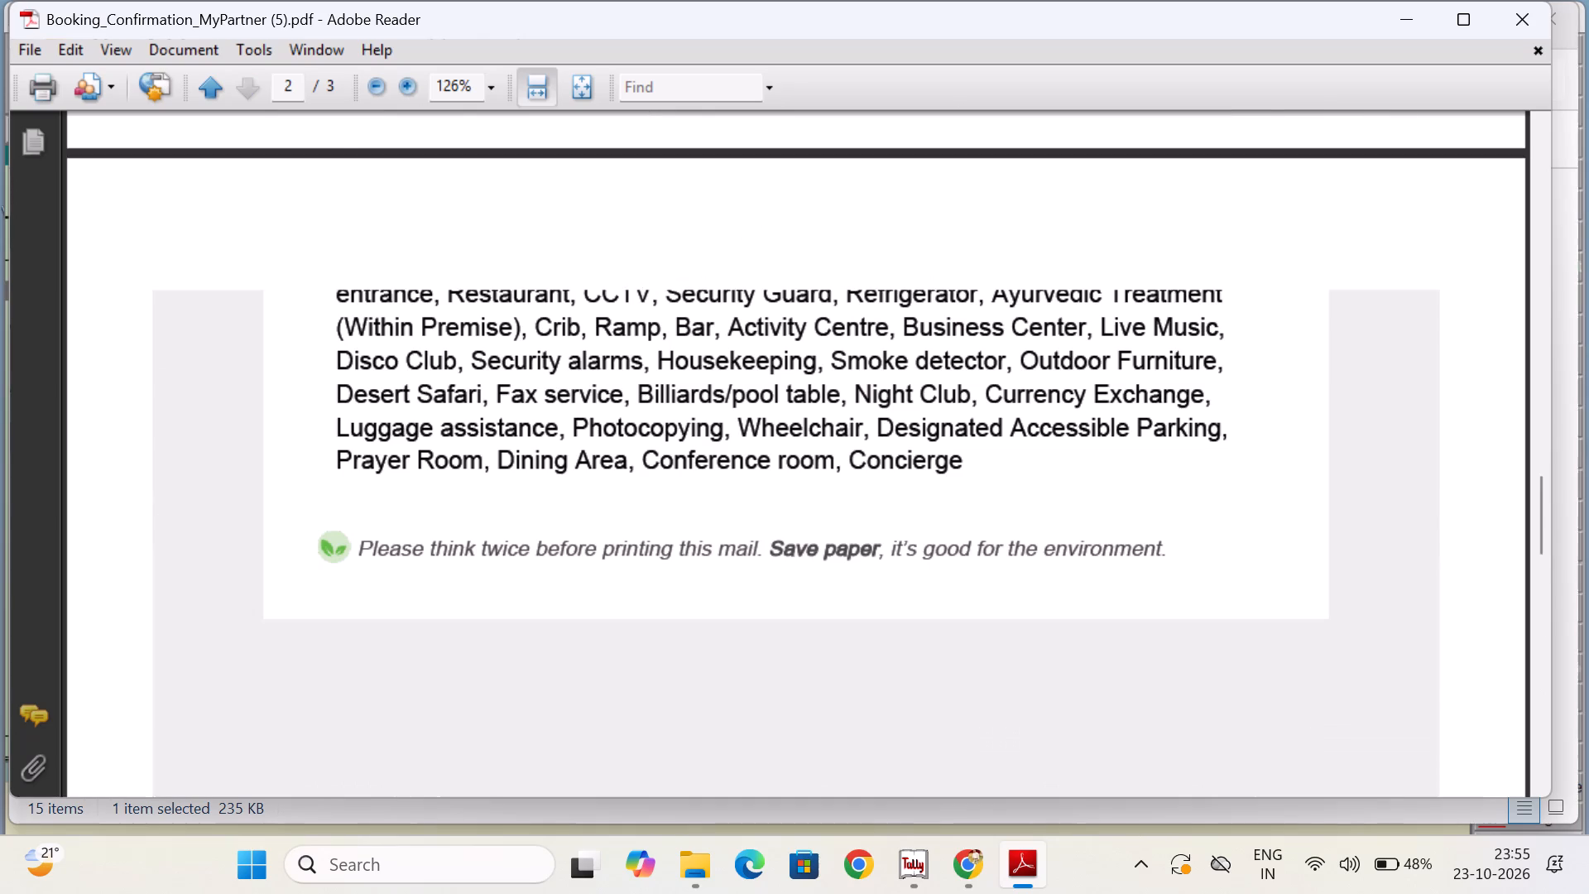
pyautogui.scroll(20, 1071, 499)
# Re-examine the booking, stay, room and policy details in Booking_Confirmation_MyPartner (5), and close it.
pyautogui.scroll(-1, 1071, 499)
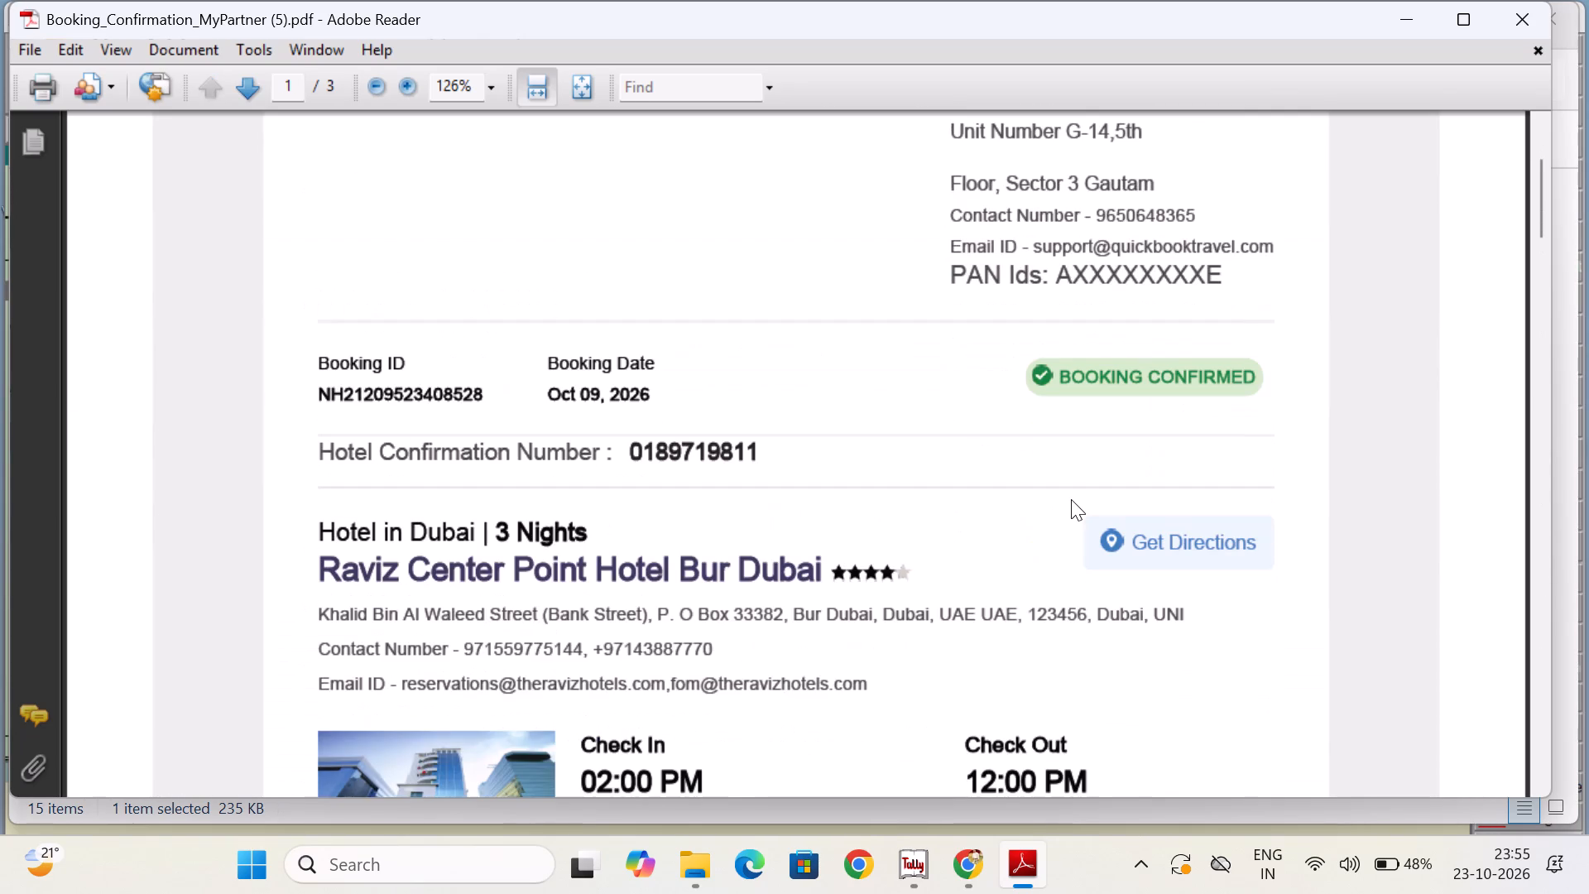
pyautogui.scroll(-3, 1071, 499)
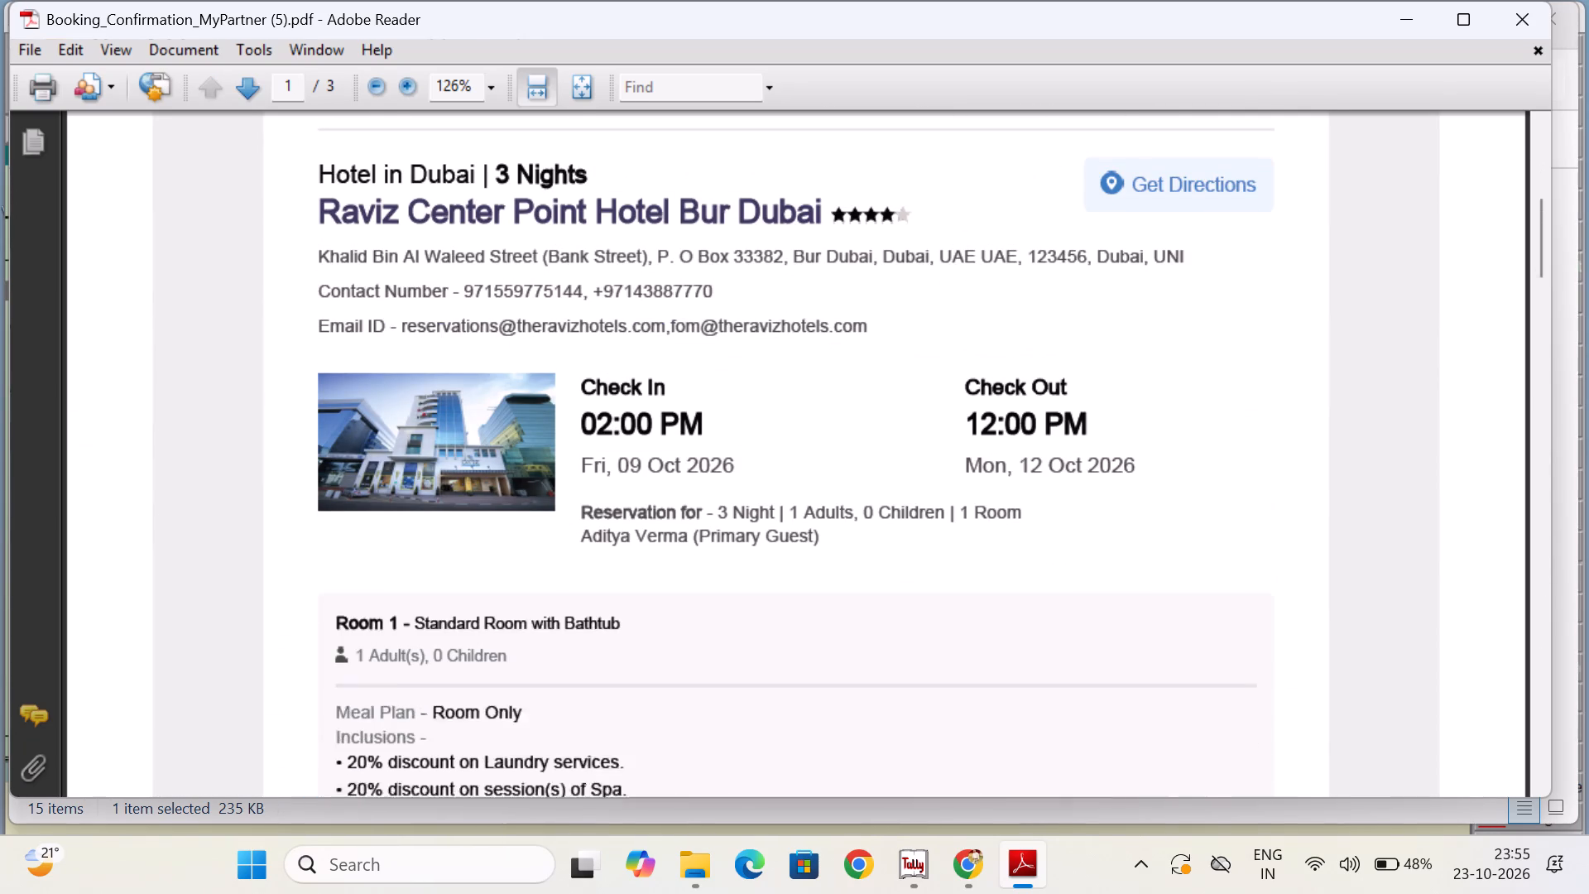
pyautogui.scroll(-1, 1071, 499)
pyautogui.scroll(1, 1071, 499)
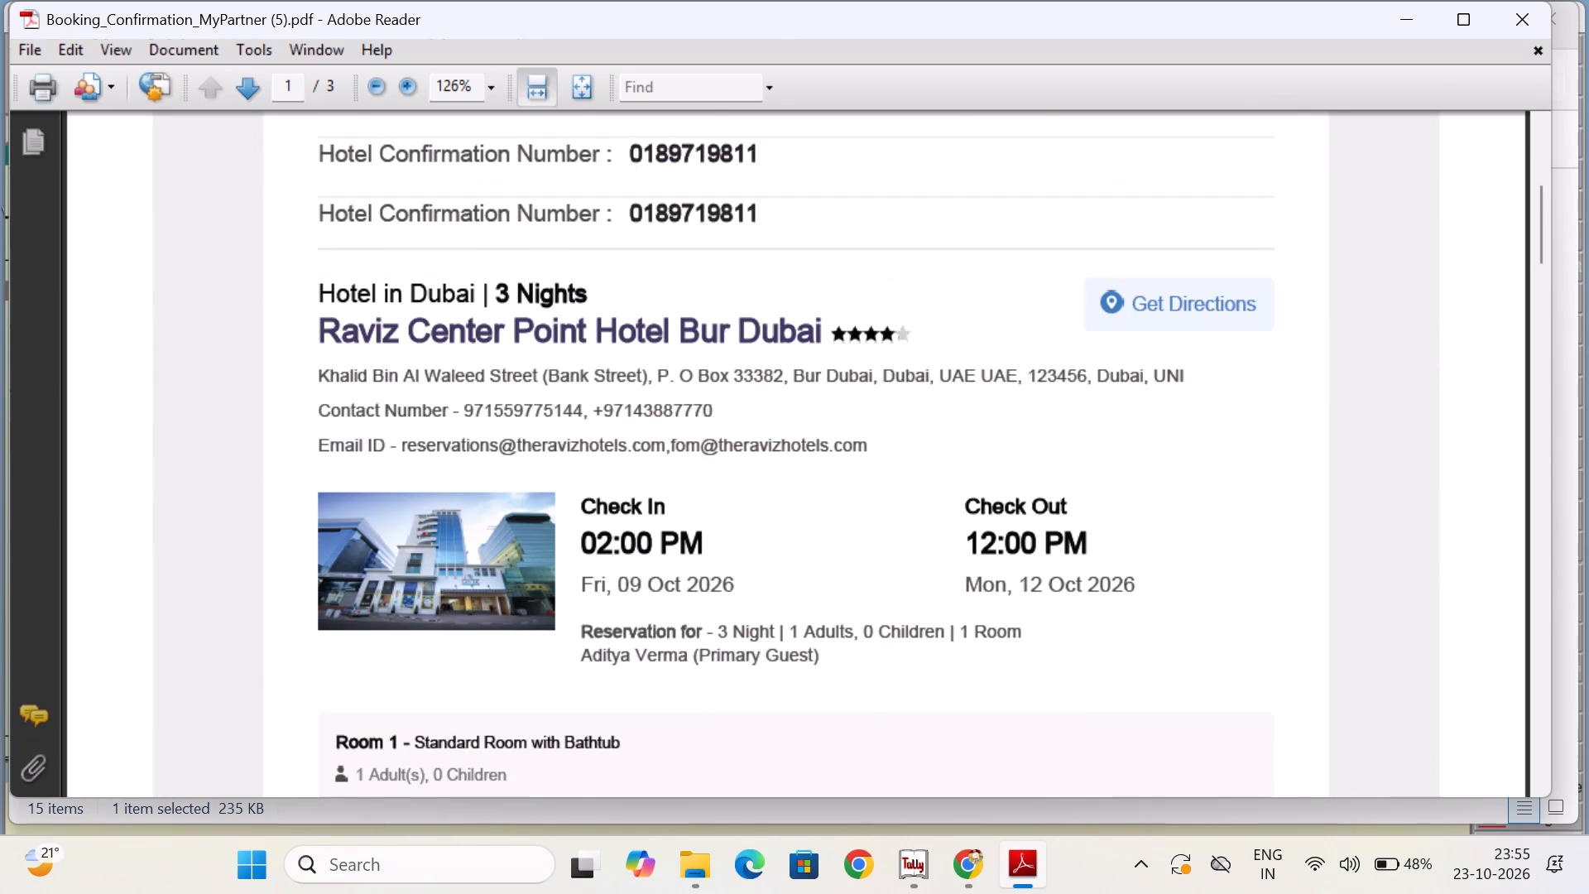
pyautogui.scroll(1, 1071, 499)
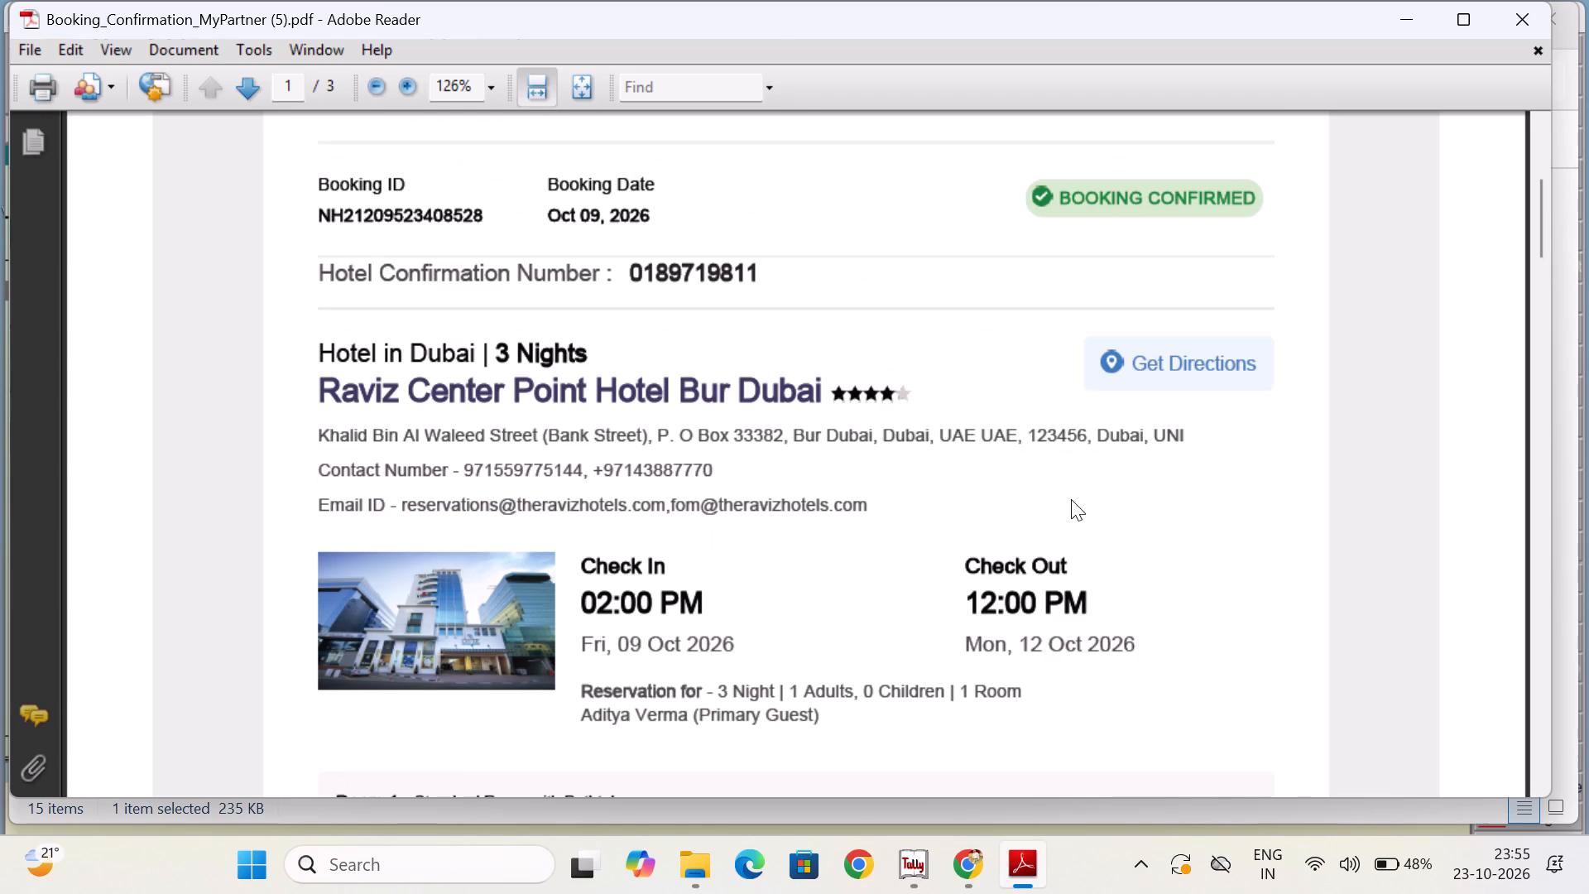
pyautogui.scroll(-2, 1071, 499)
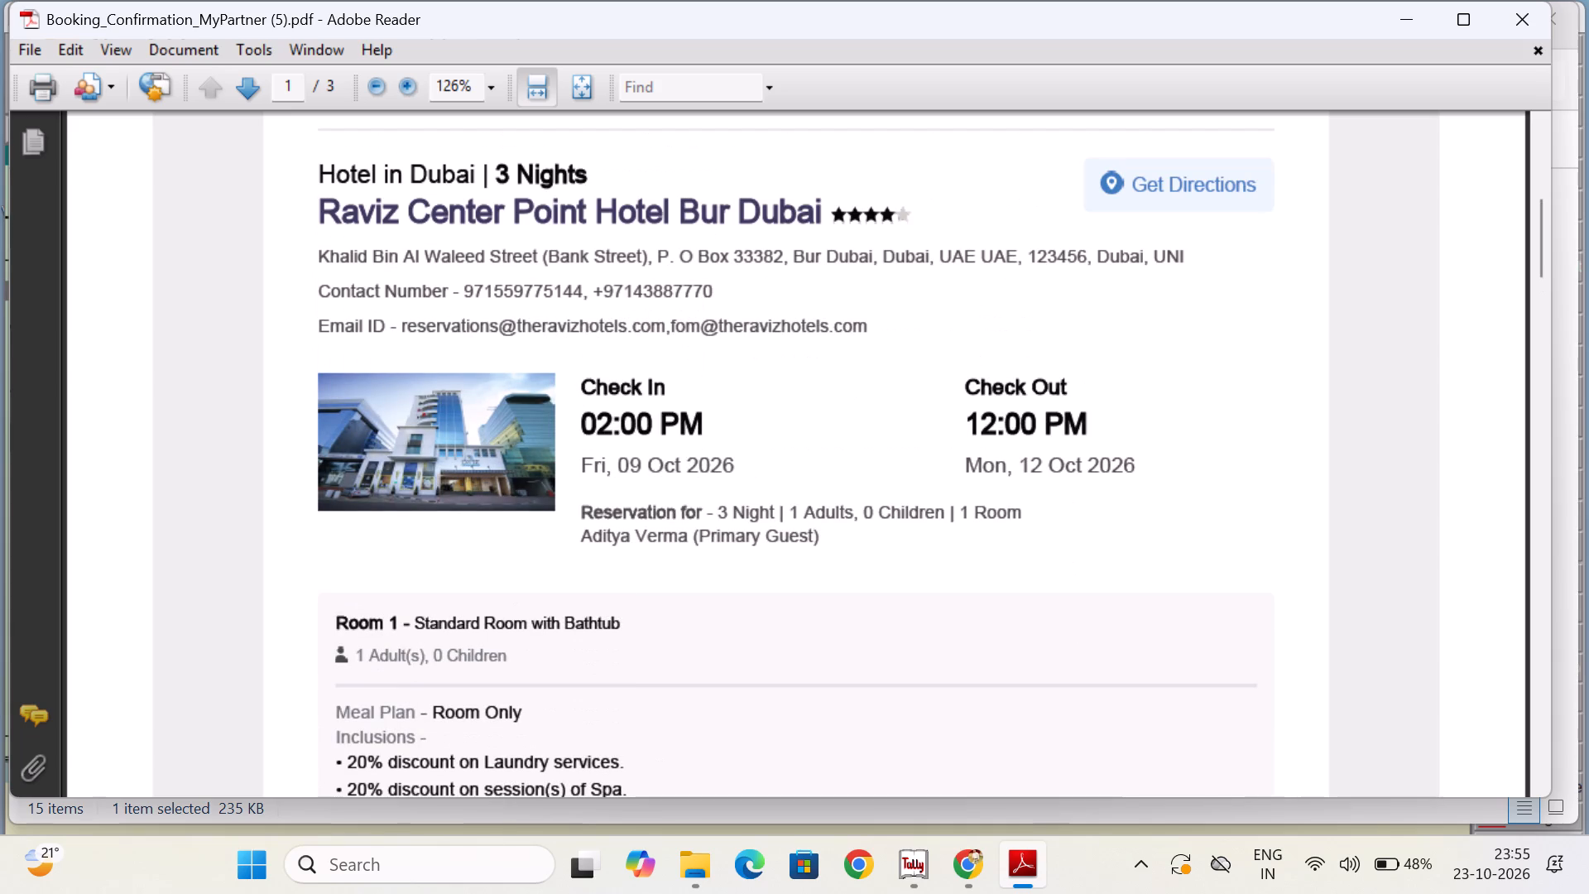
pyautogui.scroll(-1, 1071, 499)
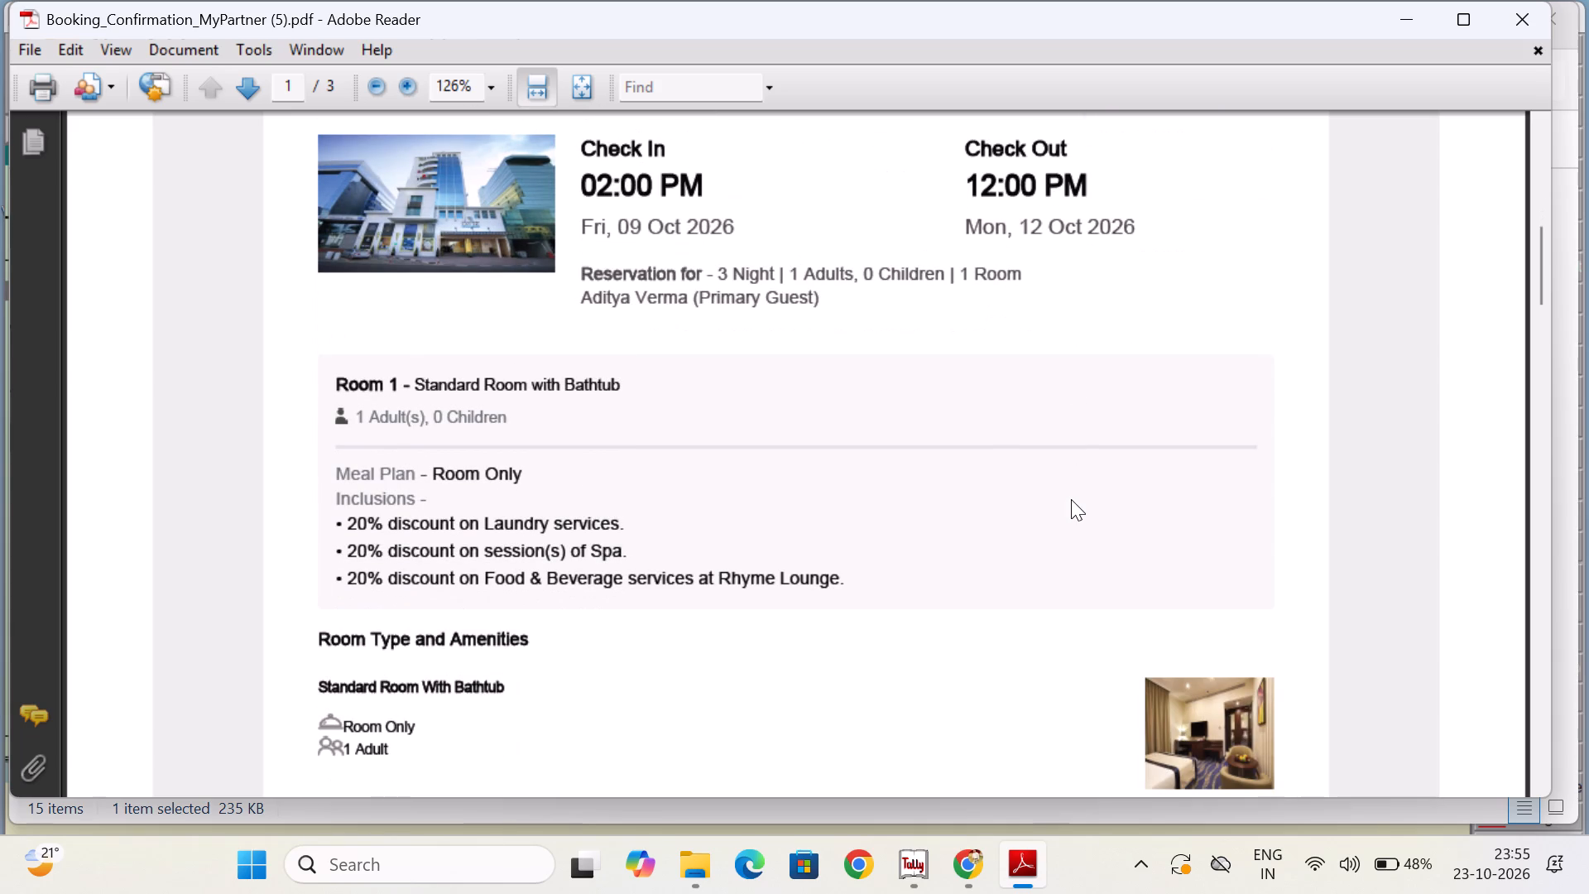
pyautogui.scroll(1, 1071, 499)
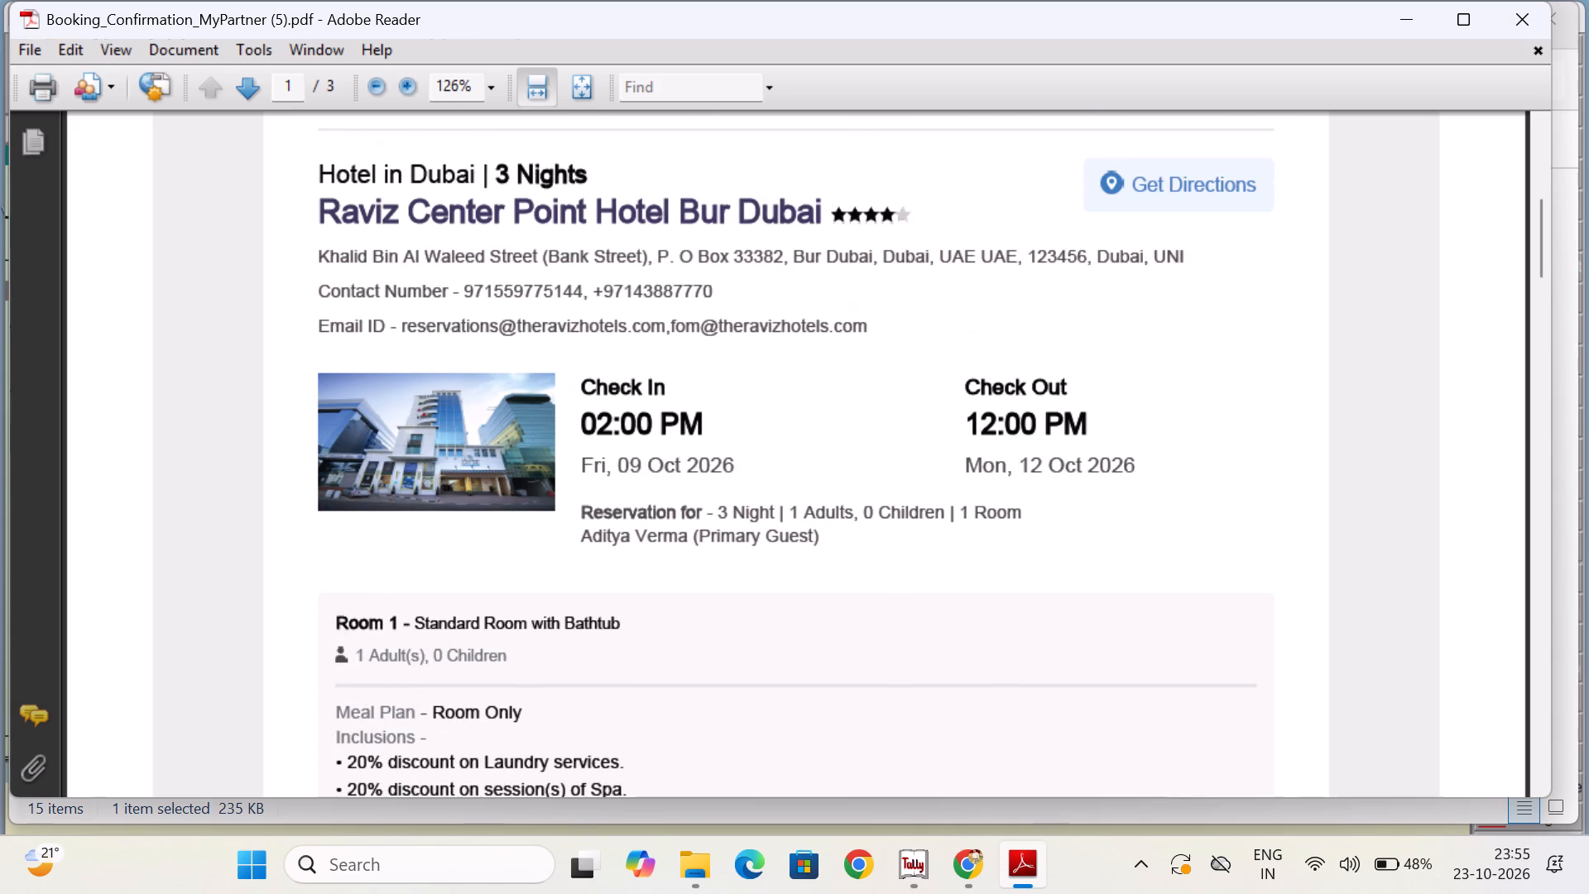
pyautogui.scroll(-1, 1071, 499)
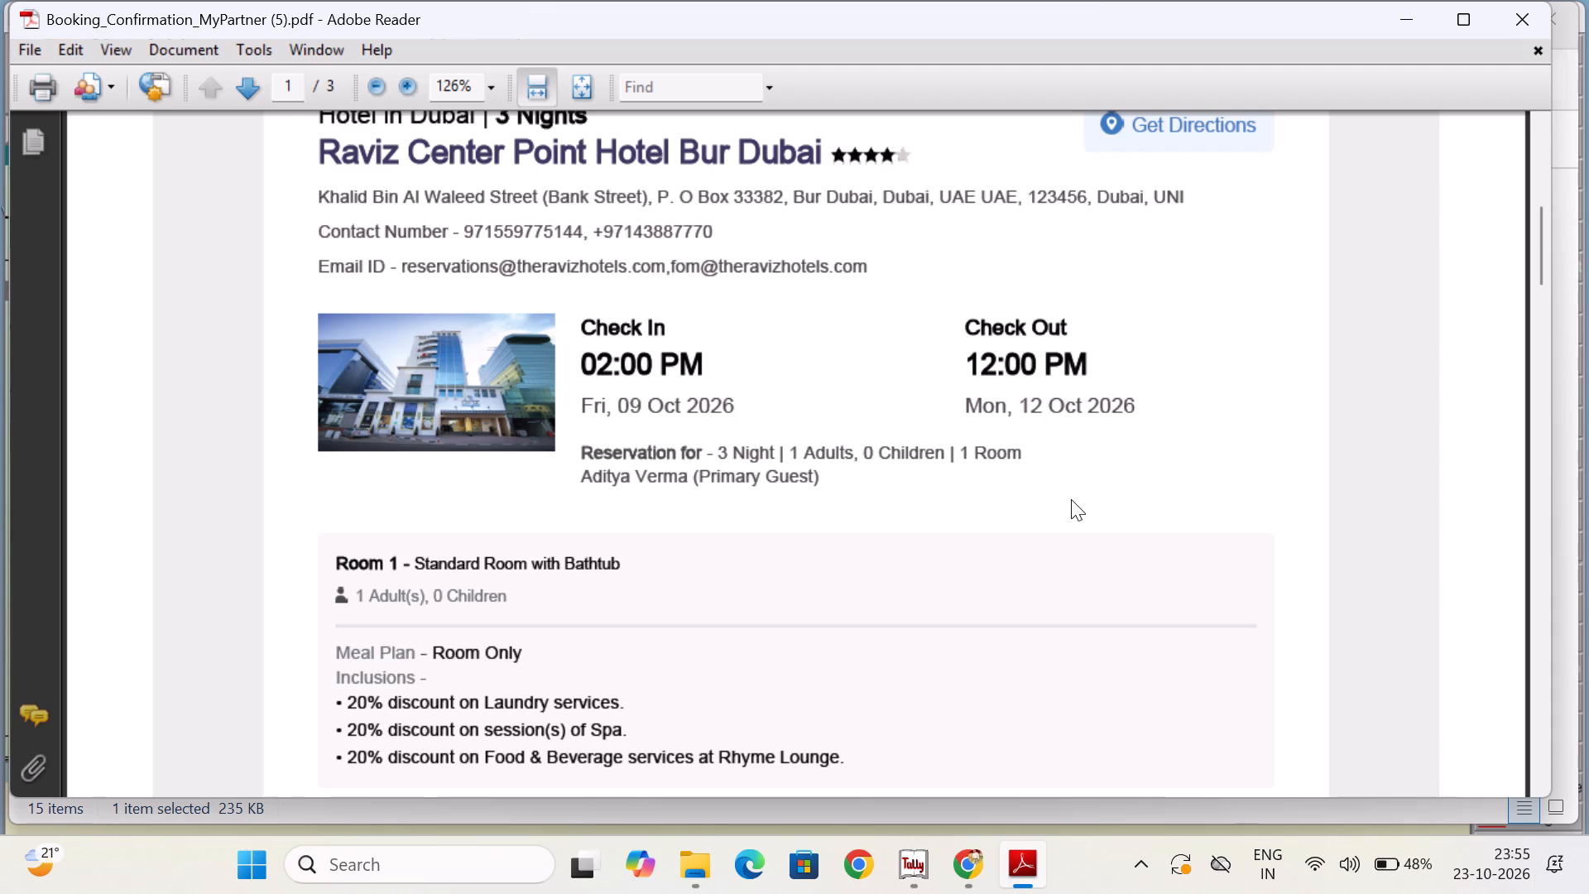
pyautogui.scroll(1, 1071, 499)
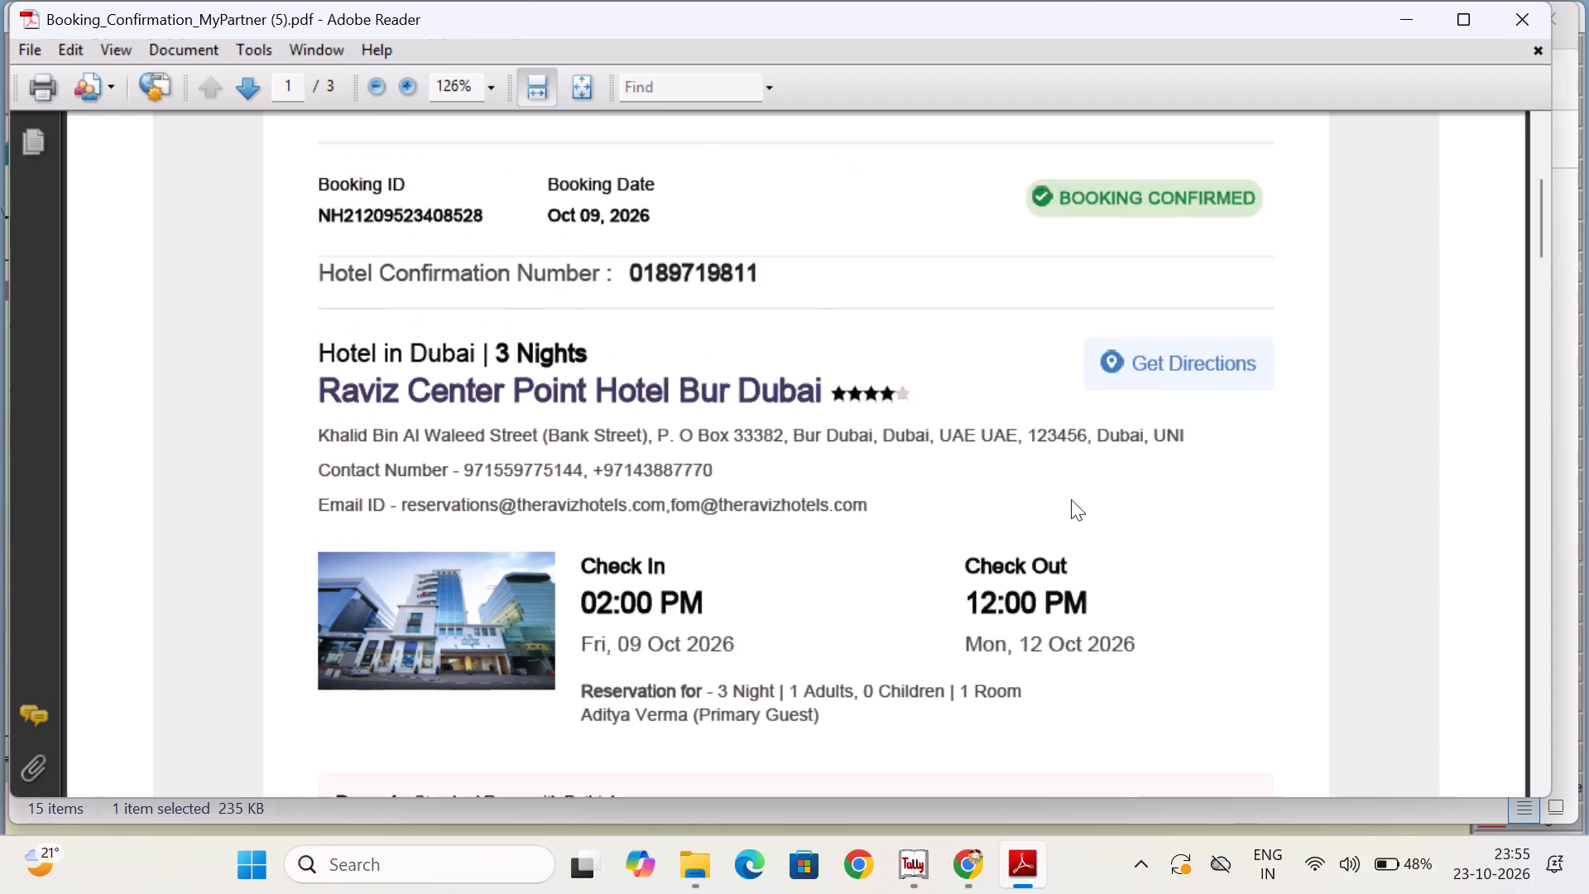
pyautogui.scroll(1, 1071, 499)
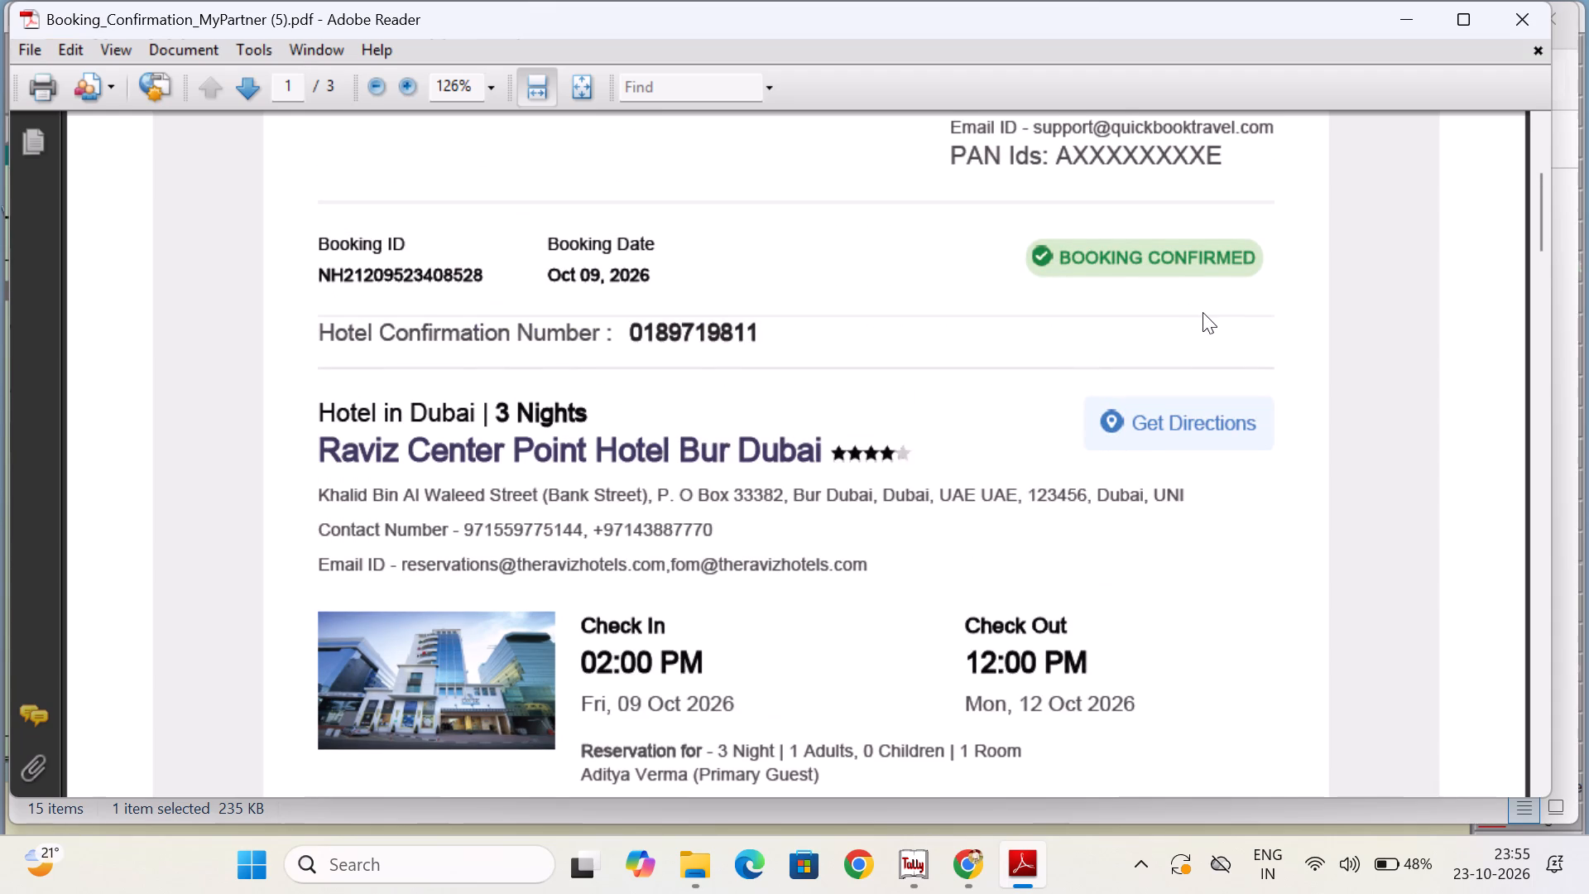
pyautogui.scroll(2, 1203, 312)
pyautogui.scroll(-6, 1203, 312)
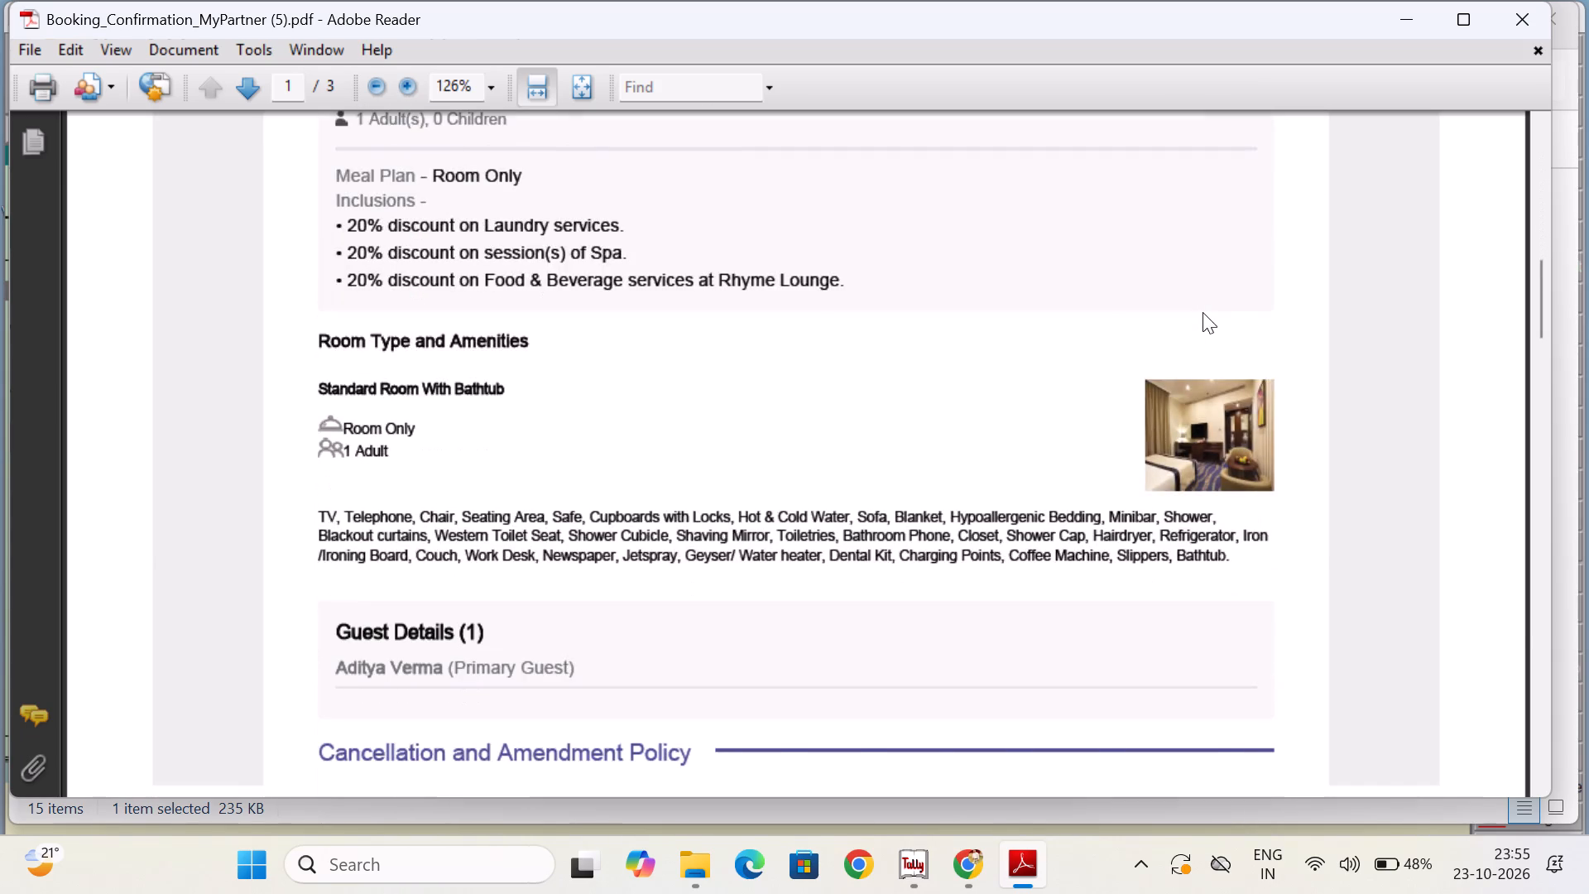
pyautogui.scroll(-1, 1203, 312)
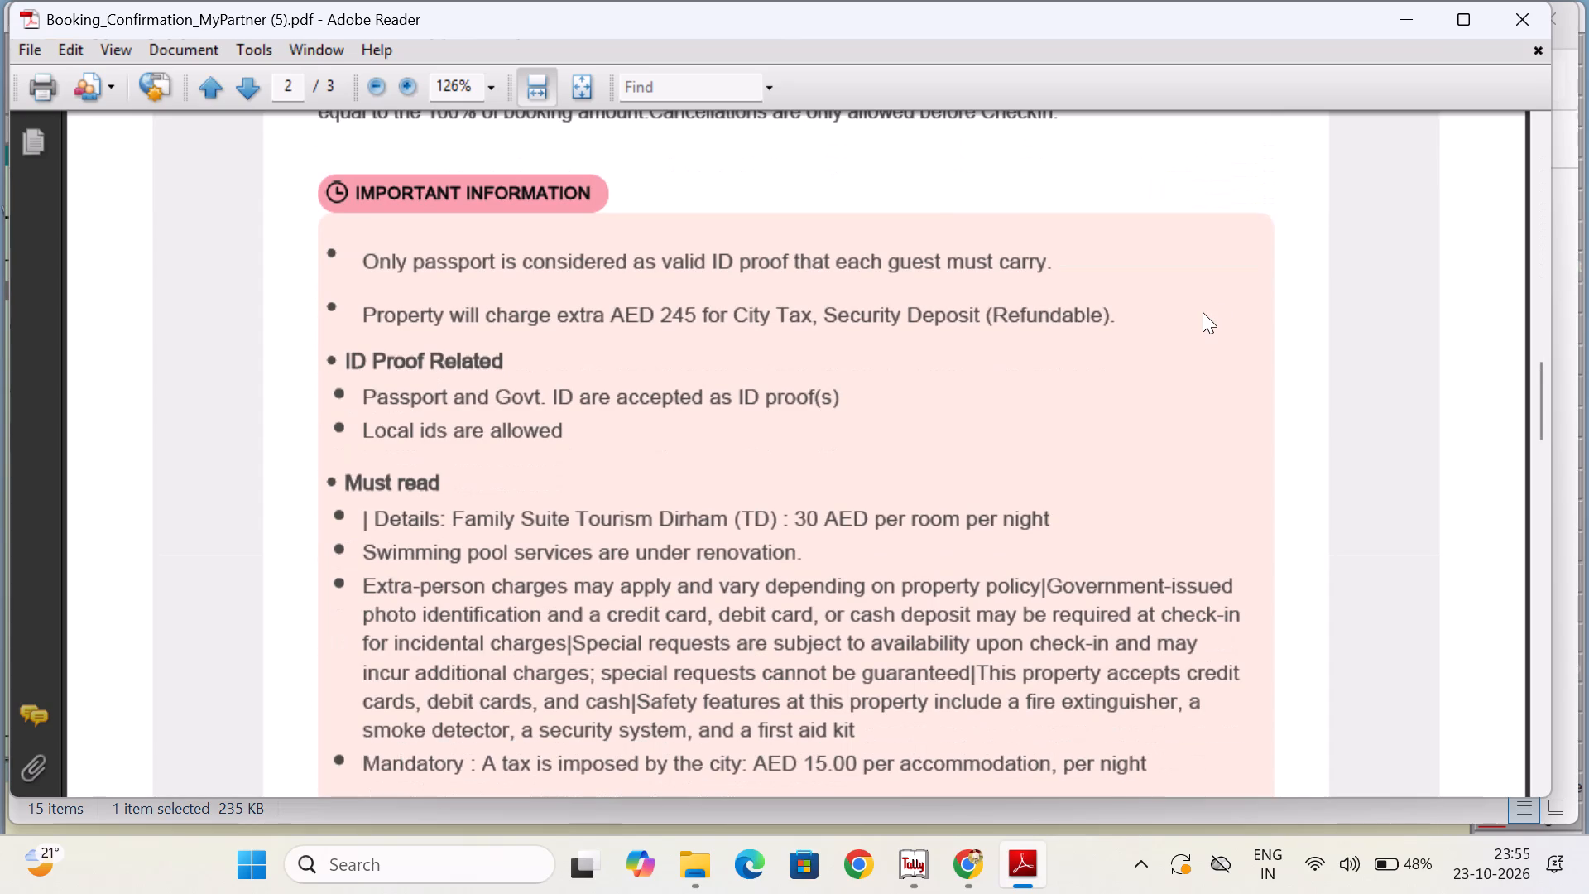
pyautogui.click(1504, 21)
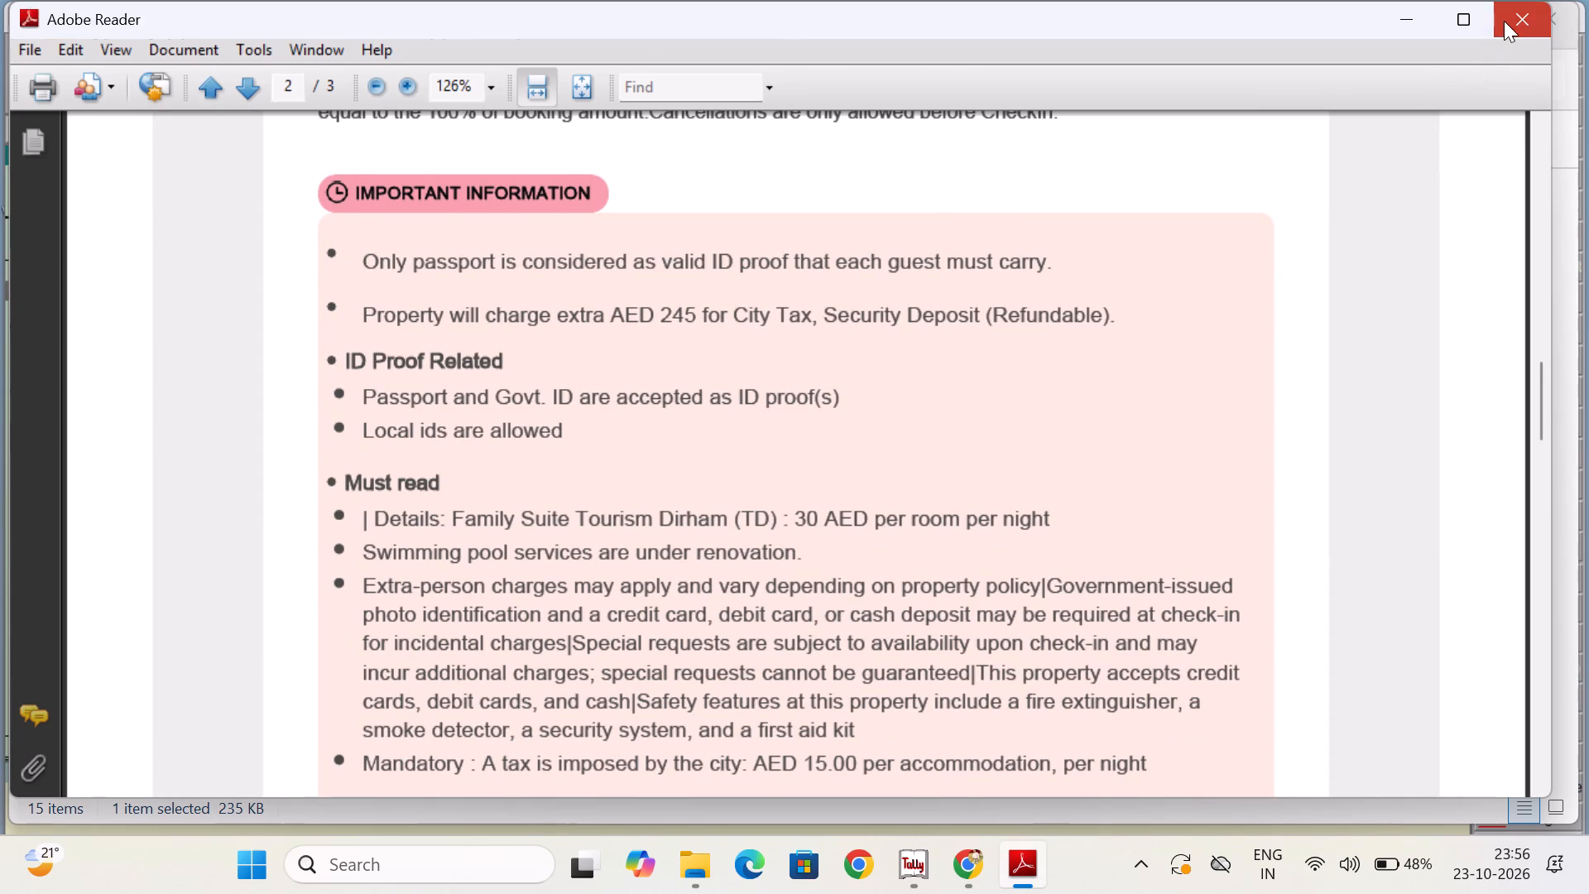
# Open Booking_Confirmation_MyPartner (4), review its booking, stay, room, guest and cancellation policy details, and close it.
pyautogui.doubleClick(521, 371)
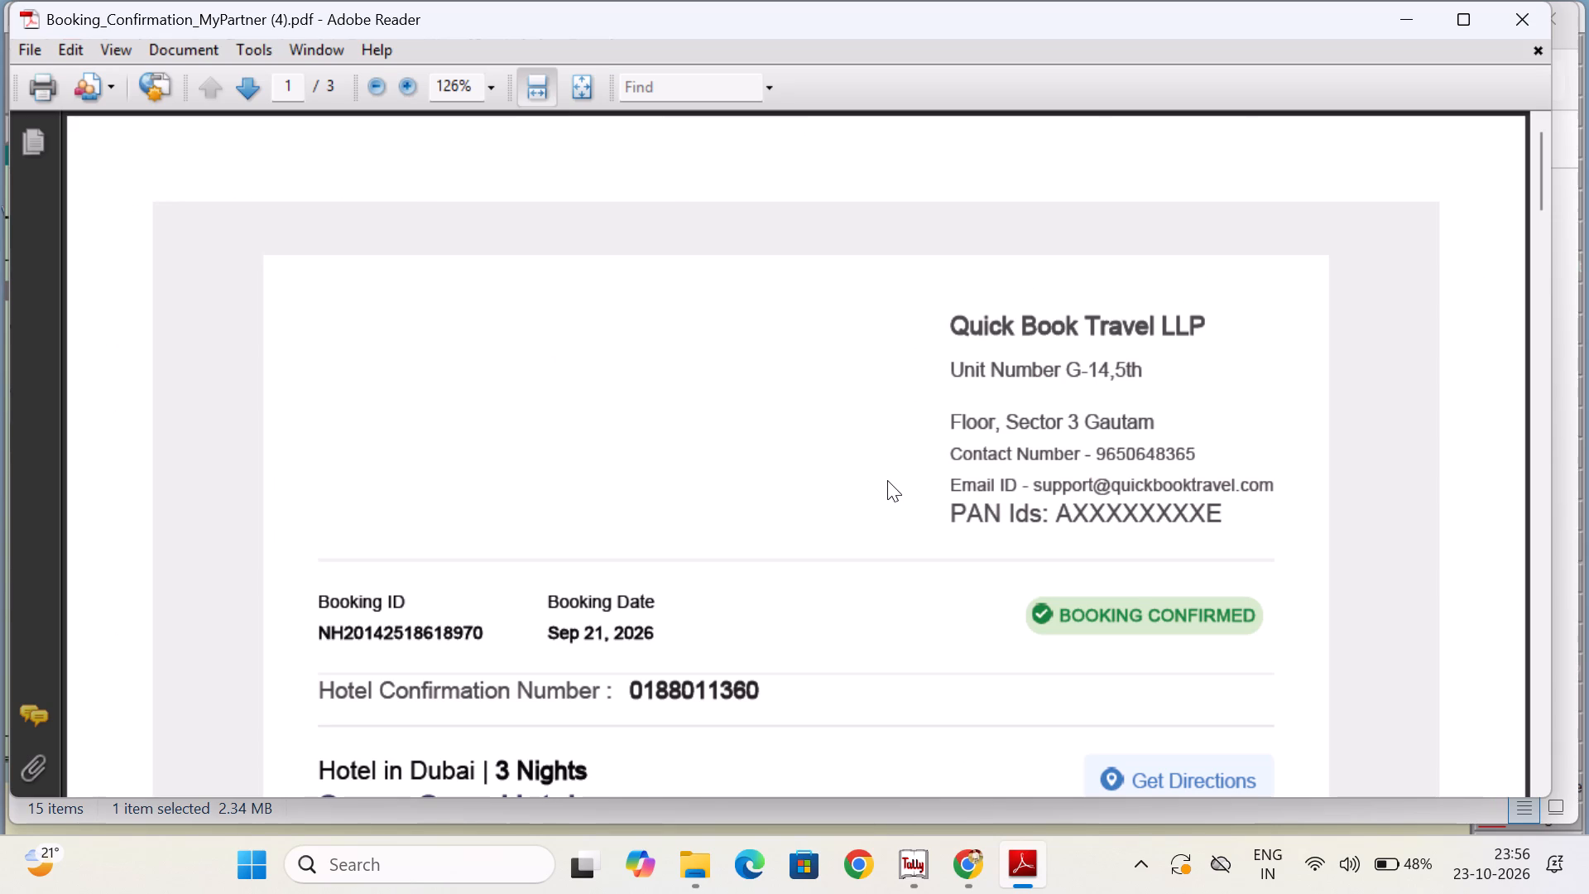
pyautogui.scroll(-3, 887, 480)
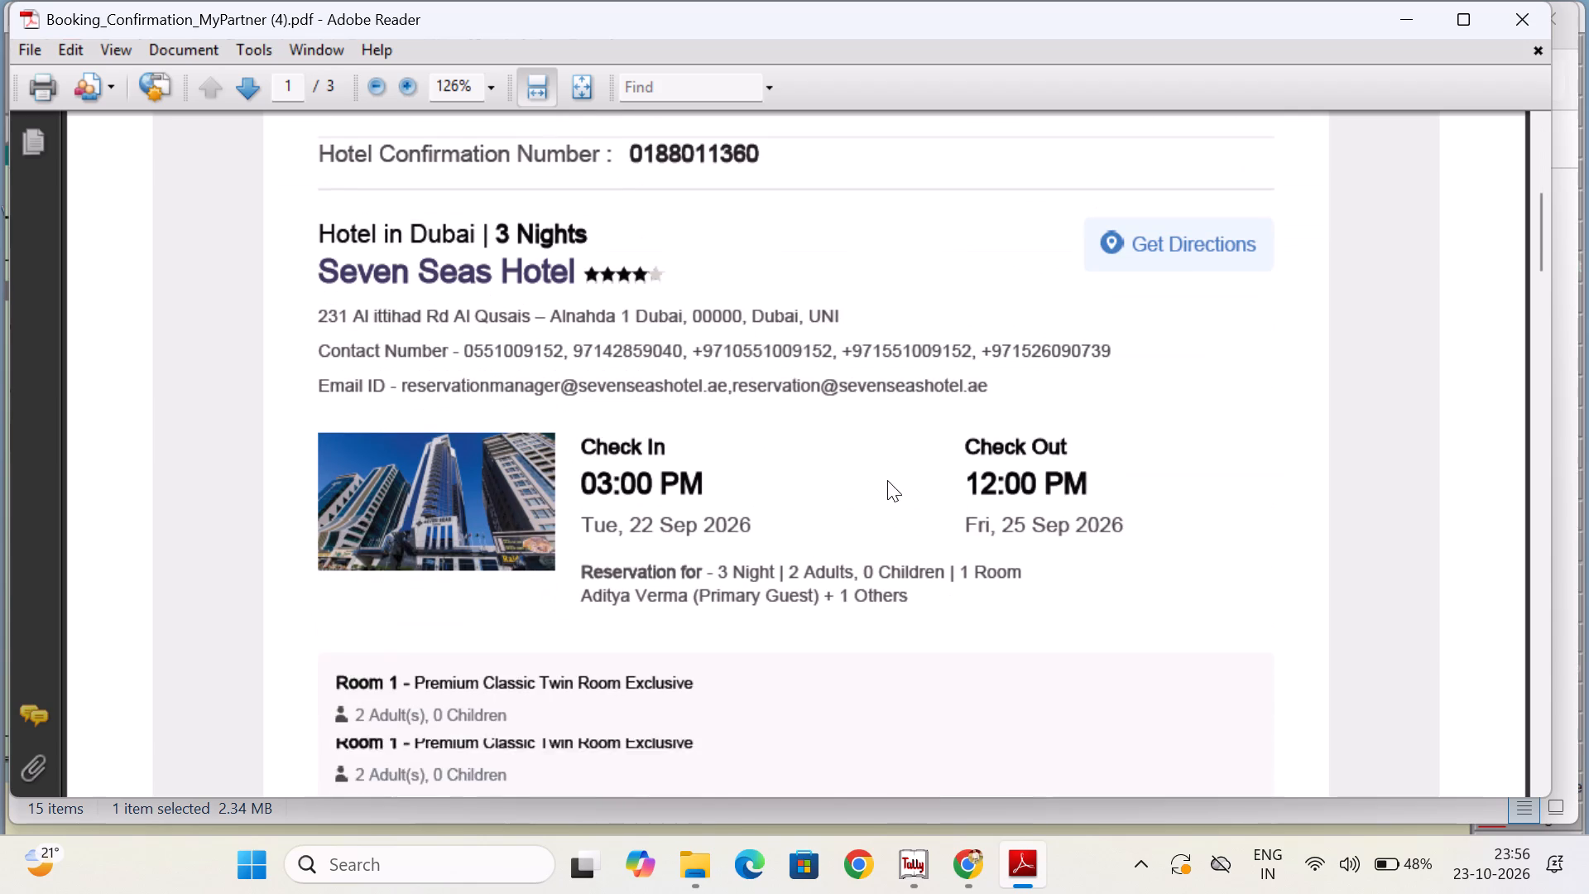
pyautogui.scroll(-3, 887, 480)
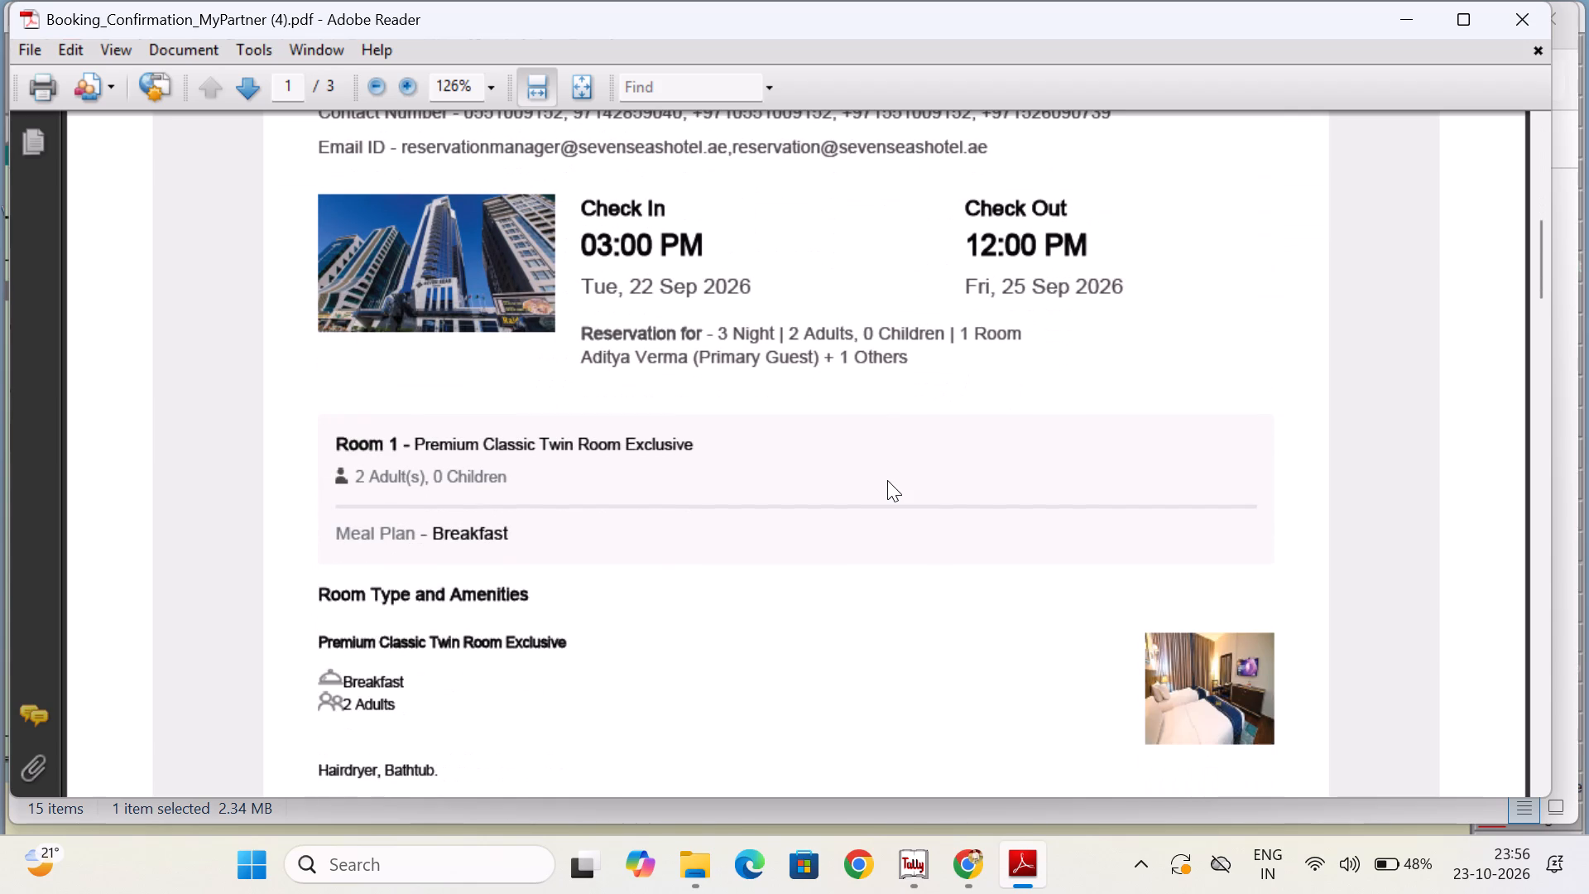
pyautogui.scroll(-4, 887, 480)
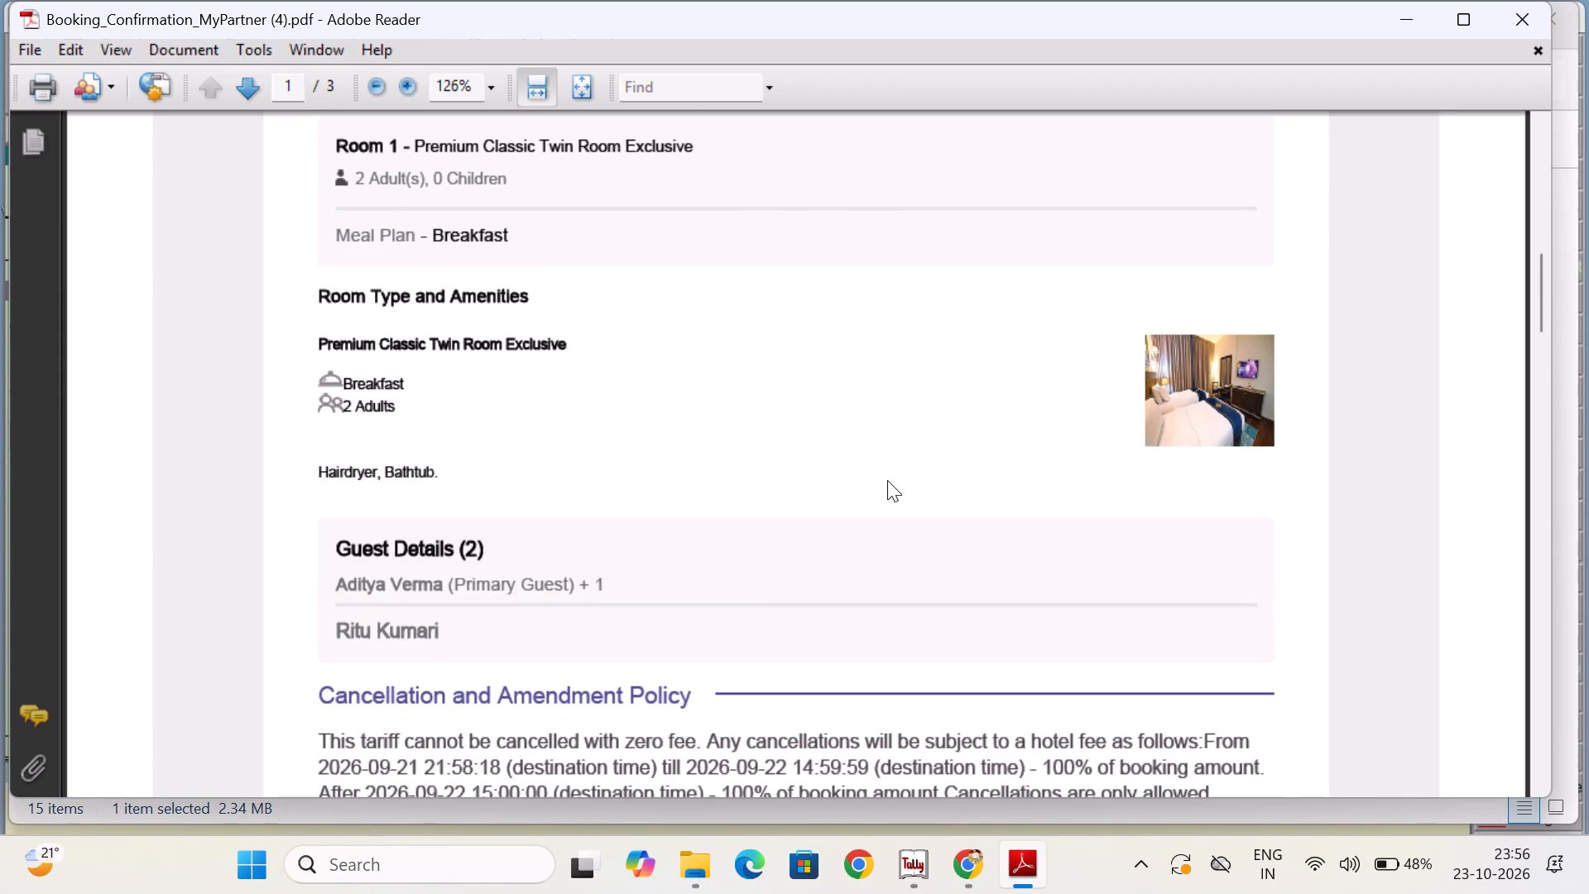
pyautogui.scroll(-3, 887, 480)
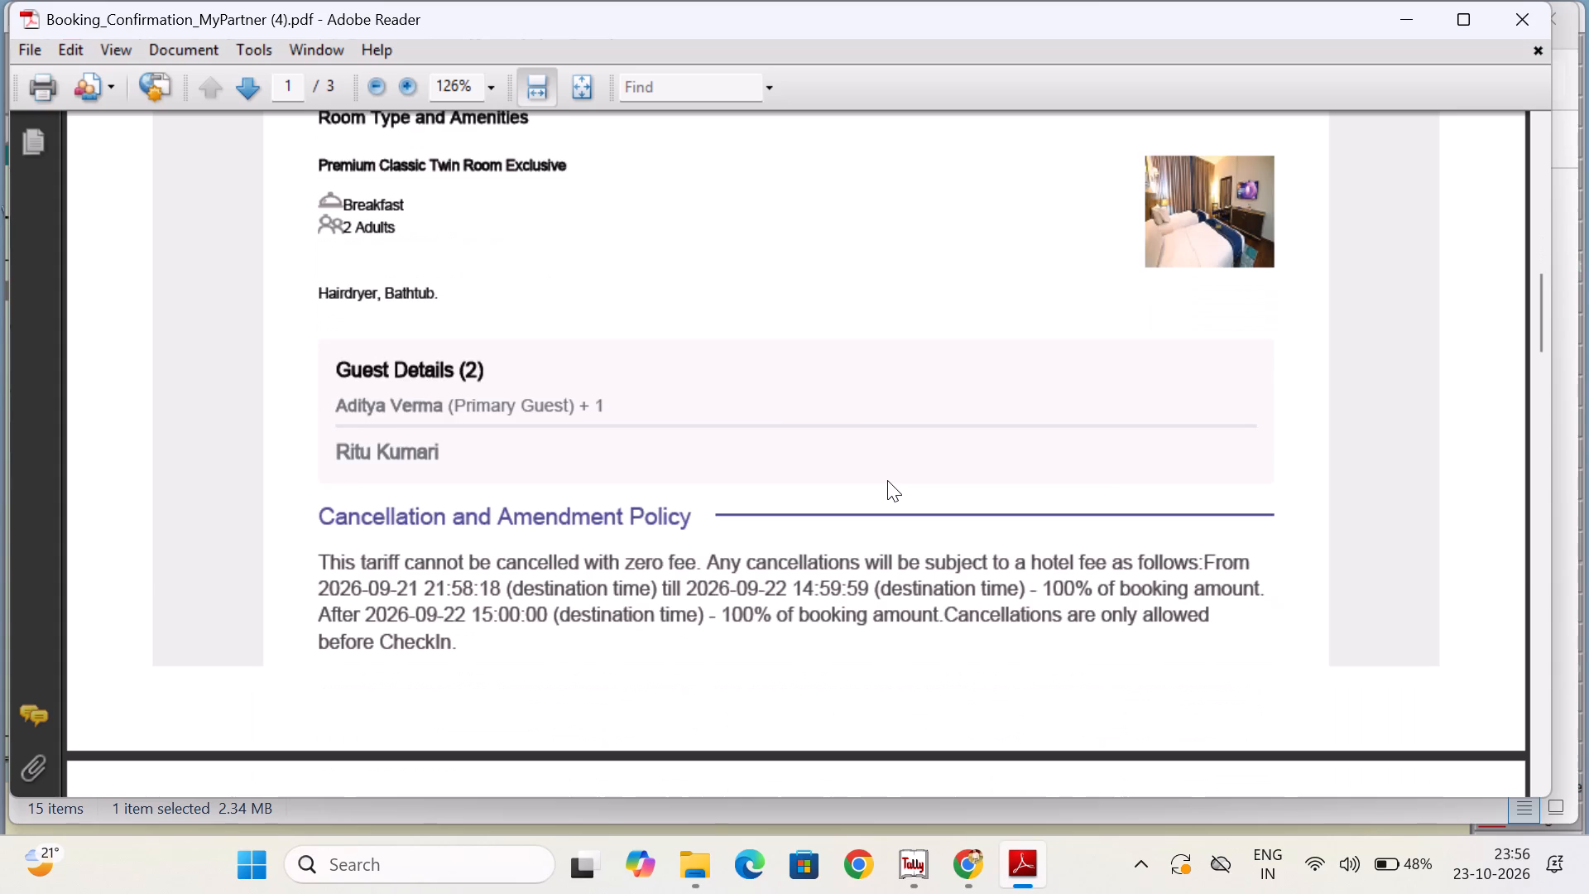
pyautogui.scroll(-2, 887, 480)
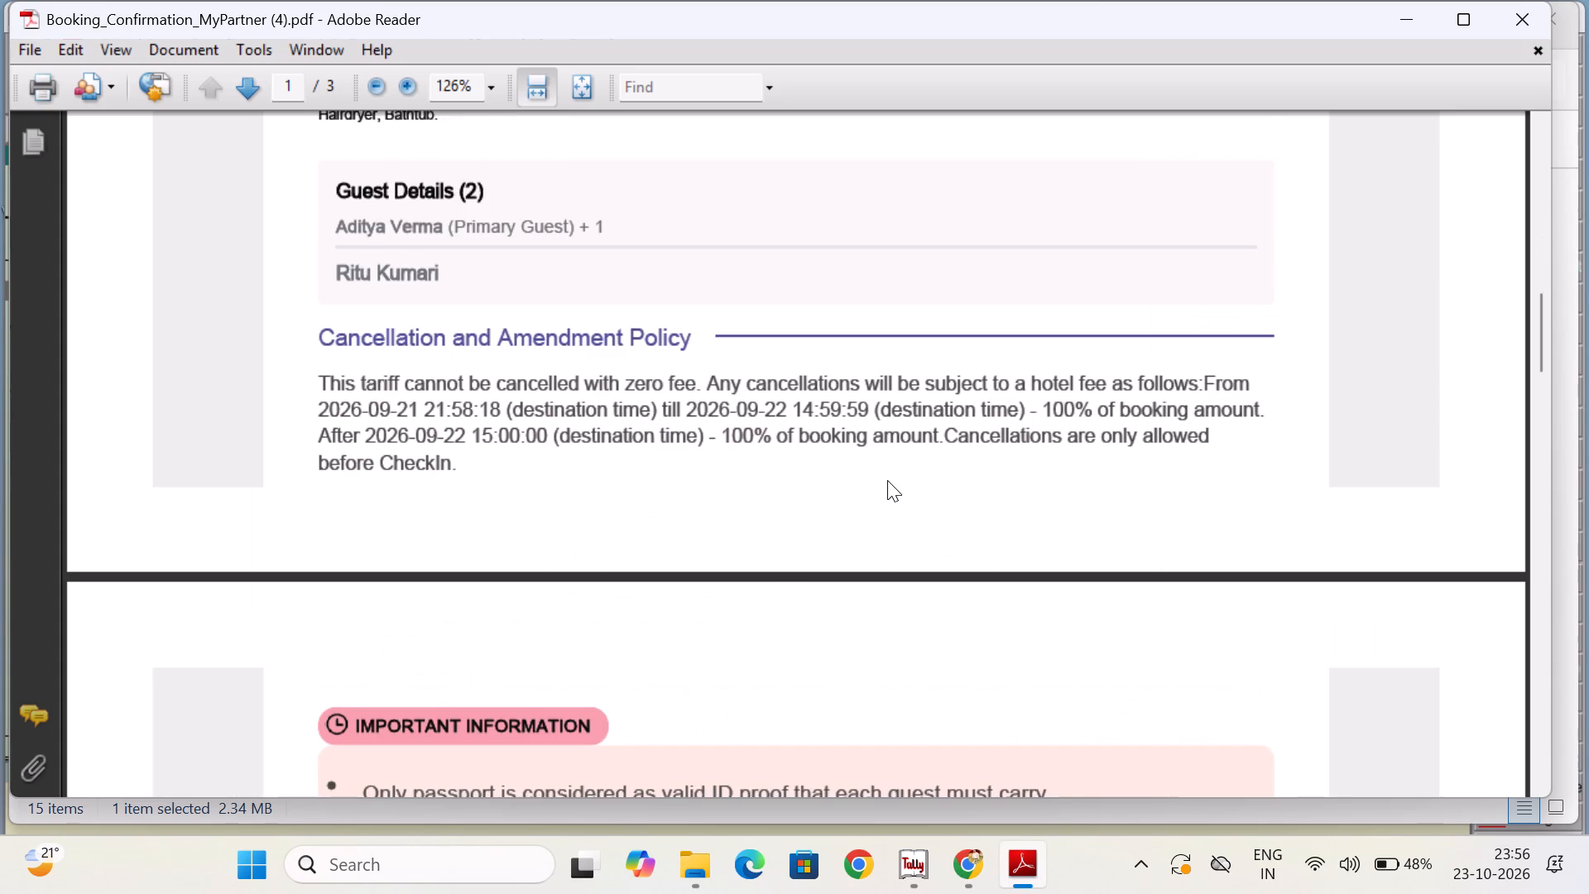
pyautogui.scroll(10, 887, 480)
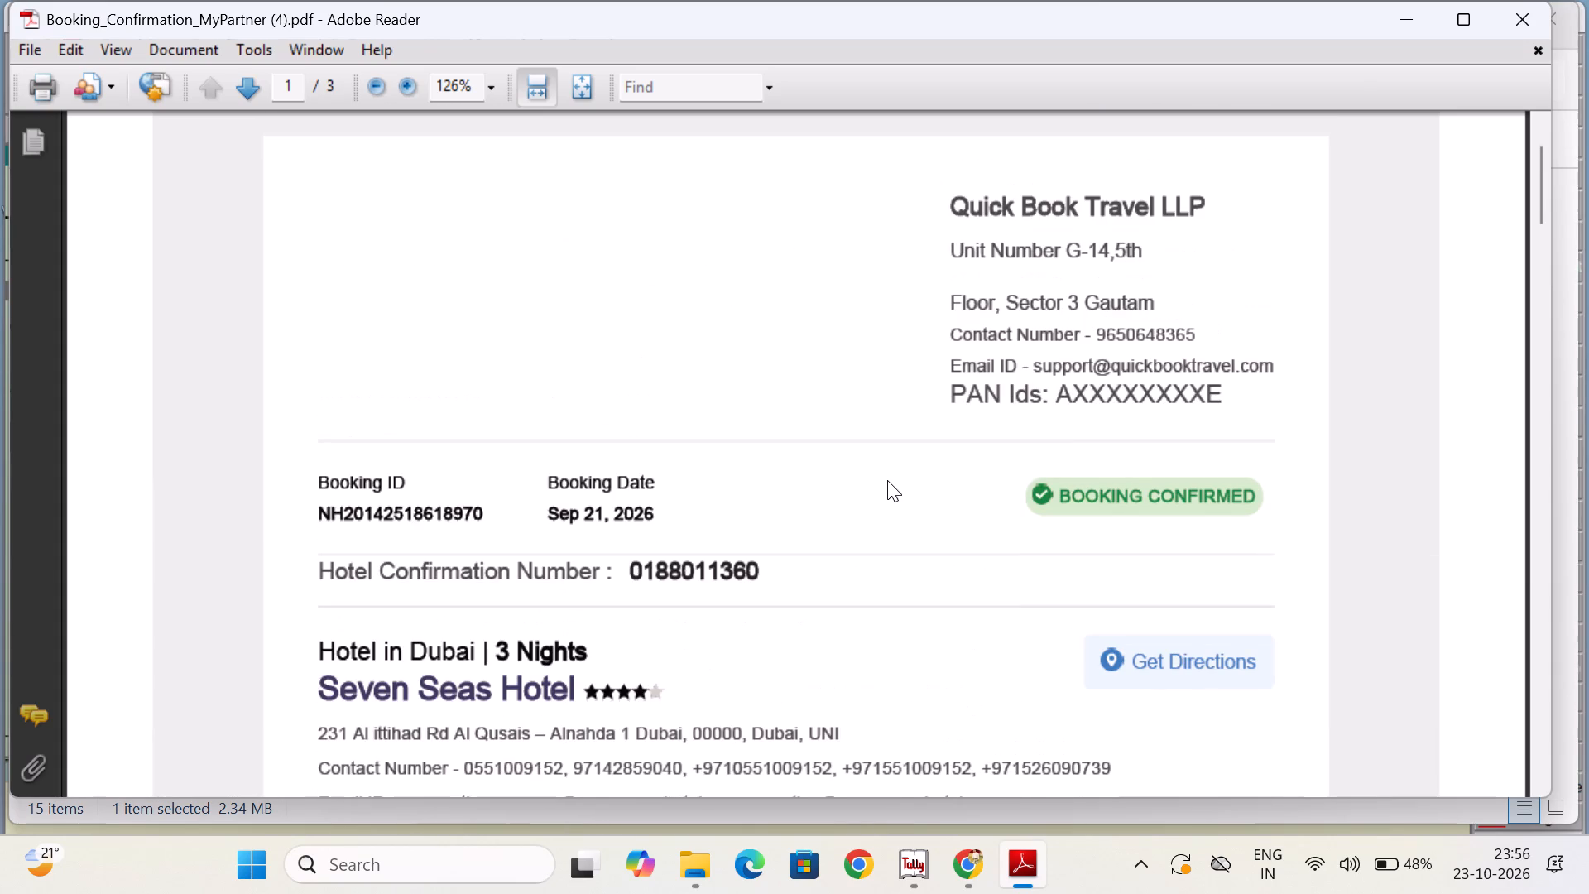
pyautogui.click(1519, 21)
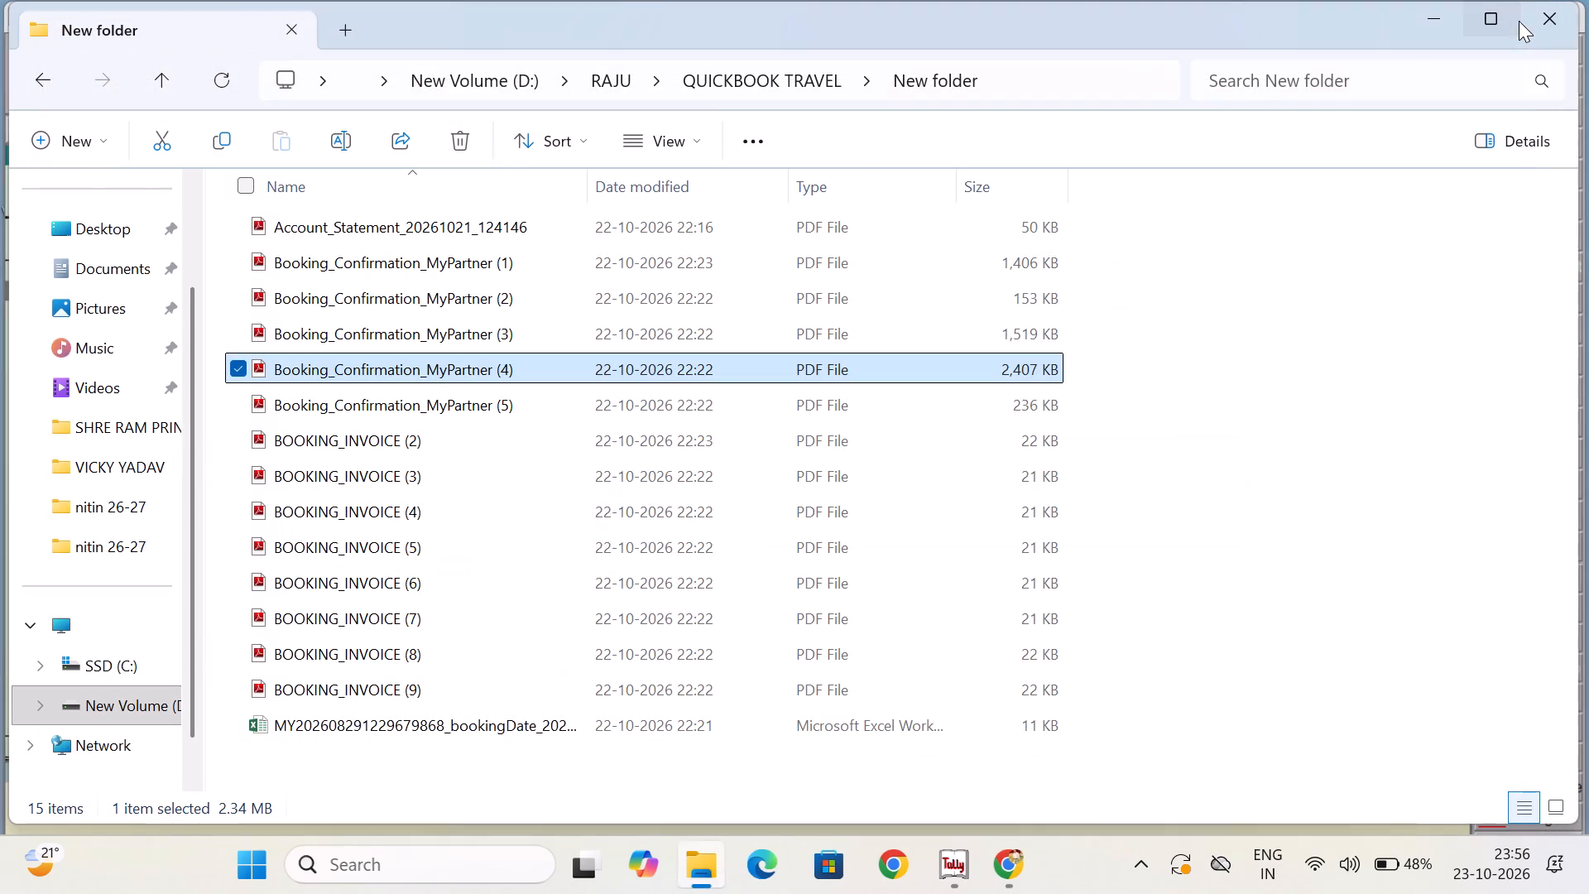
# Open Booking_Confirmation_MyPartner (3), review its booking ID, hotel, stay dates and room details, and close it.
pyautogui.doubleClick(590, 334)
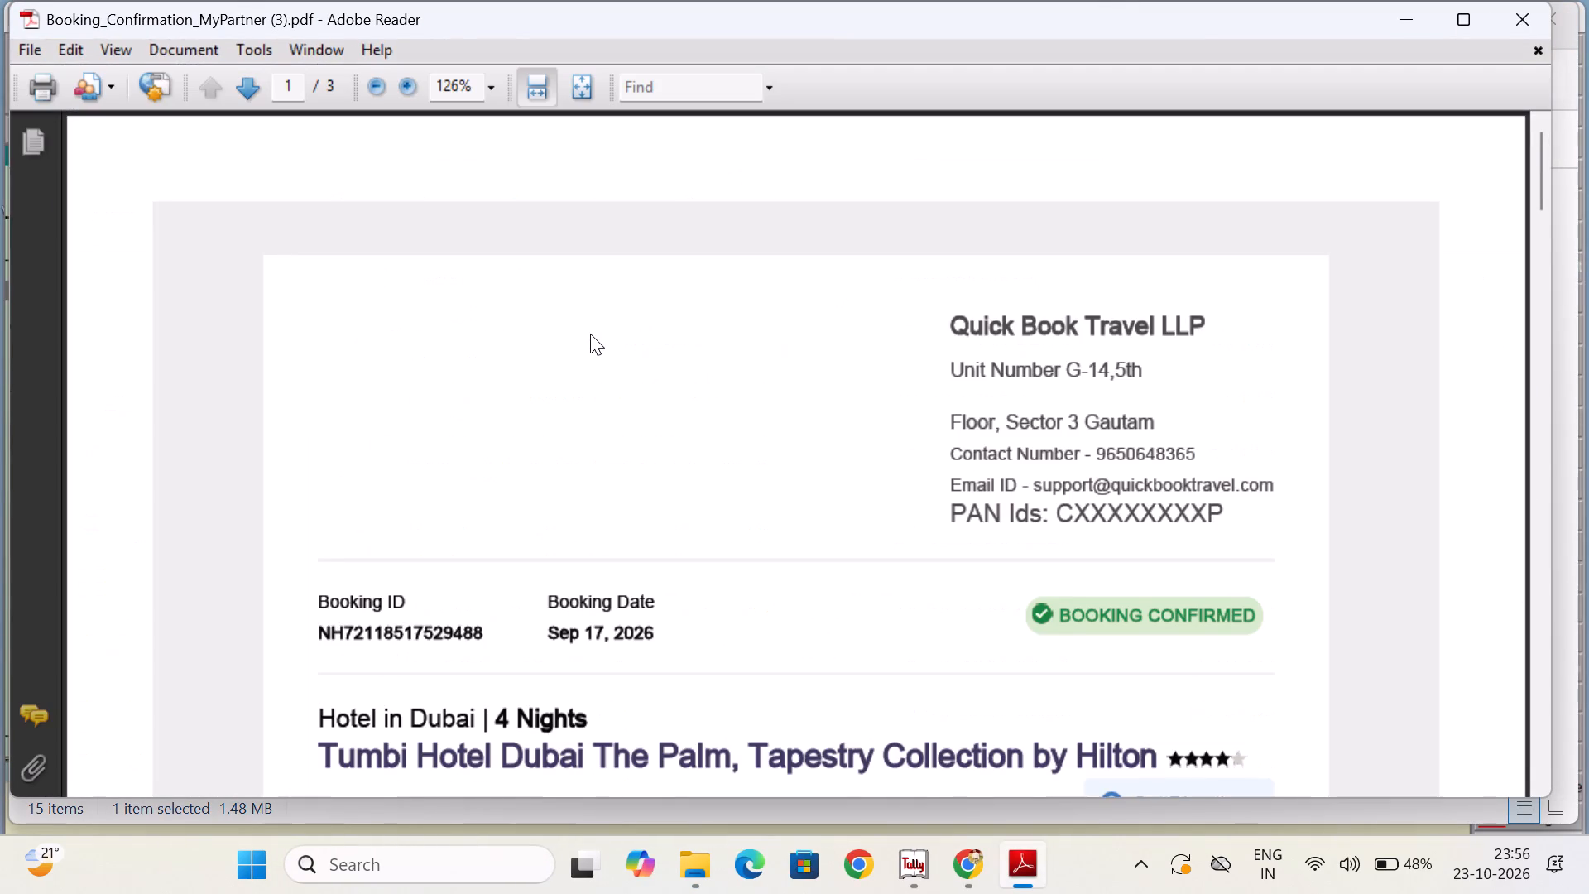
pyautogui.scroll(-3, 934, 430)
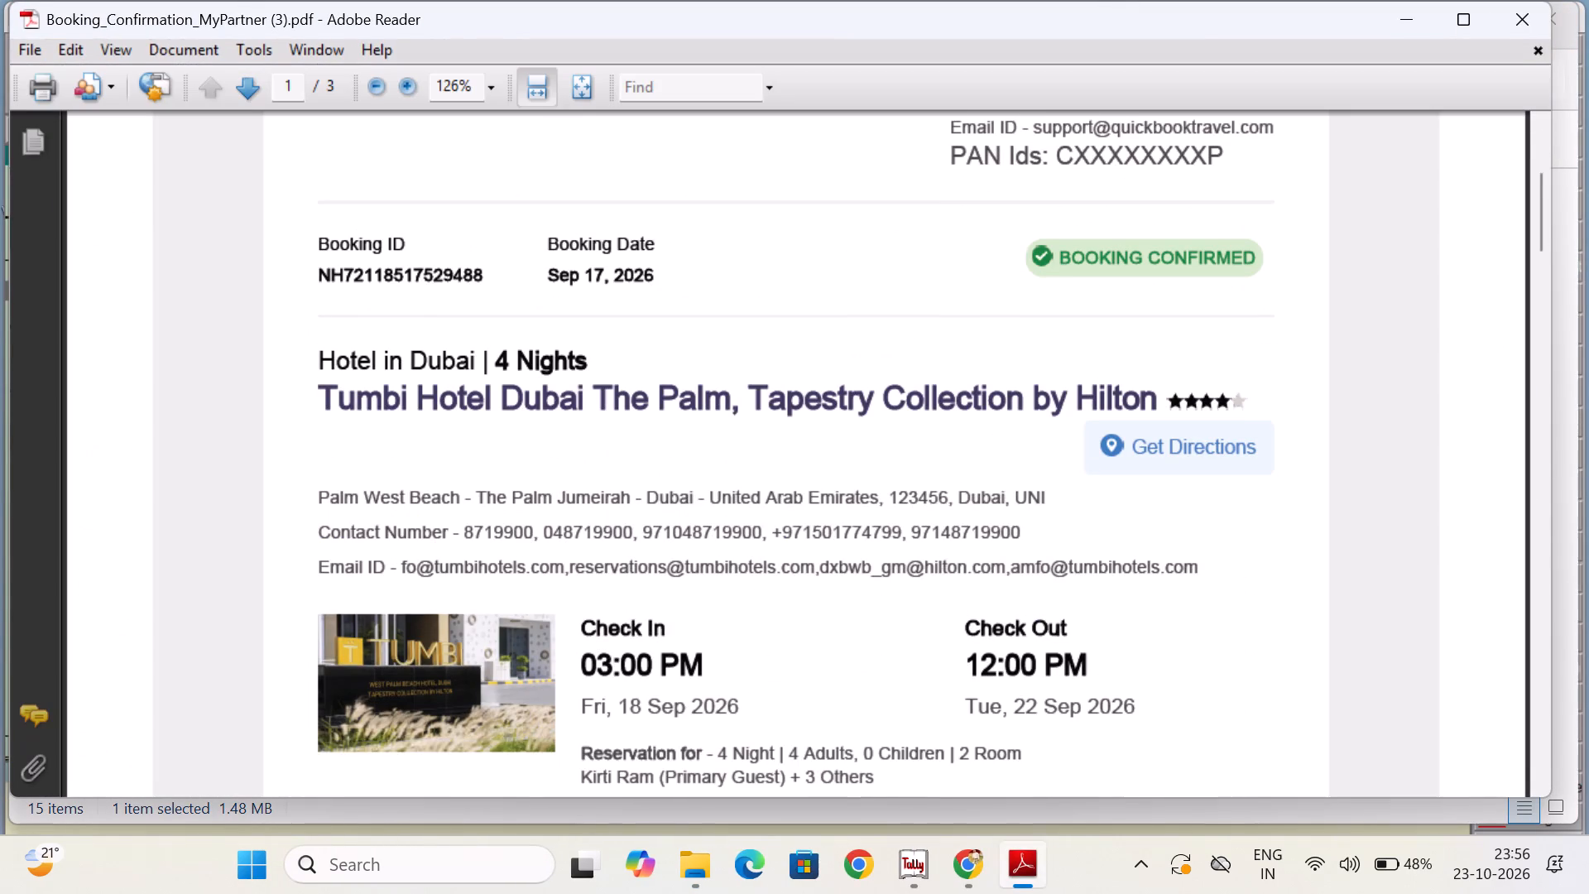
pyautogui.scroll(-2, 934, 430)
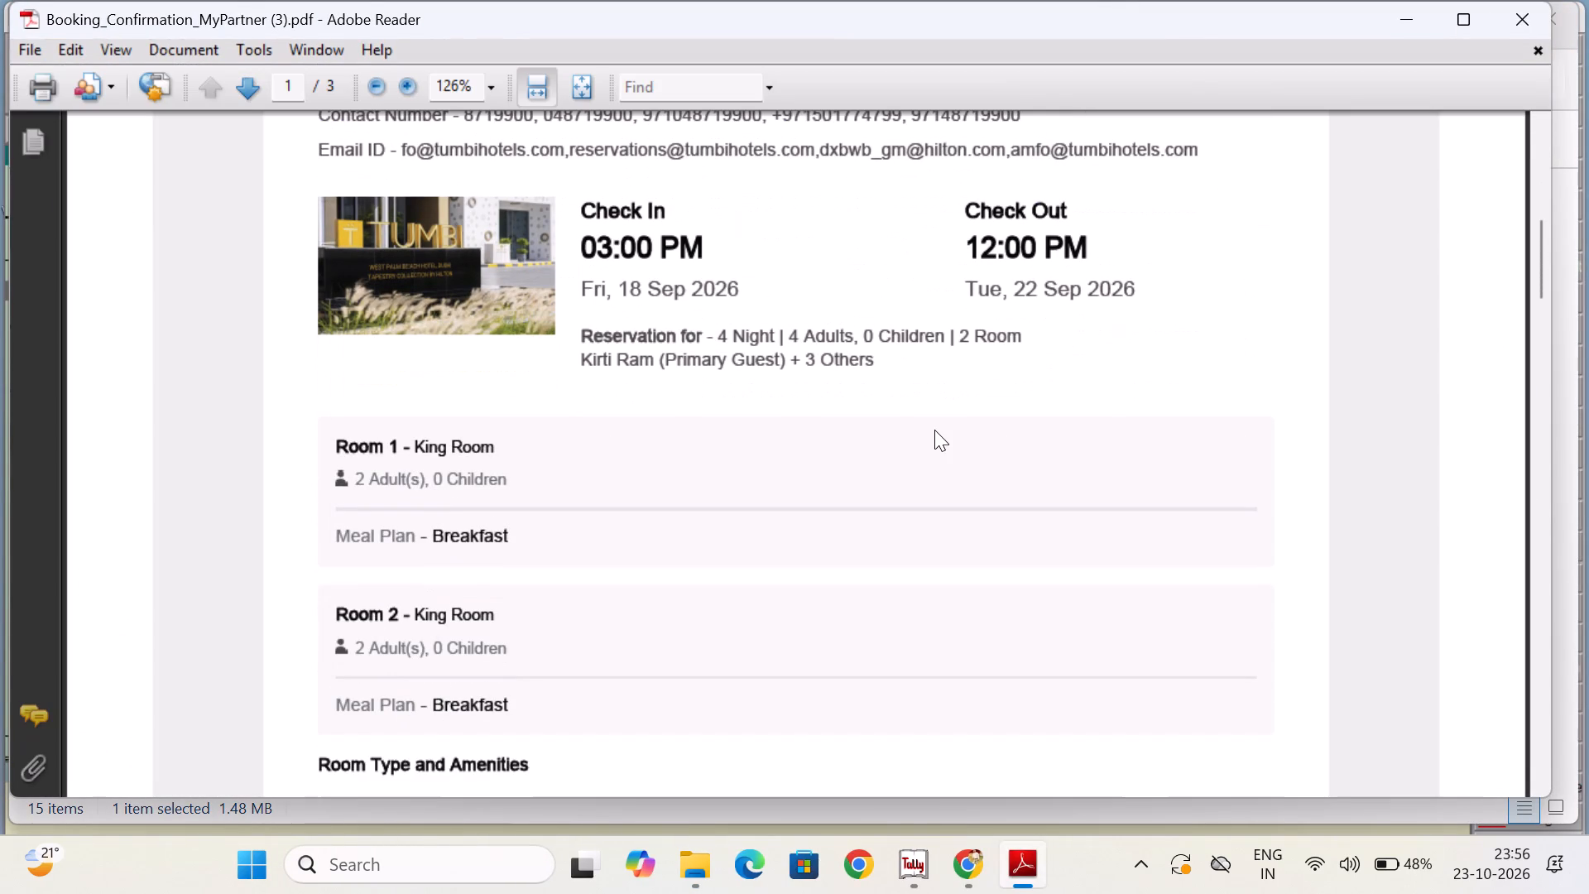
pyautogui.scroll(1, 934, 430)
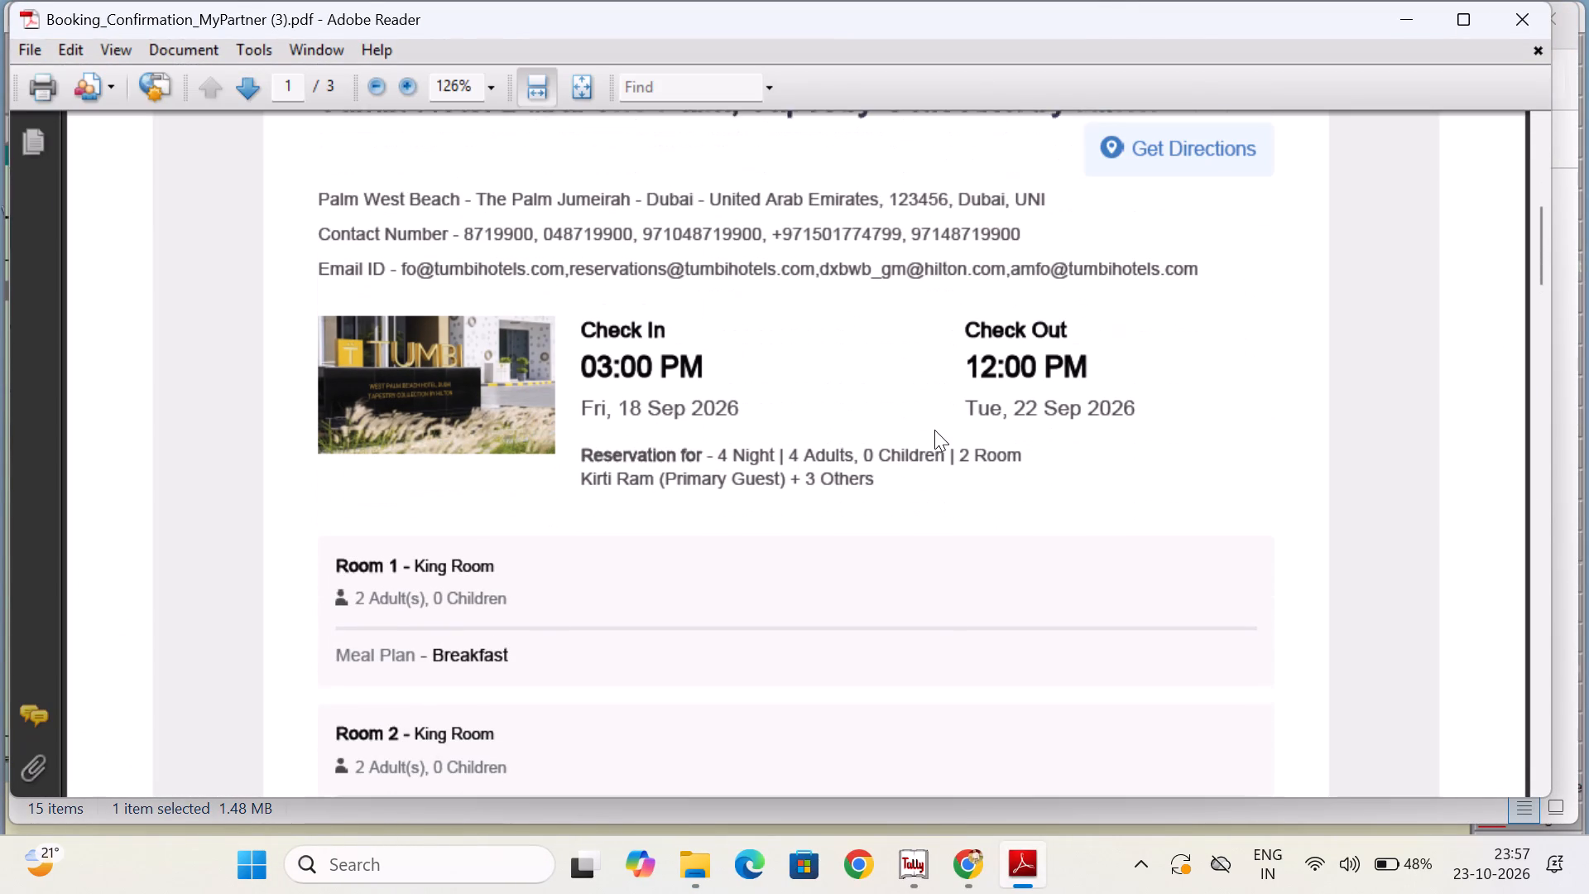
pyautogui.scroll(1, 934, 430)
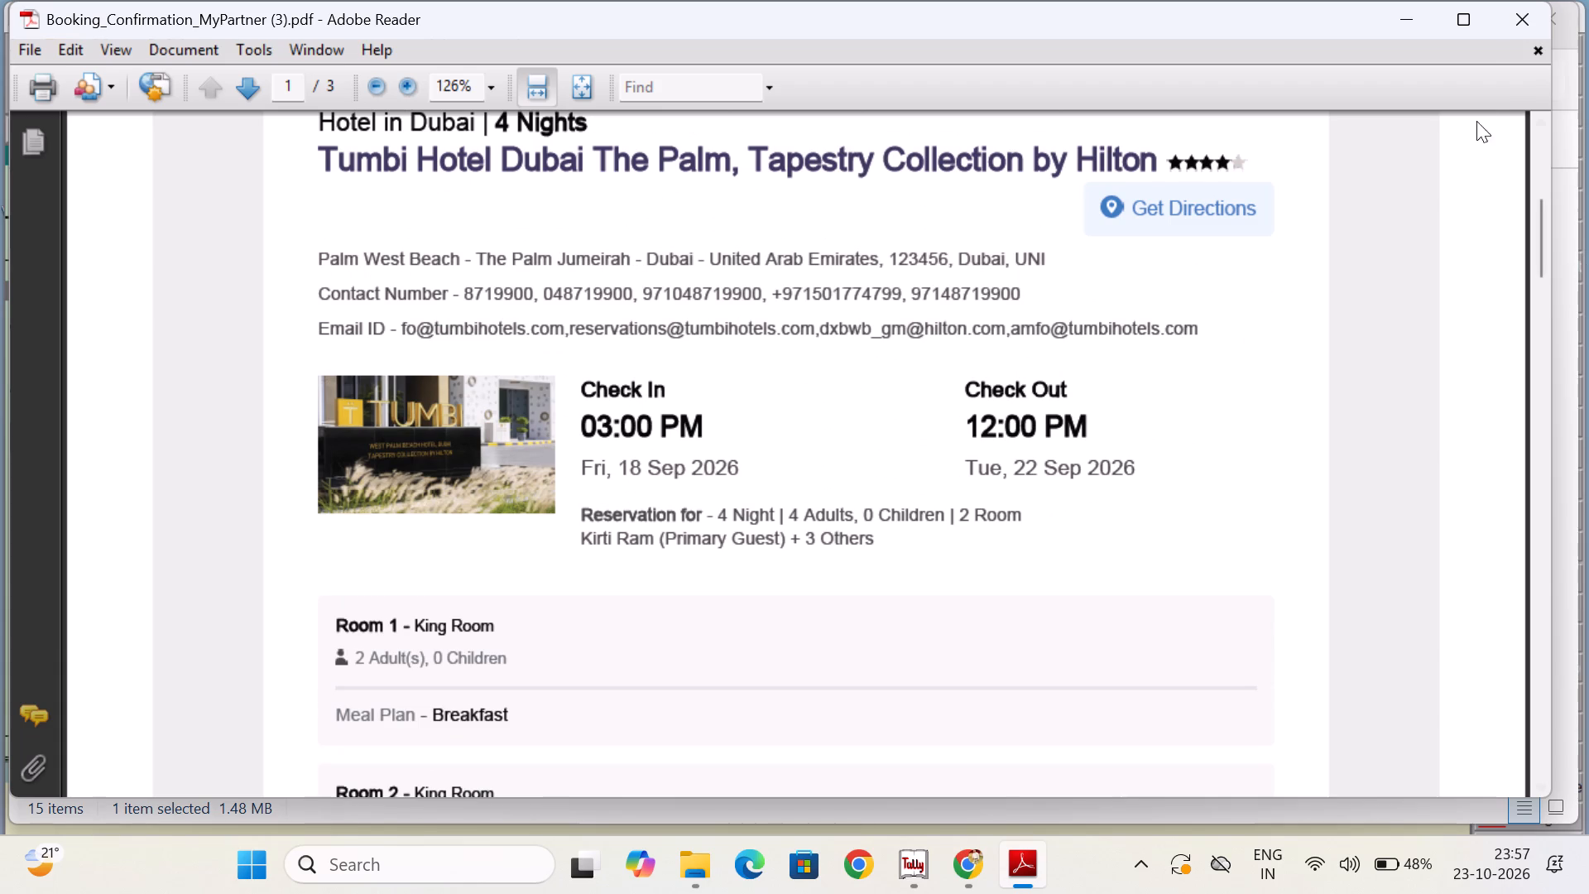
pyautogui.click(1508, 35)
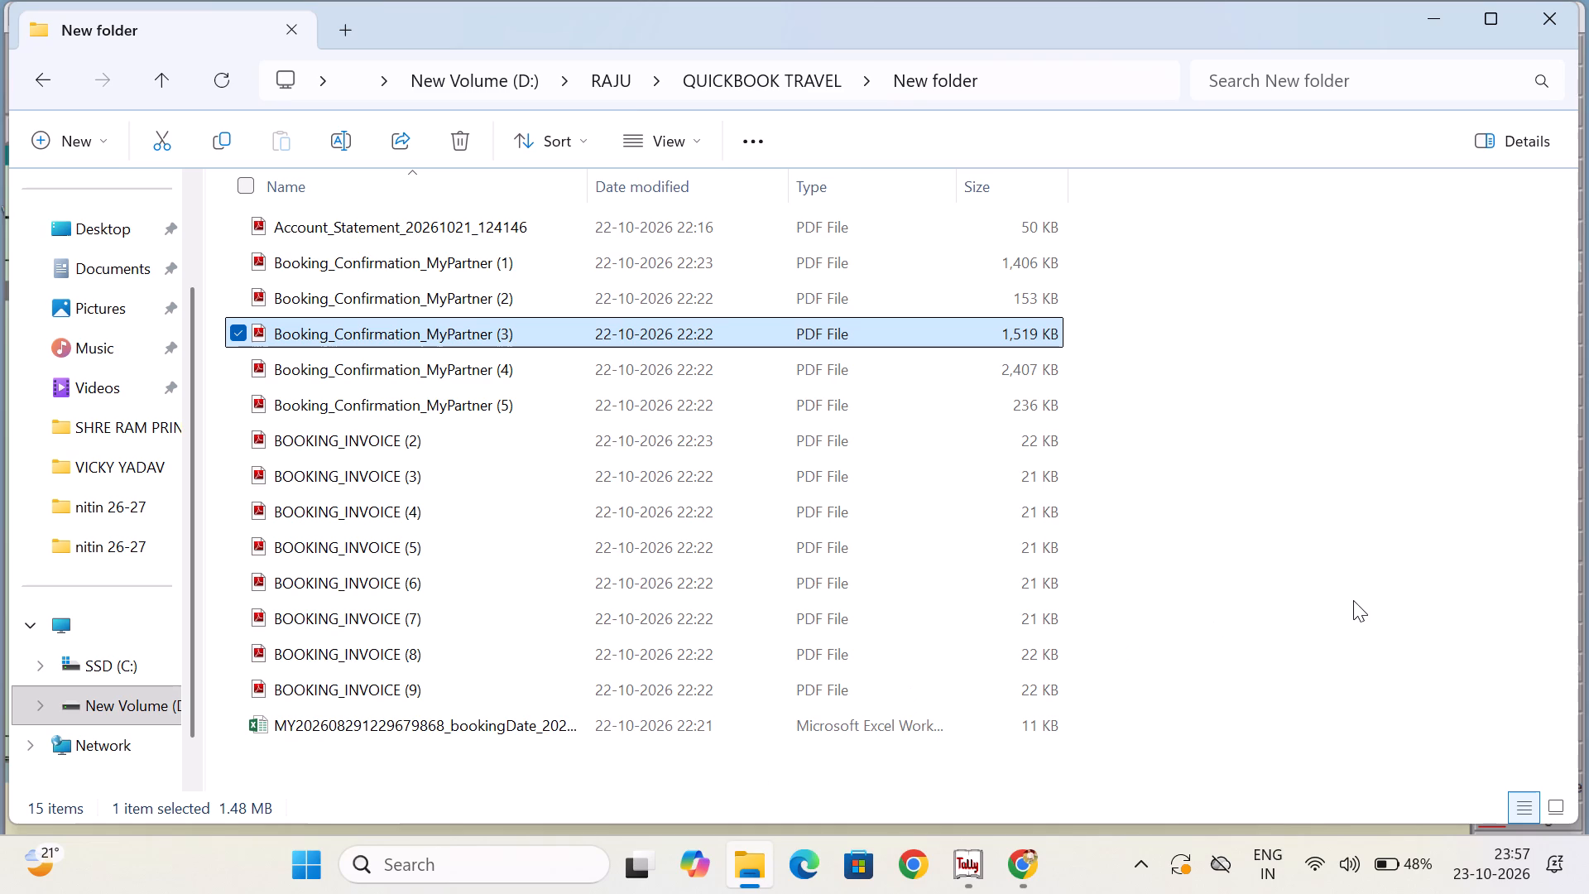
pyautogui.scroll(4, 766, 589)
# Switch to Google Chrome, open a new tab and start entering a search beginning with "g".
pyautogui.click(1026, 861)
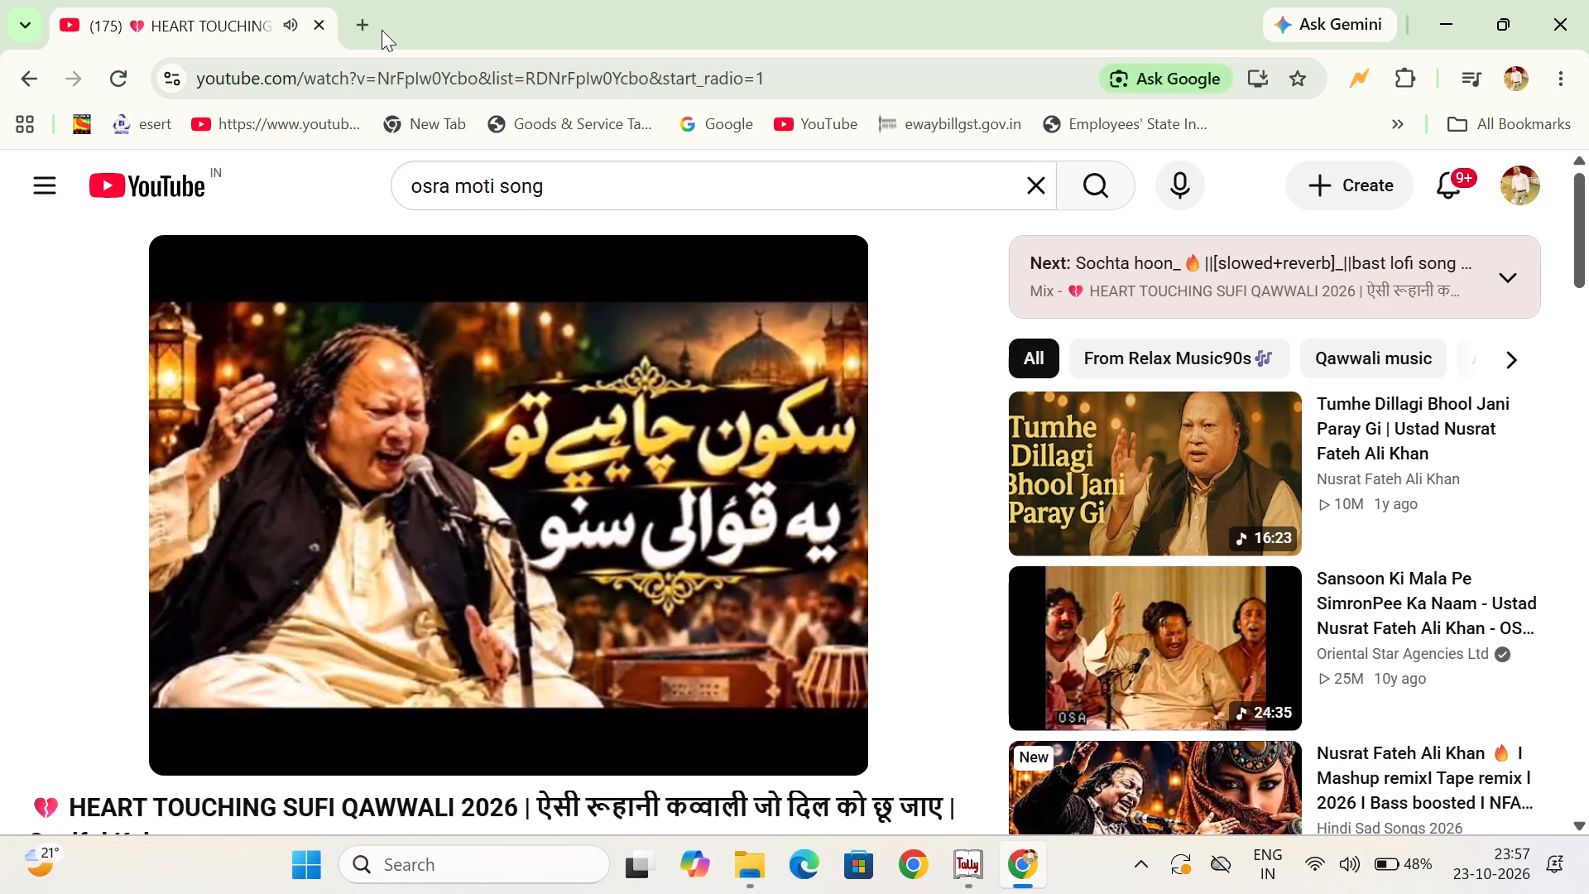
pyautogui.click(382, 30)
pyautogui.click(377, 30)
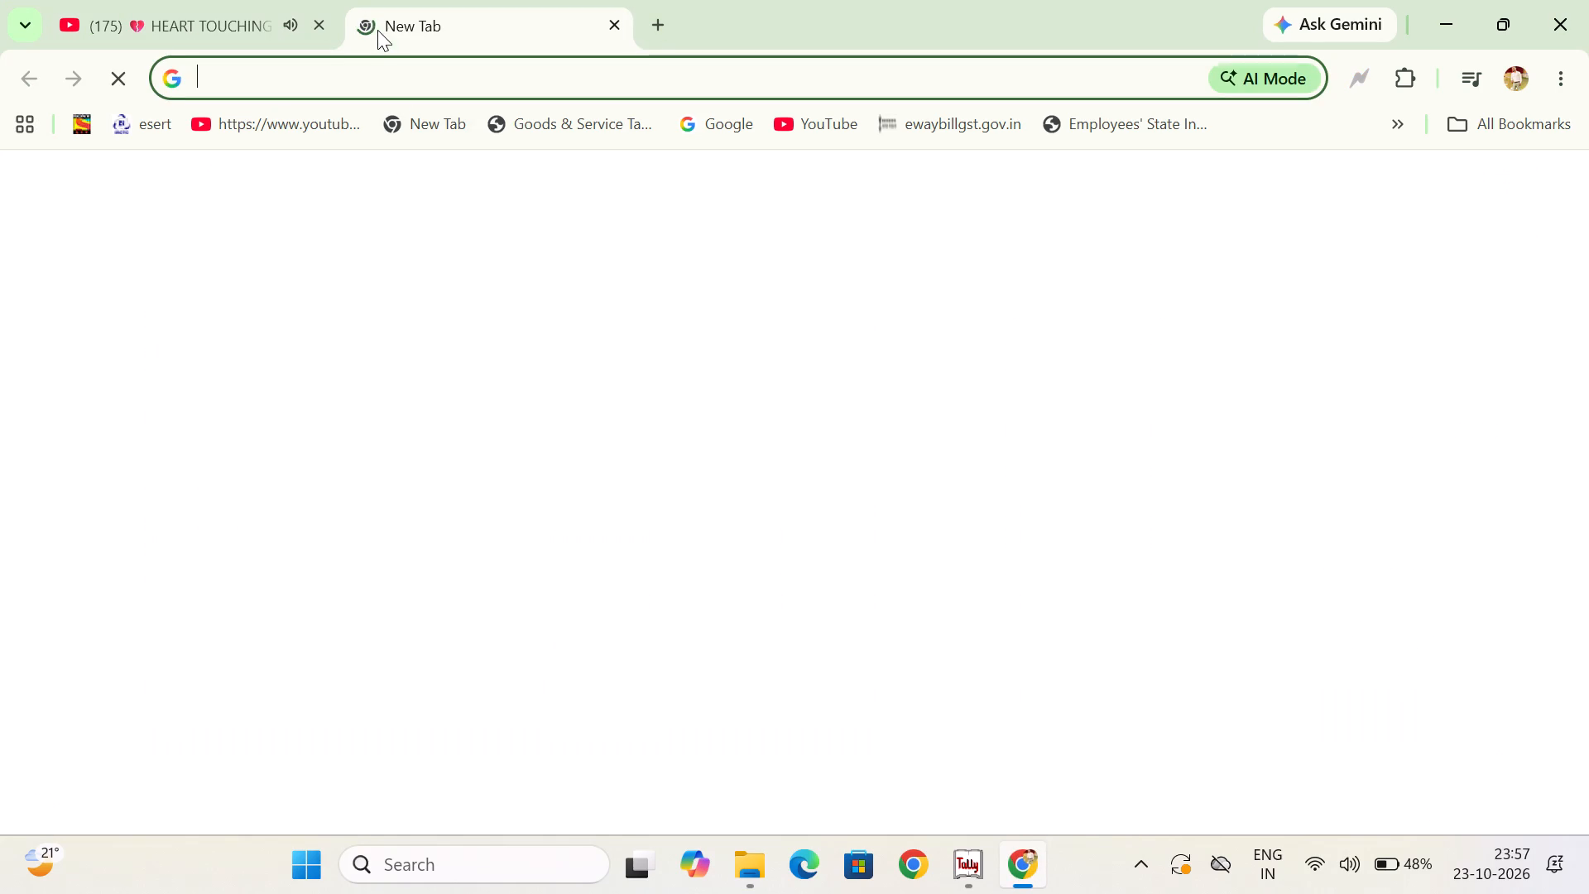
pyautogui.click(383, 74)
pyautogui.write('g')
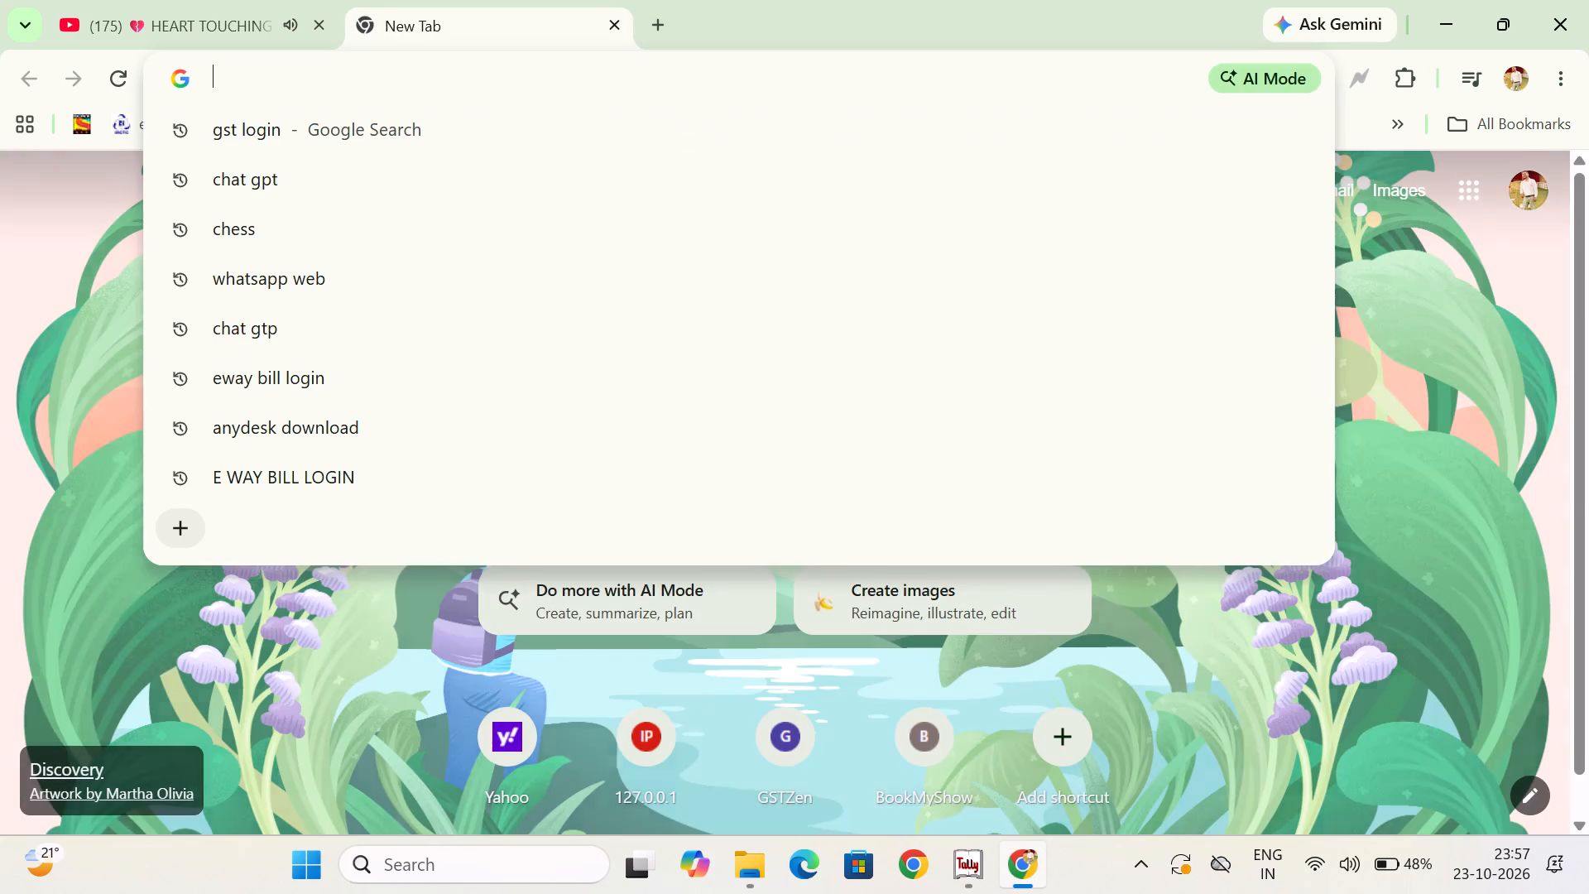
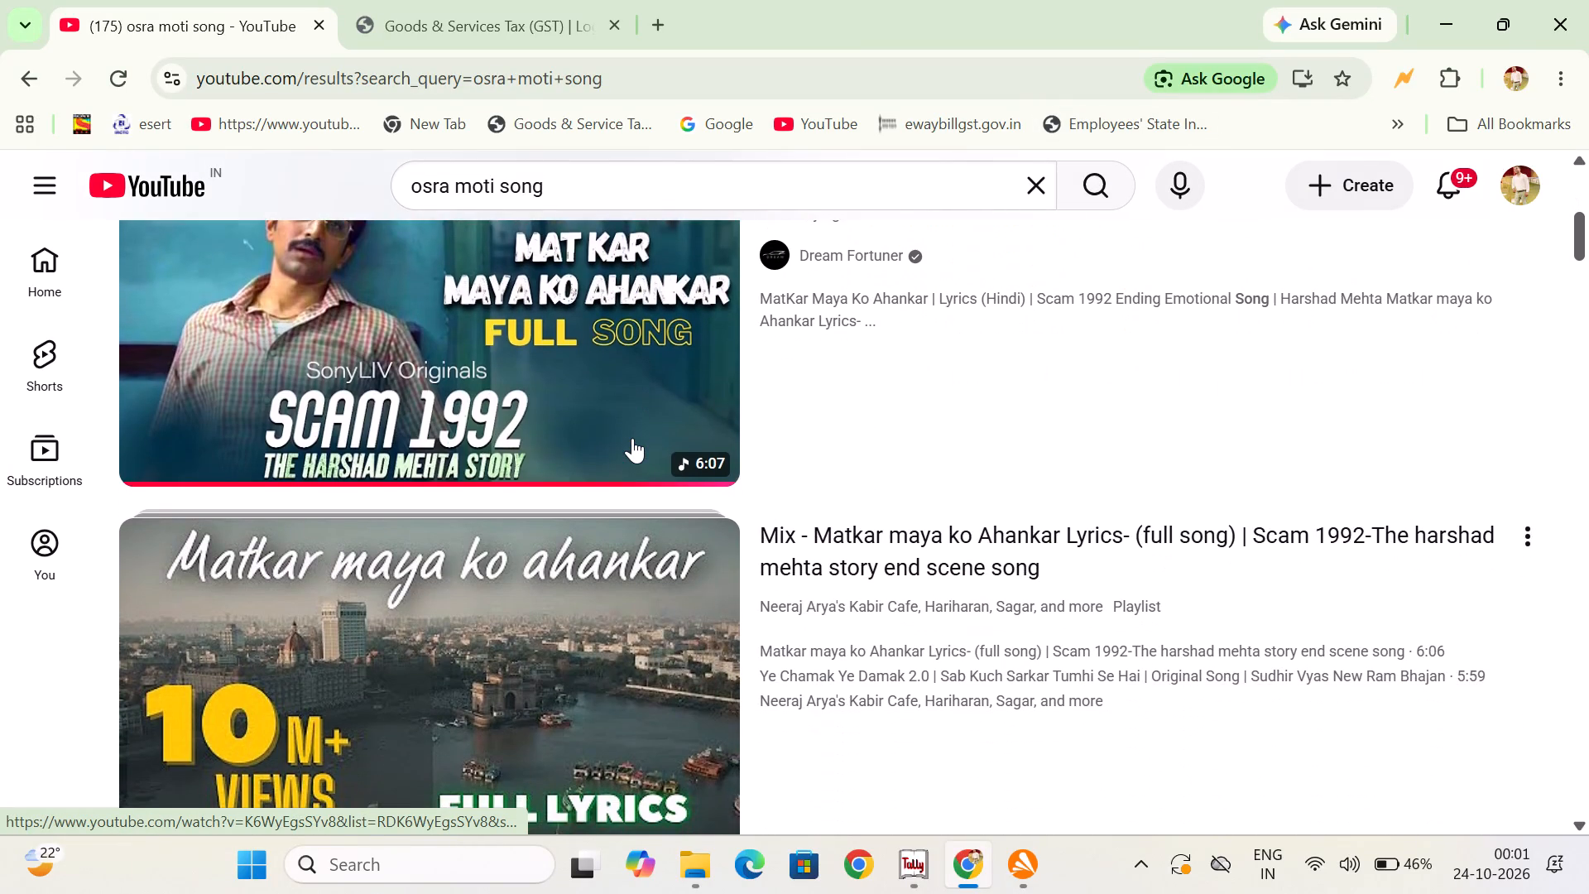
# Play the "Matkar maya ko Ahankar" mix from the video results, skip the advertisement and advance the song 10 seconds.
pyautogui.scroll(-2, 632, 438)
pyautogui.click(632, 438)
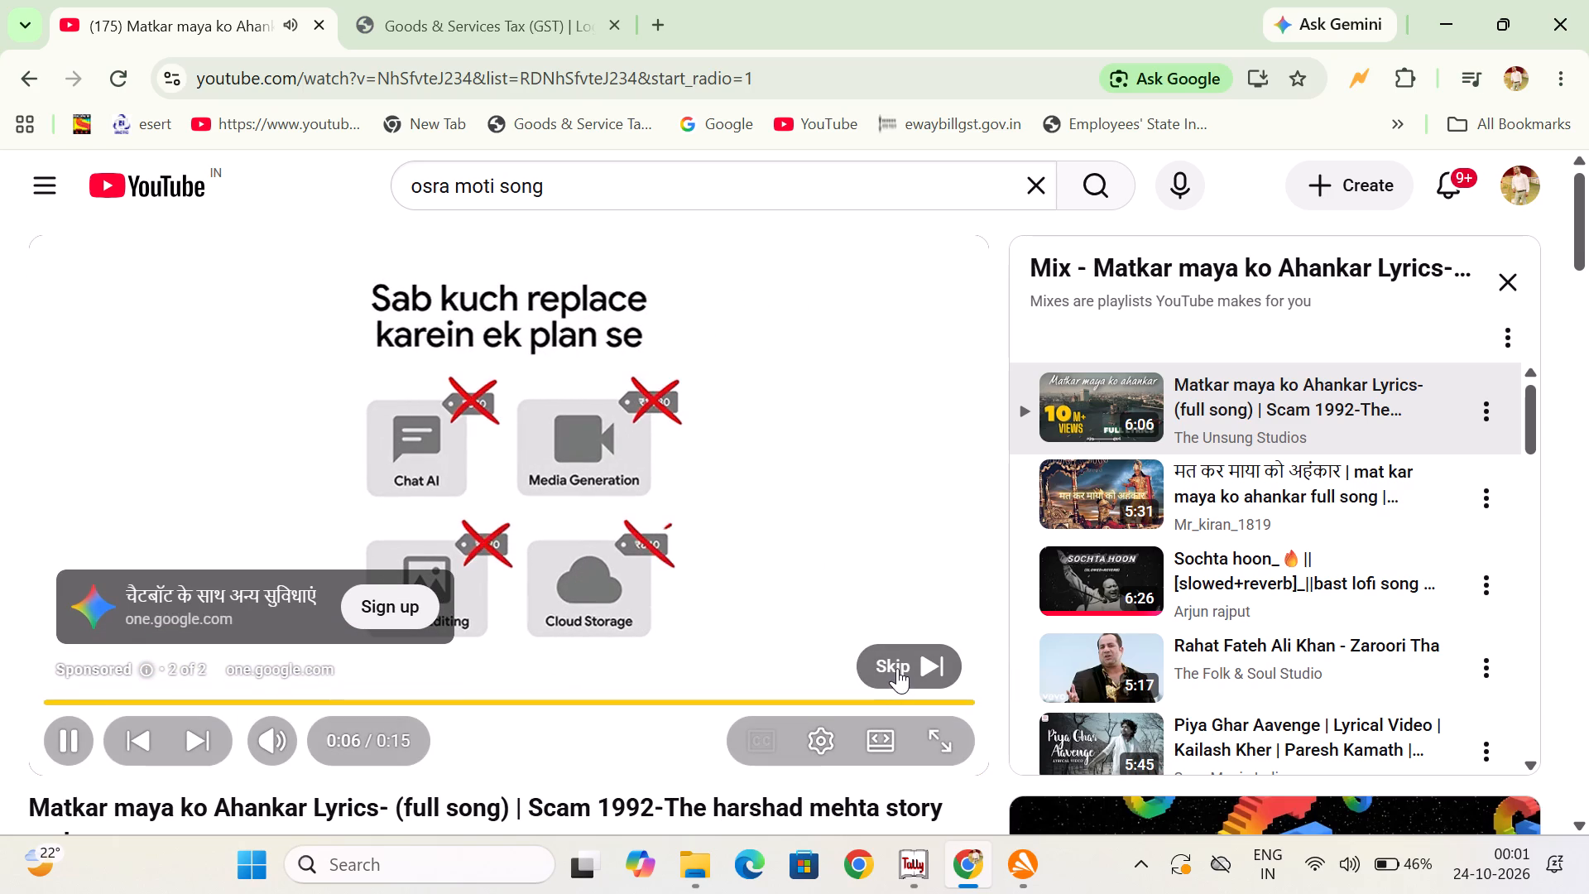
pyautogui.click(897, 668)
pyautogui.click(646, 745)
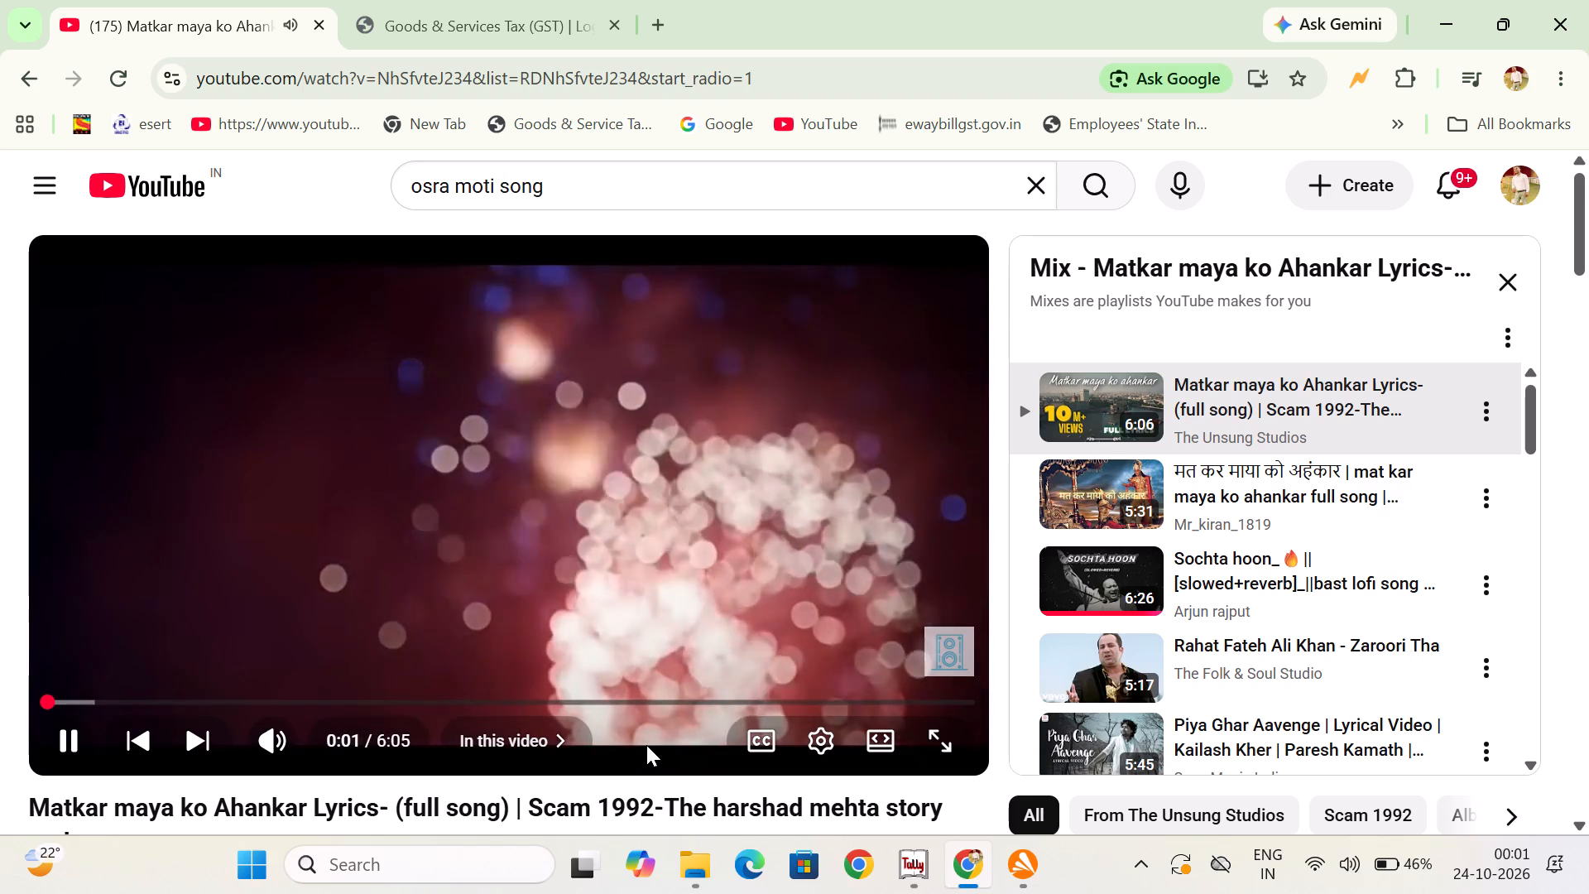
pyautogui.press('Right')
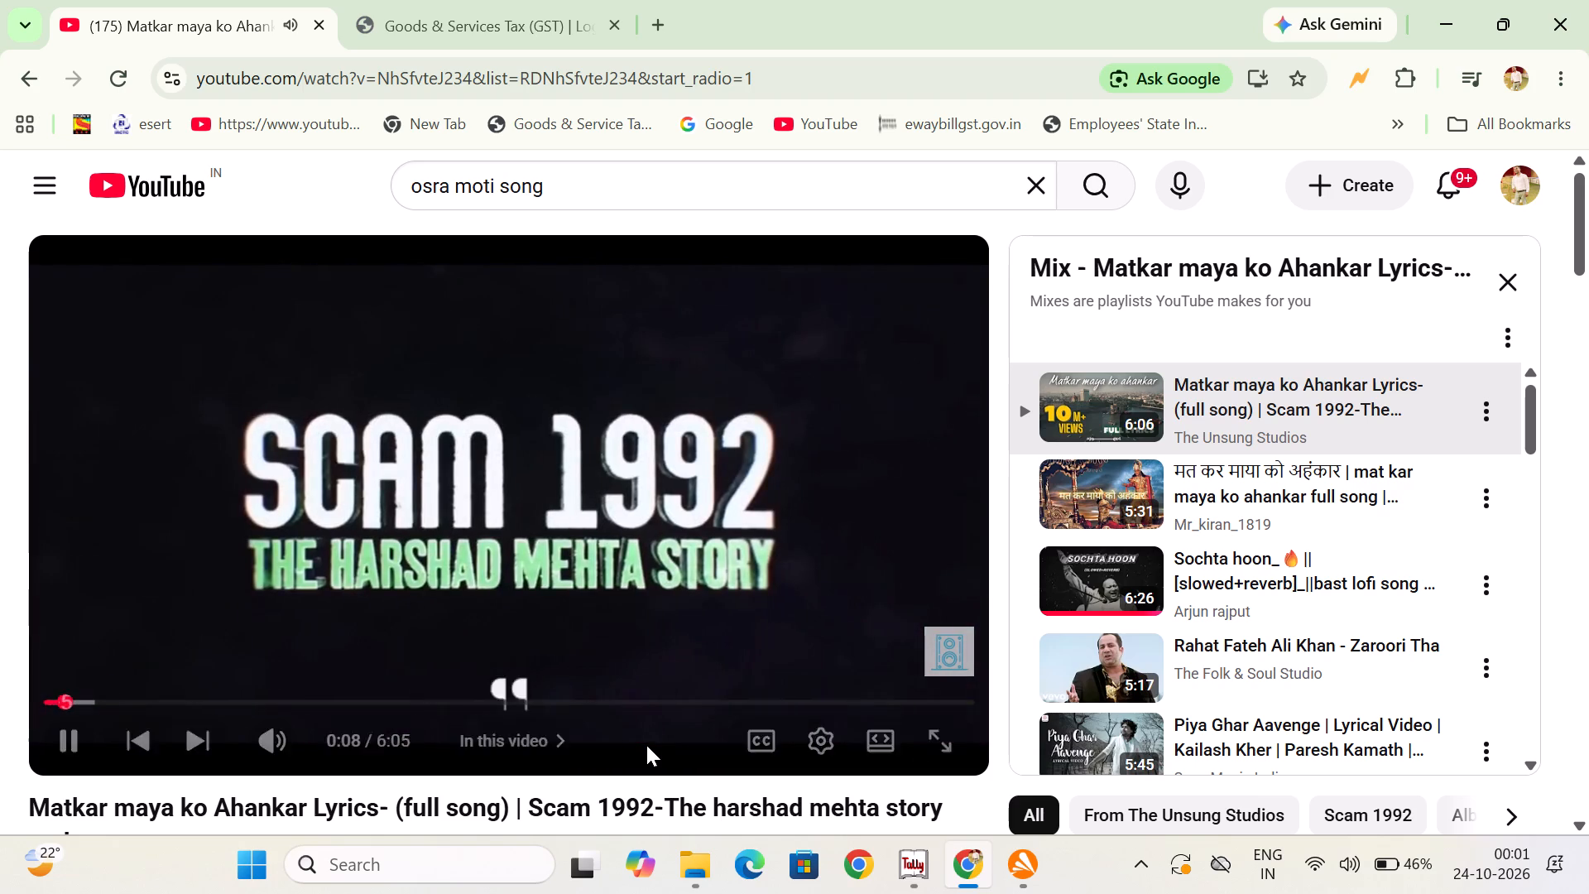
pyautogui.press('Right')
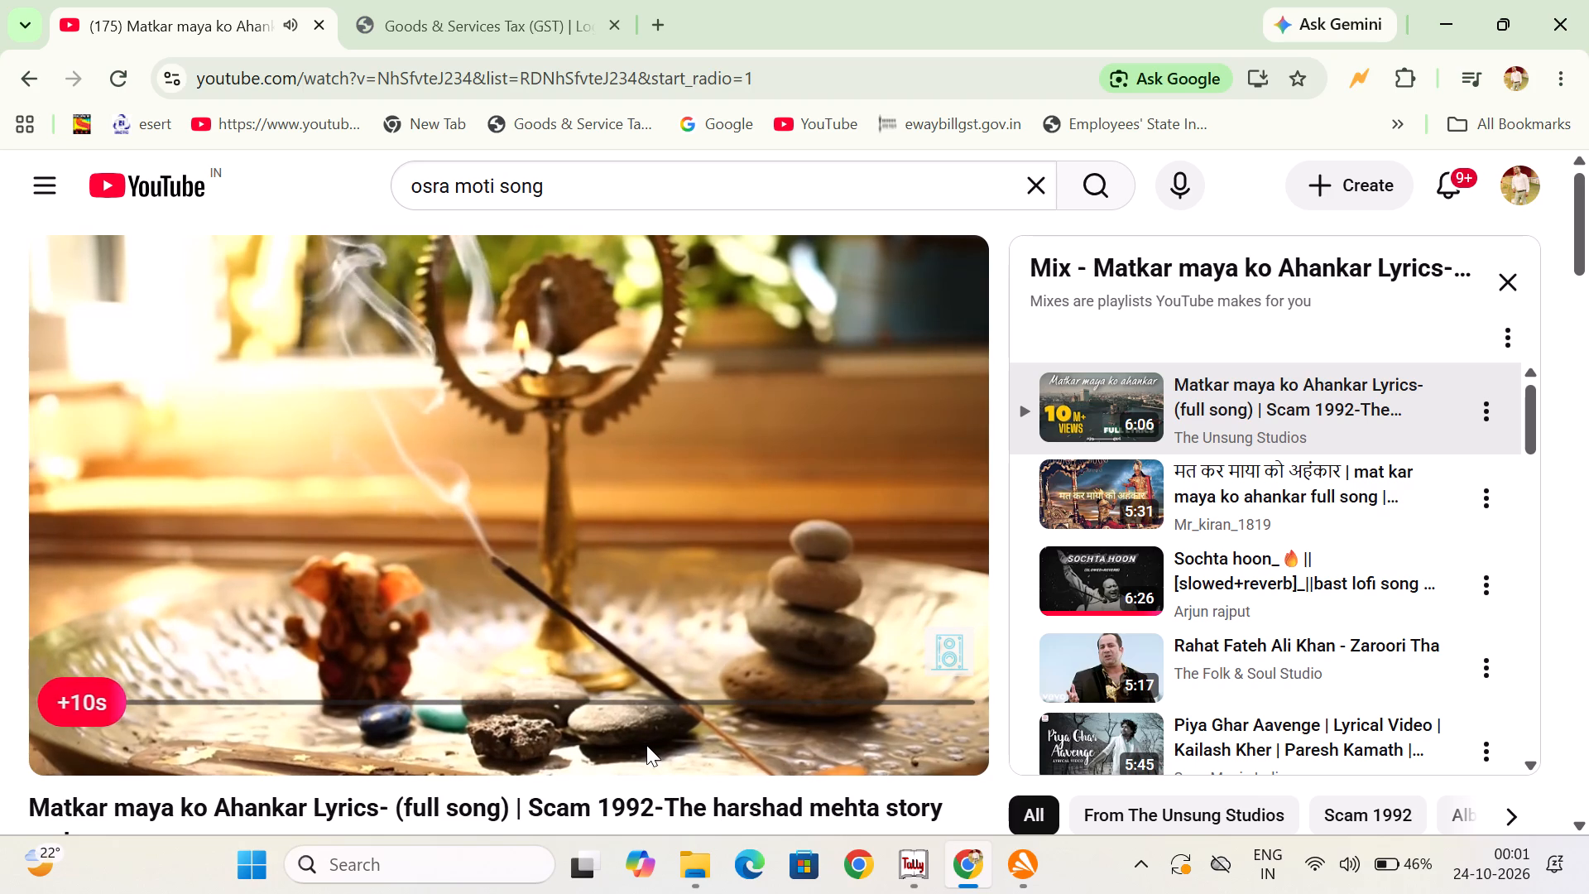
# Minimise the browser and the booking files folder, dismissing the antivirus pop-up, to return to Tally.
pyautogui.click(1458, 26)
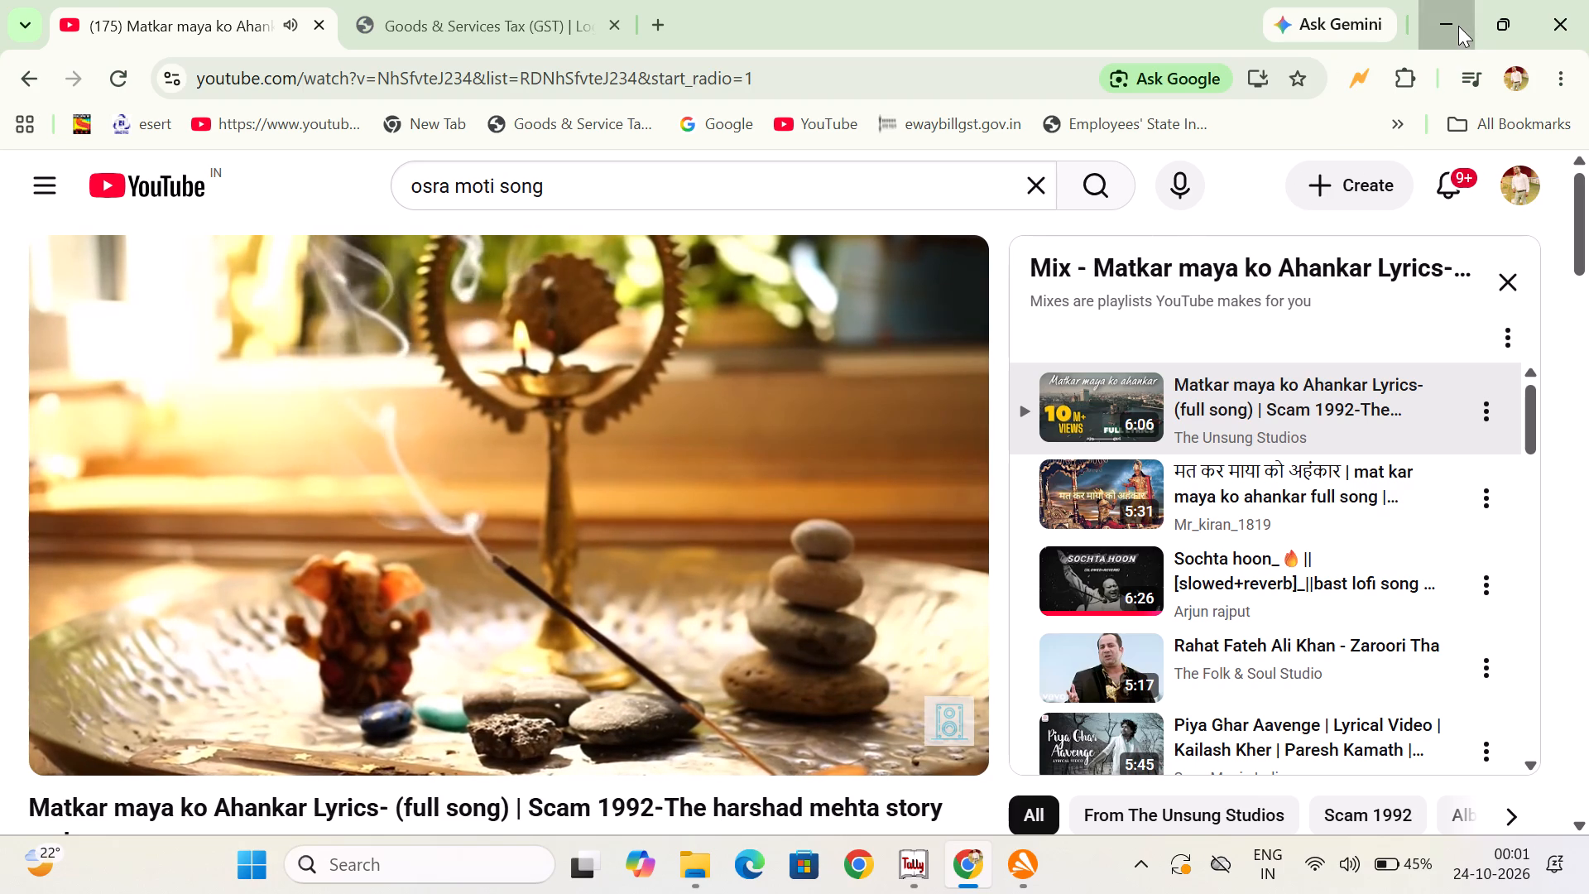
pyautogui.click(1158, 144)
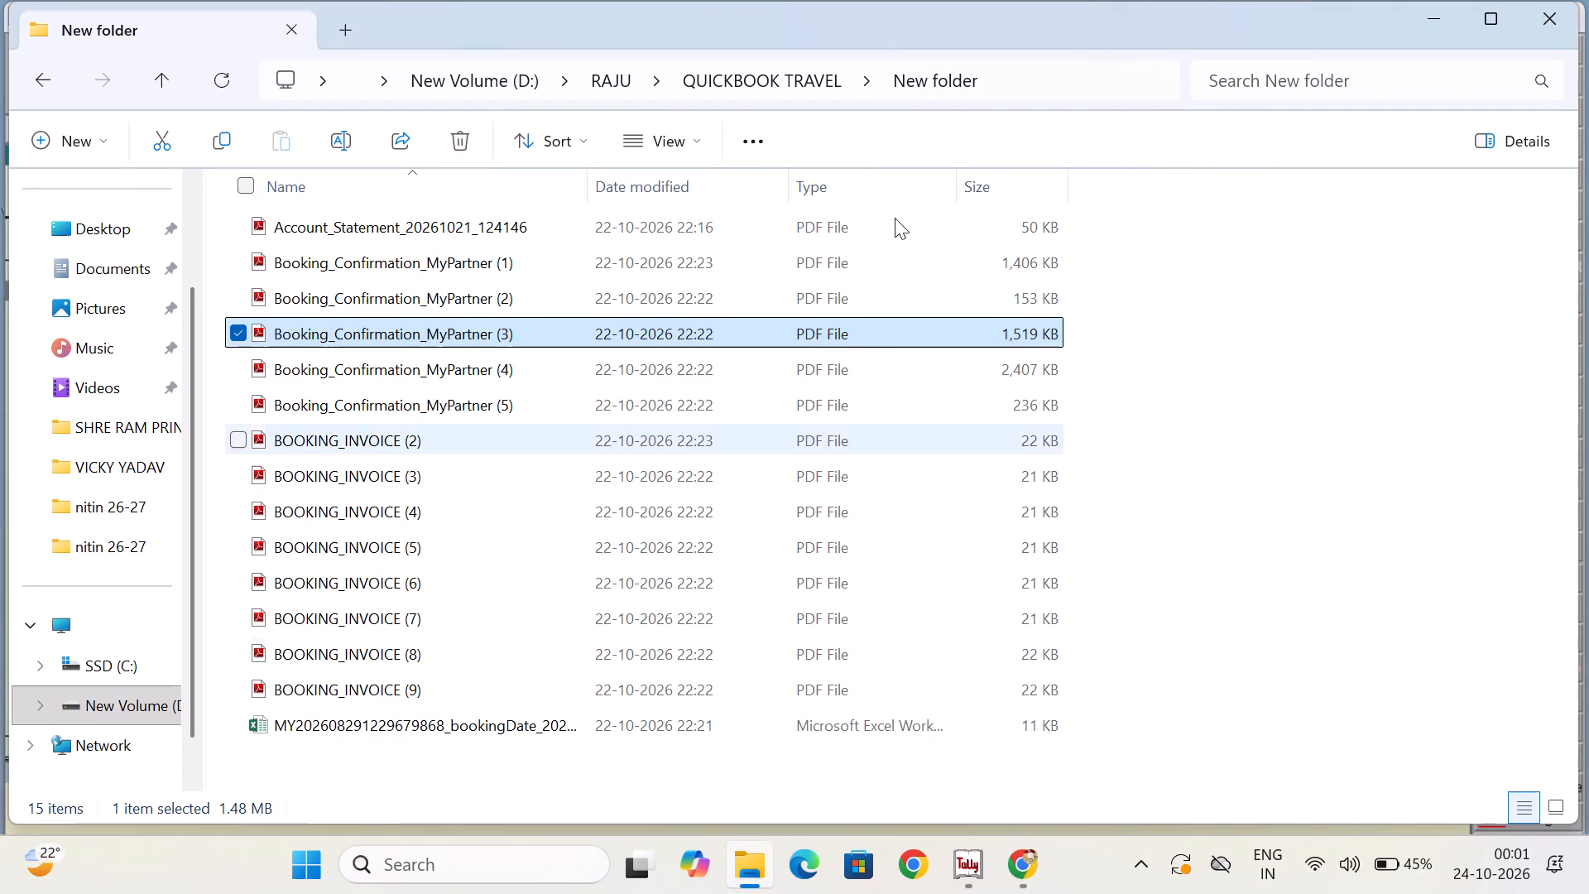
pyautogui.click(1435, 22)
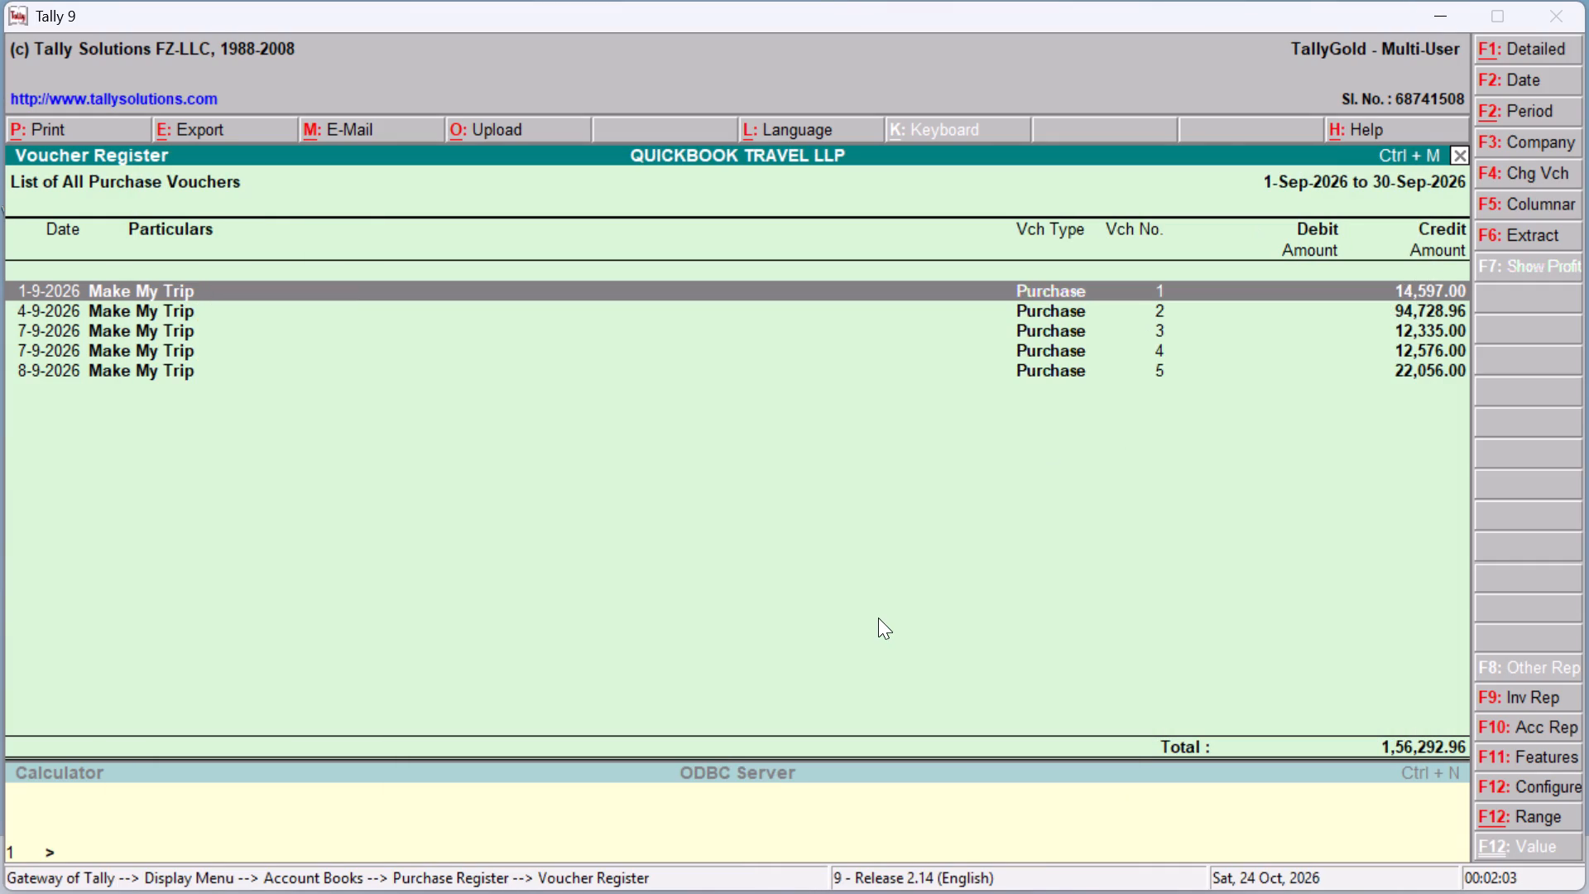
# Leave the September purchase voucher list and open the Profit & Loss A/c of QUICKBOOK TRAVEL LLP.
pyautogui.press('Escape')
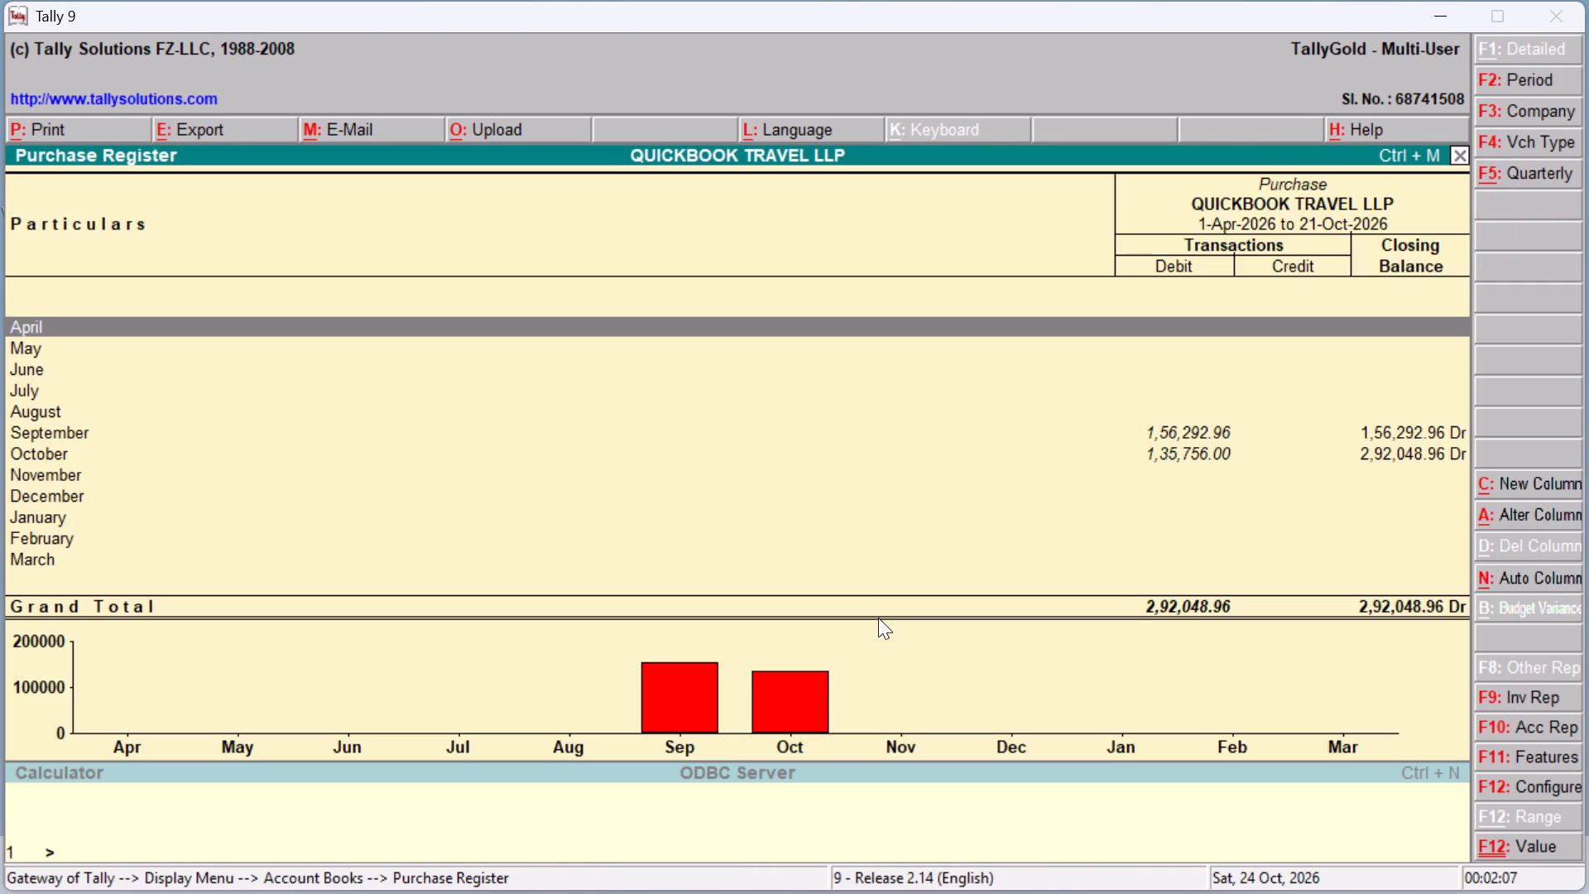
pyautogui.press('Down')
pyautogui.press('Down')
pyautogui.press('Down')
pyautogui.press('Down')
pyautogui.press('Down')
pyautogui.press('Escape')
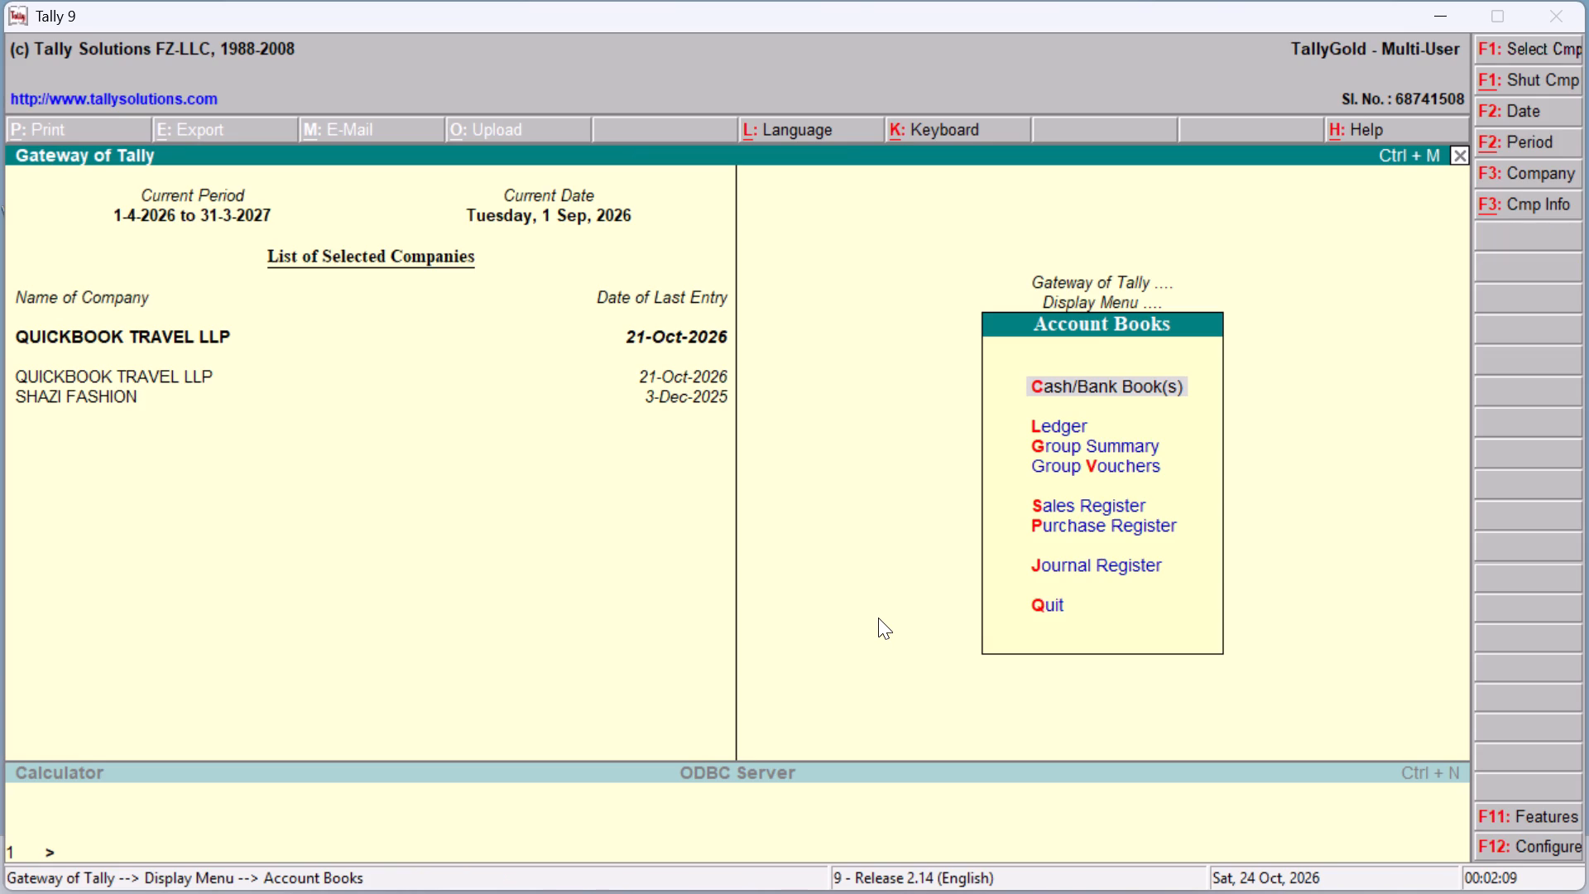
pyautogui.press('Up')
pyautogui.press('Escape')
pyautogui.press('Up')
pyautogui.press('Up')
pyautogui.press('Up')
pyautogui.press('Escape')
pyautogui.press('Up')
pyautogui.press('Up')
pyautogui.press('Up')
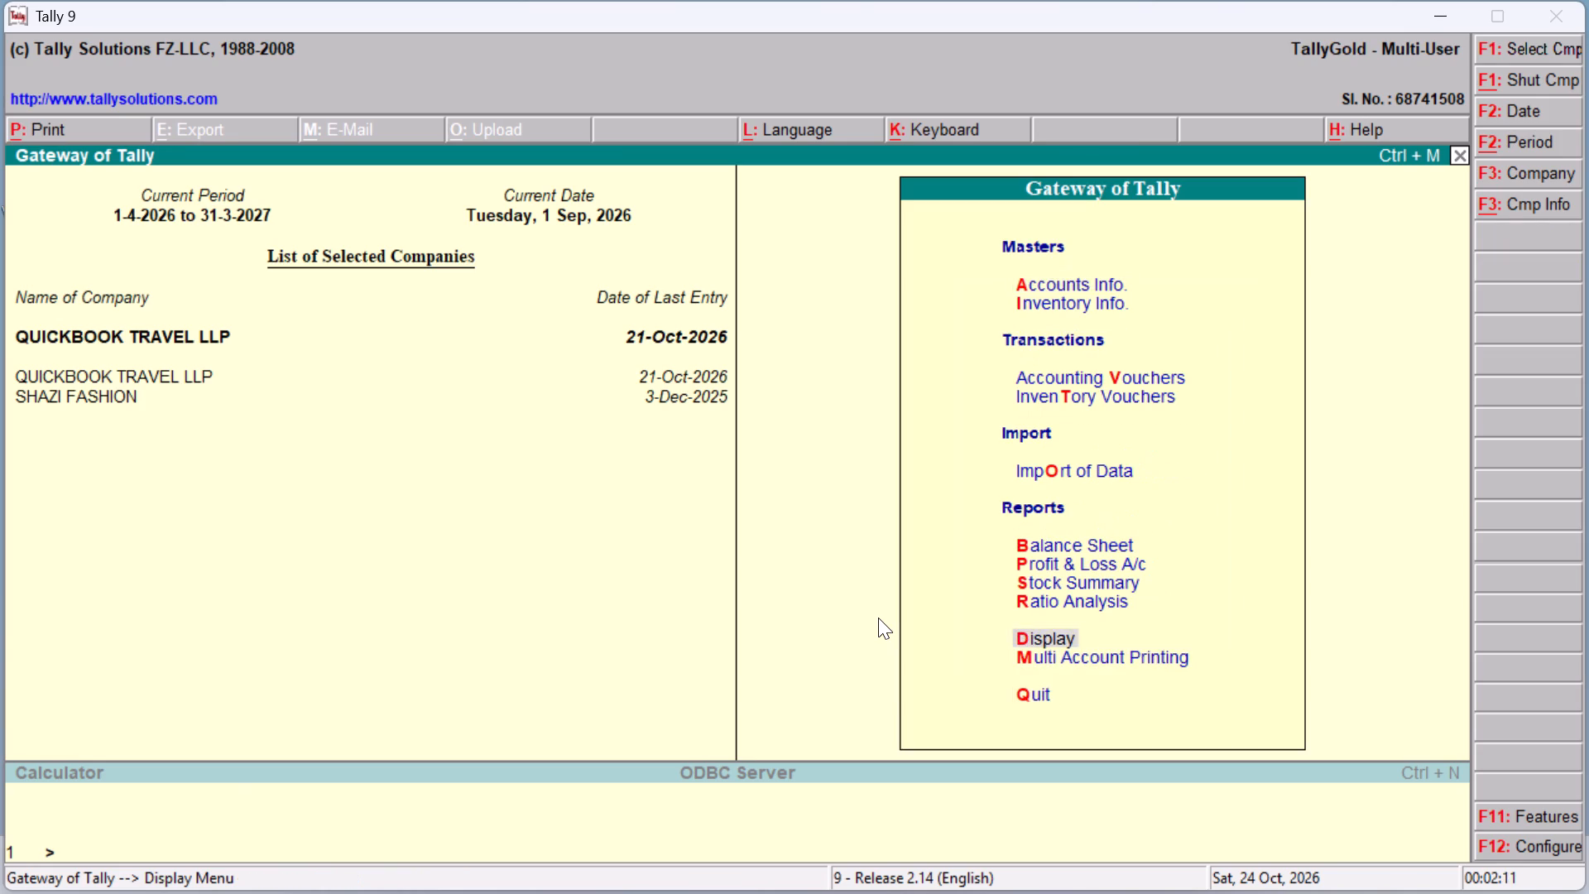
pyautogui.press('Up')
pyautogui.press('Up')
pyautogui.press('Up')
pyautogui.press('Return')
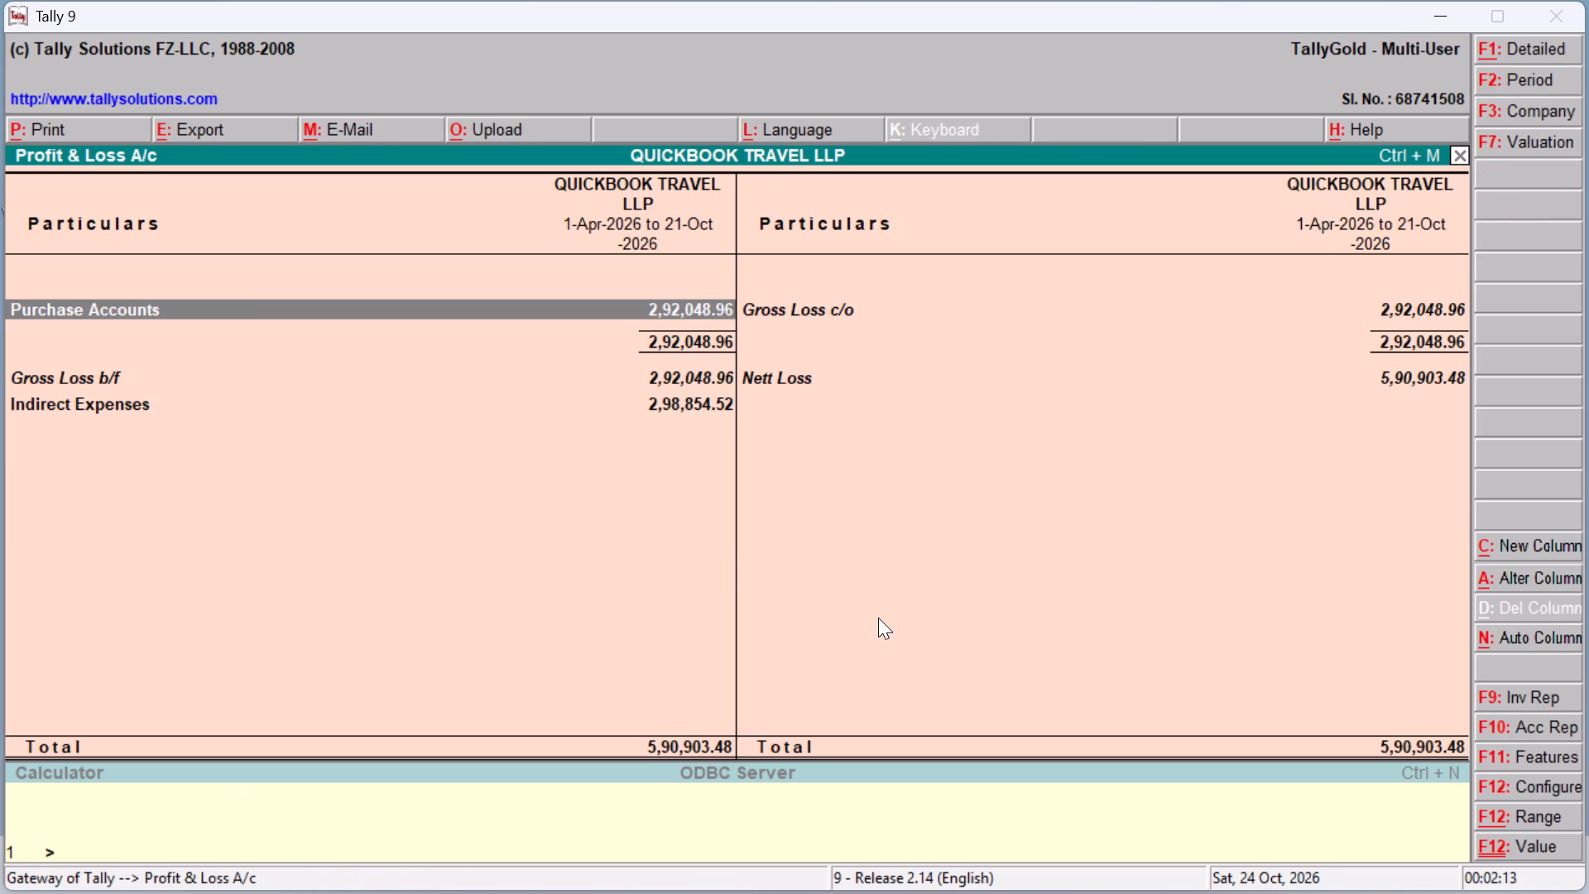
# Check the entries on both sides of the Profit & Loss A/c and open the Indirect Expenses group summary.
pyautogui.press('Right')
pyautogui.press('Down')
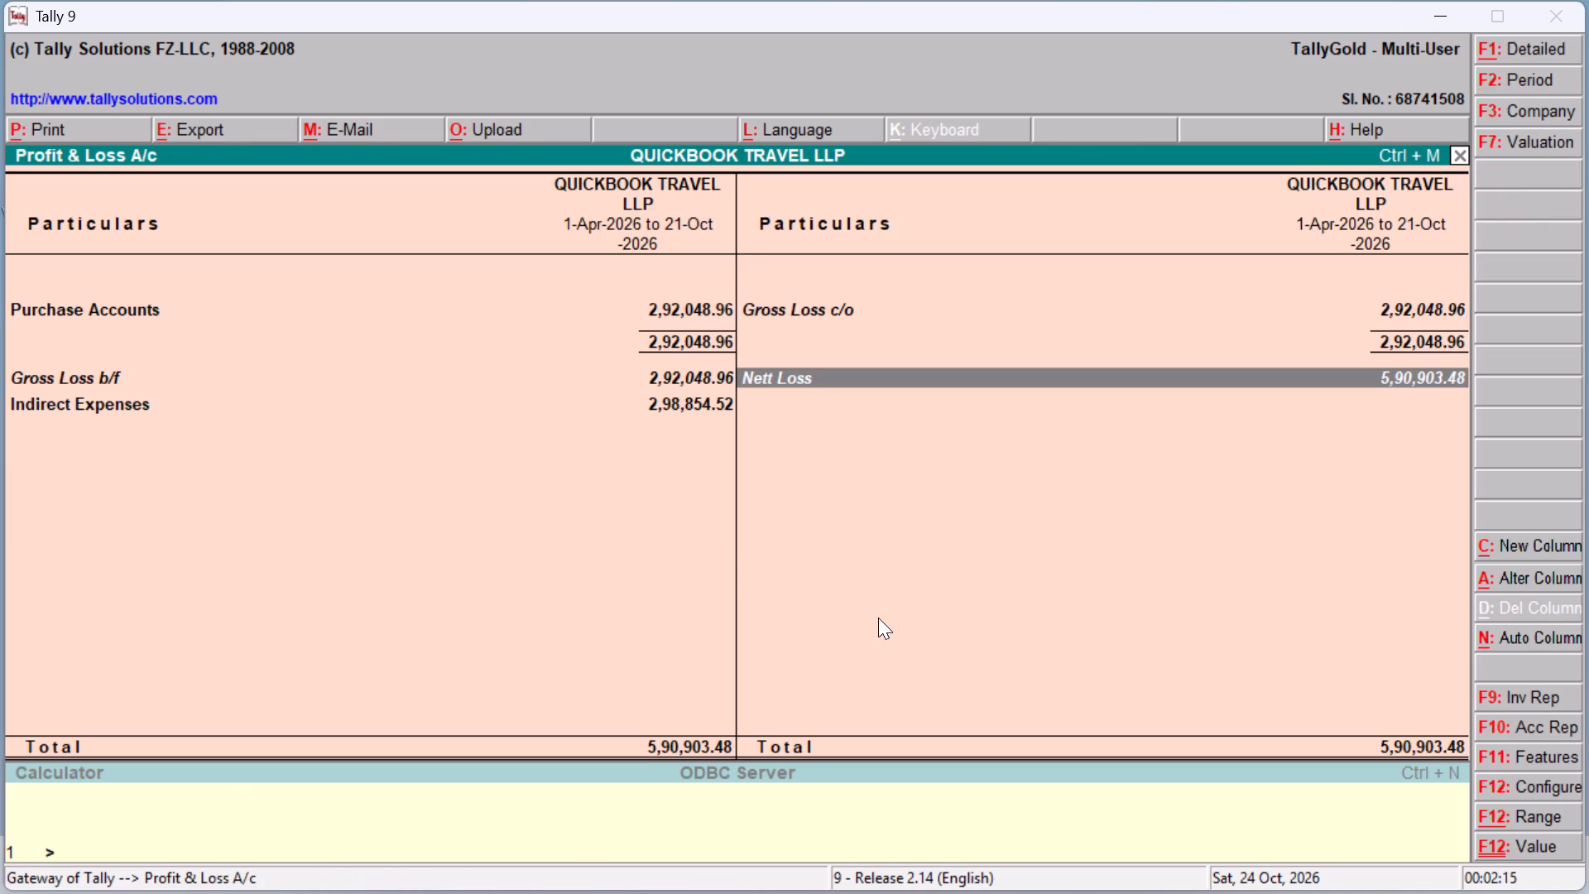
pyautogui.press('Down')
pyautogui.press('Left')
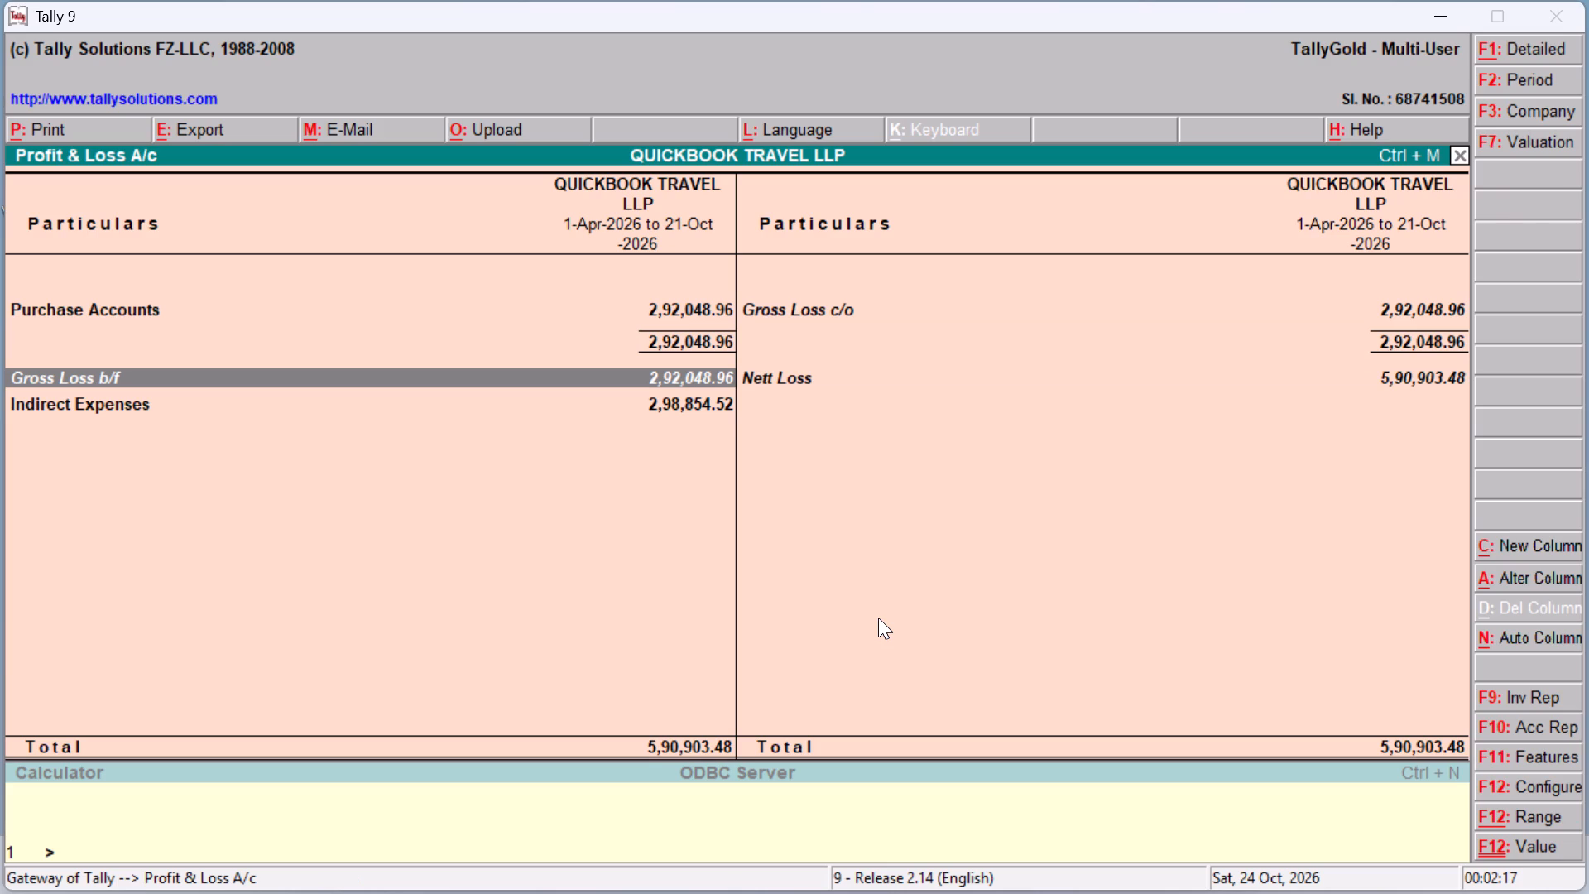
pyautogui.press('Down')
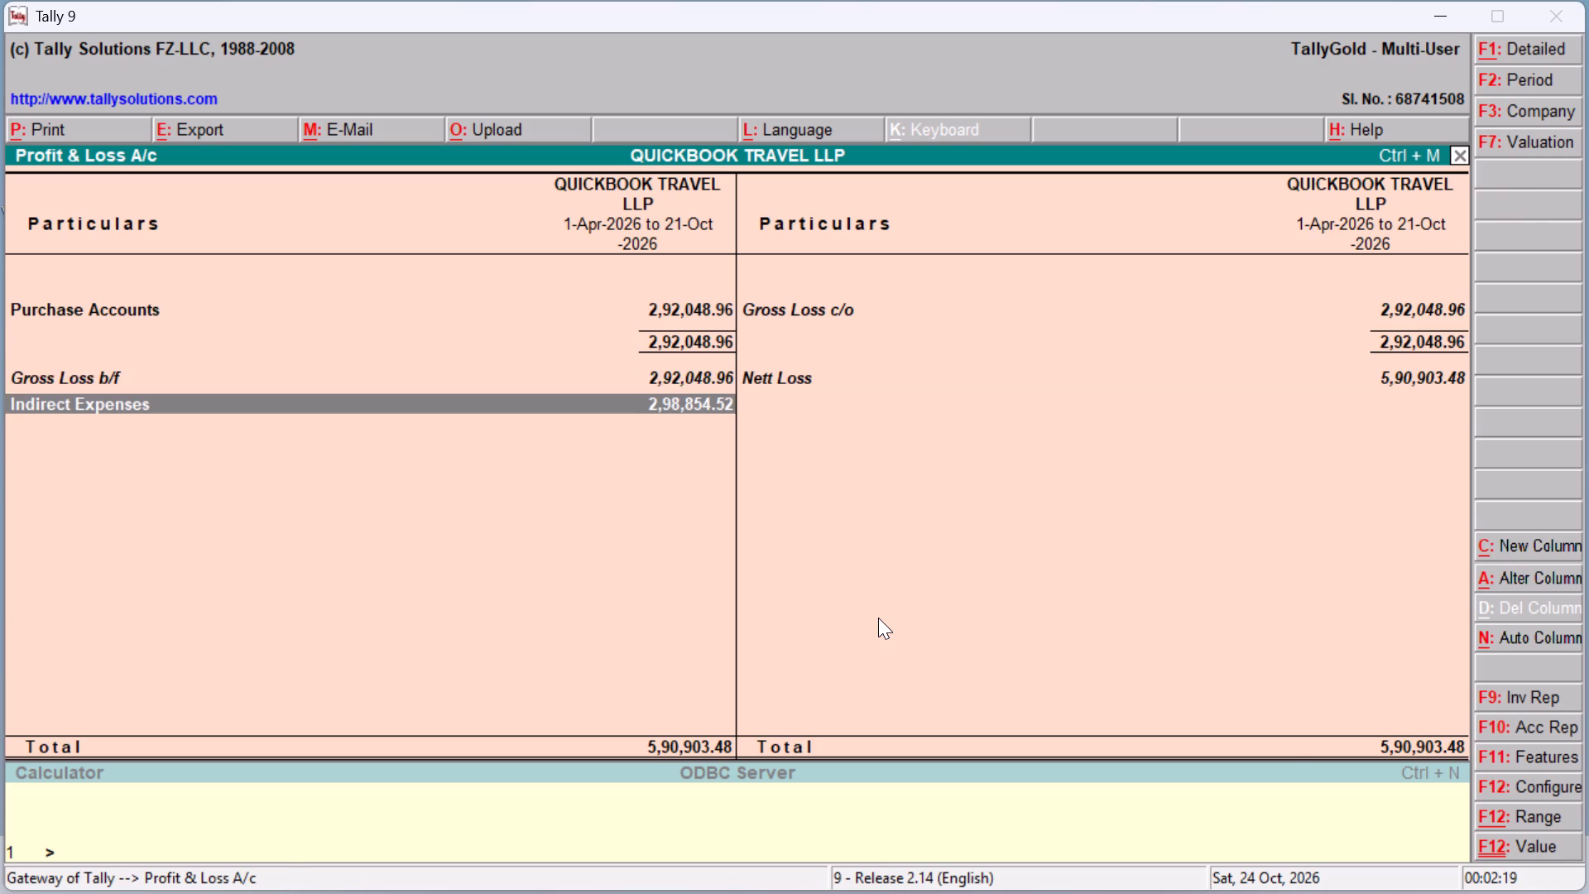
pyautogui.press('Return')
# Go through the Indirect Expenses ledgers, open the Rent Paid monthly summary and close it.
pyautogui.press('Down')
pyautogui.press('Up')
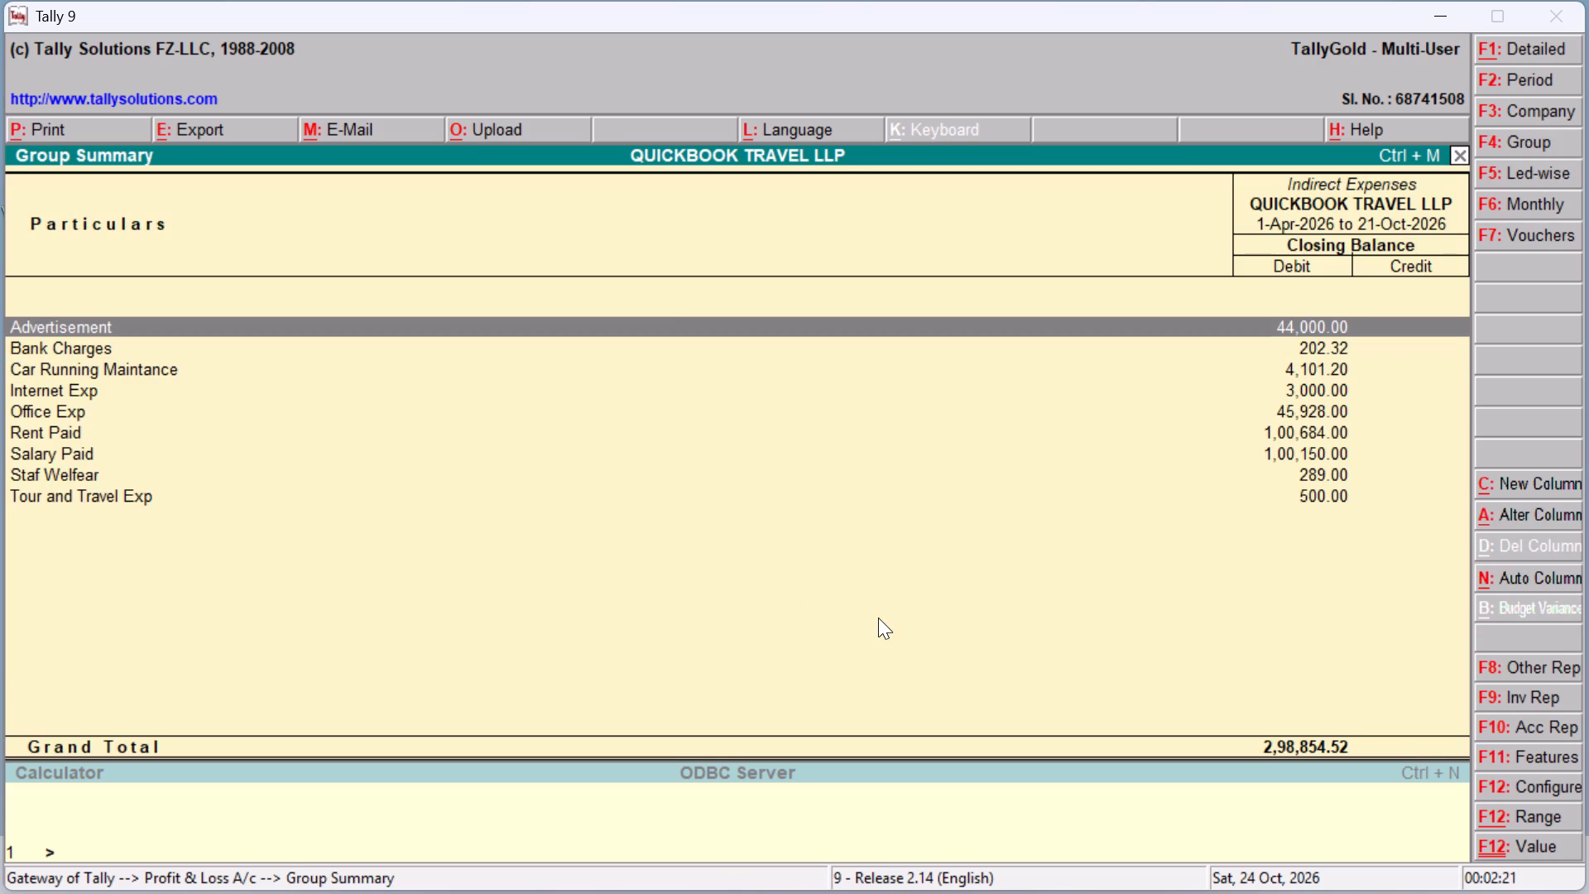
pyautogui.press('Down')
pyautogui.press('Down')
pyautogui.press('Down')
pyautogui.press('Down')
pyautogui.press('Down')
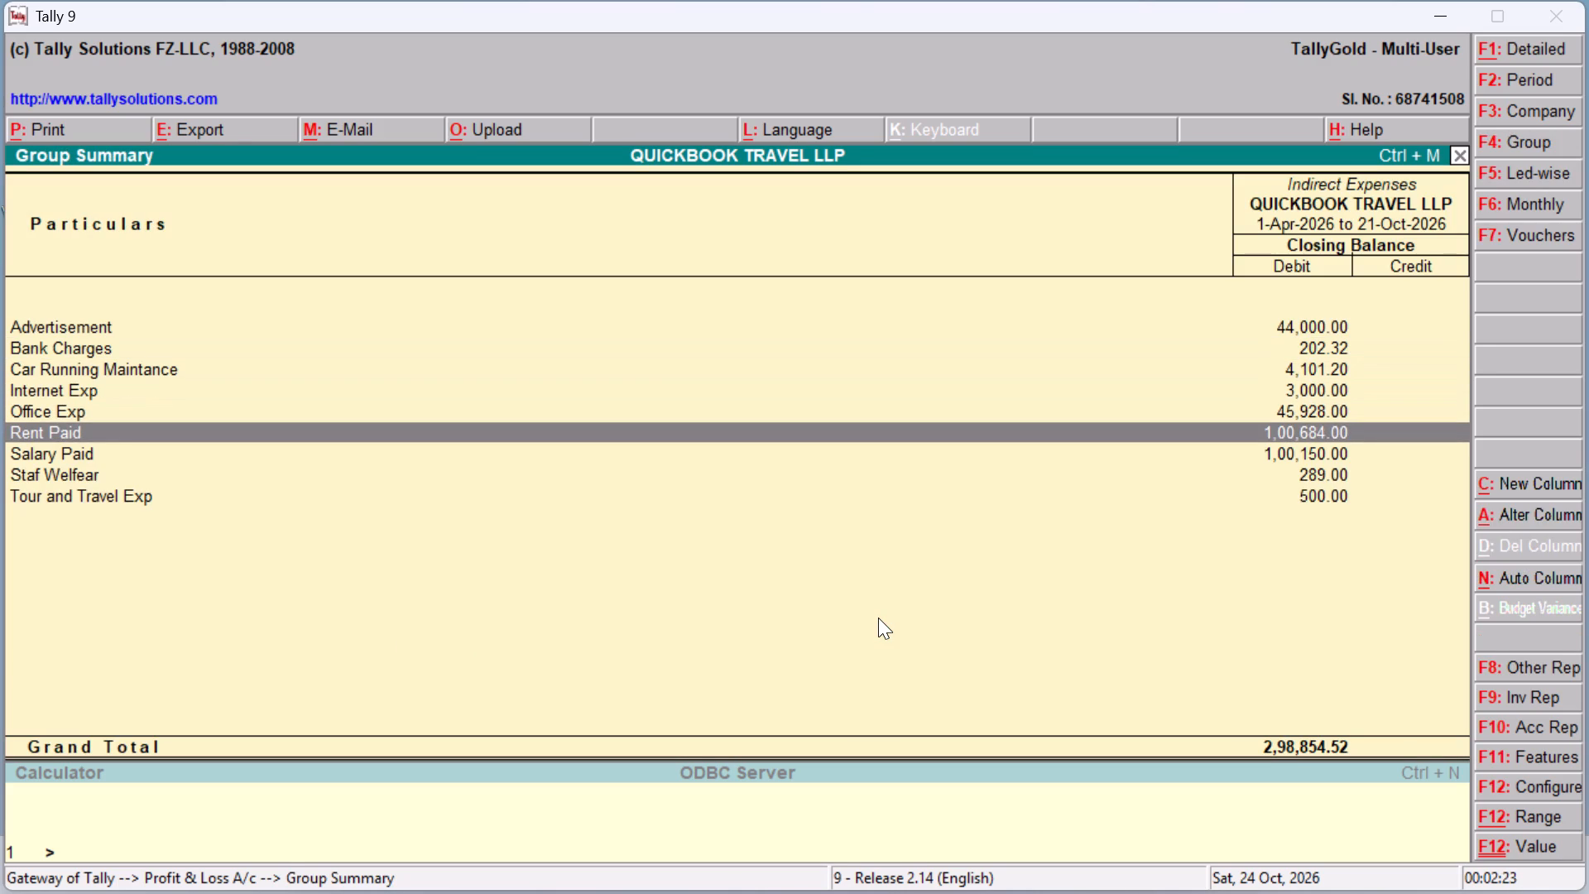
pyautogui.press('Return')
pyautogui.press('Escape')
# Examine the Salary Paid monthly summary and its October vouchers, and return to the Indirect Expenses summary.
pyautogui.press('Down')
pyautogui.press('Return')
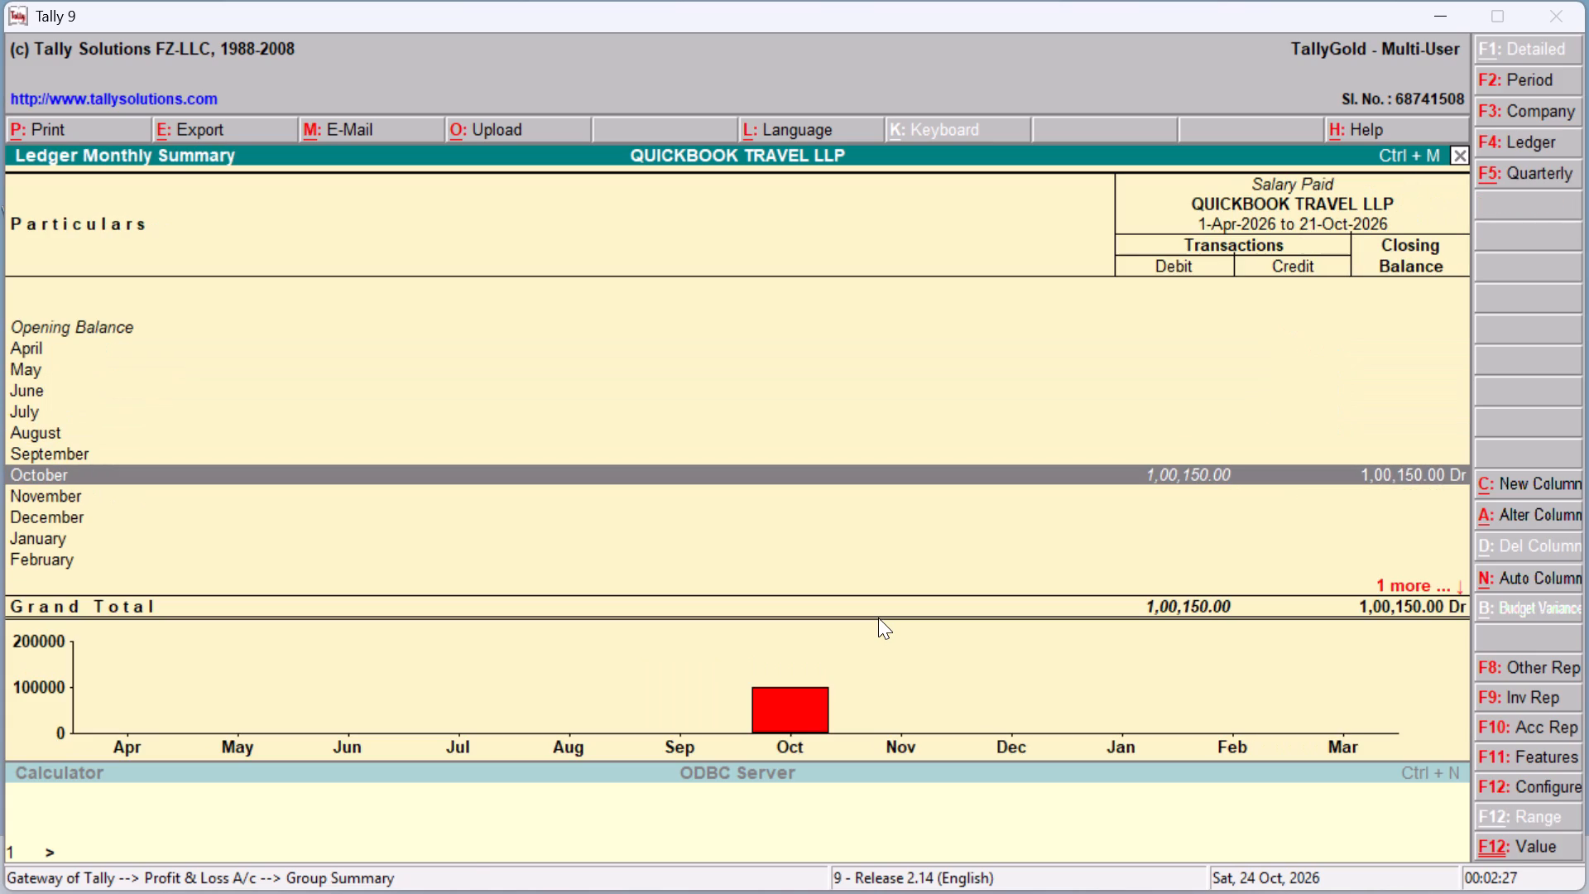
pyautogui.press('Escape')
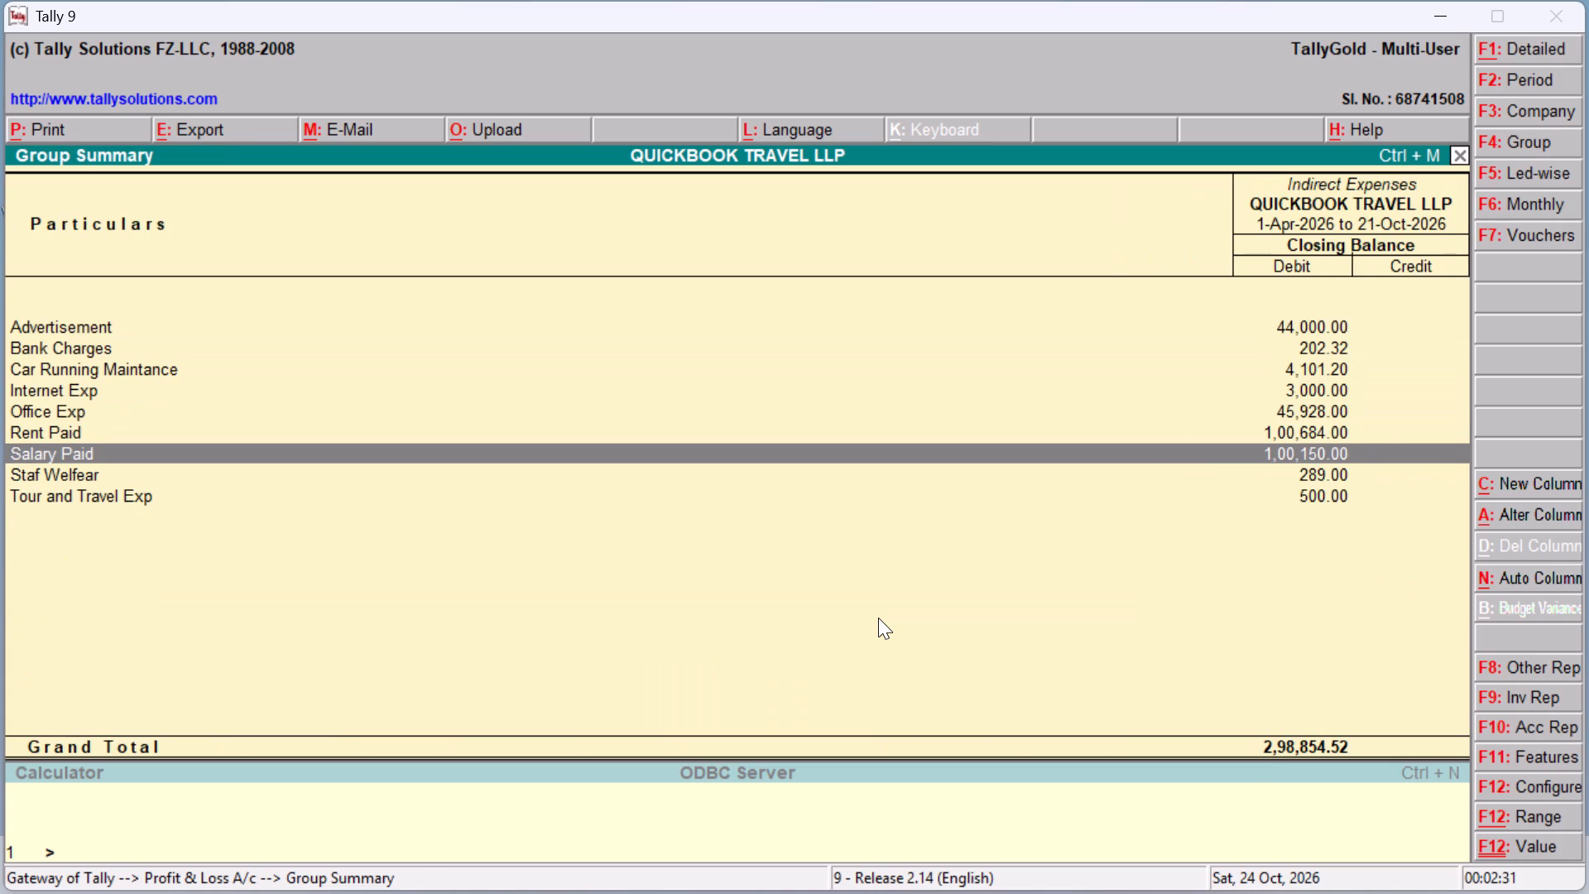
pyautogui.press('Return')
pyautogui.press('Return')
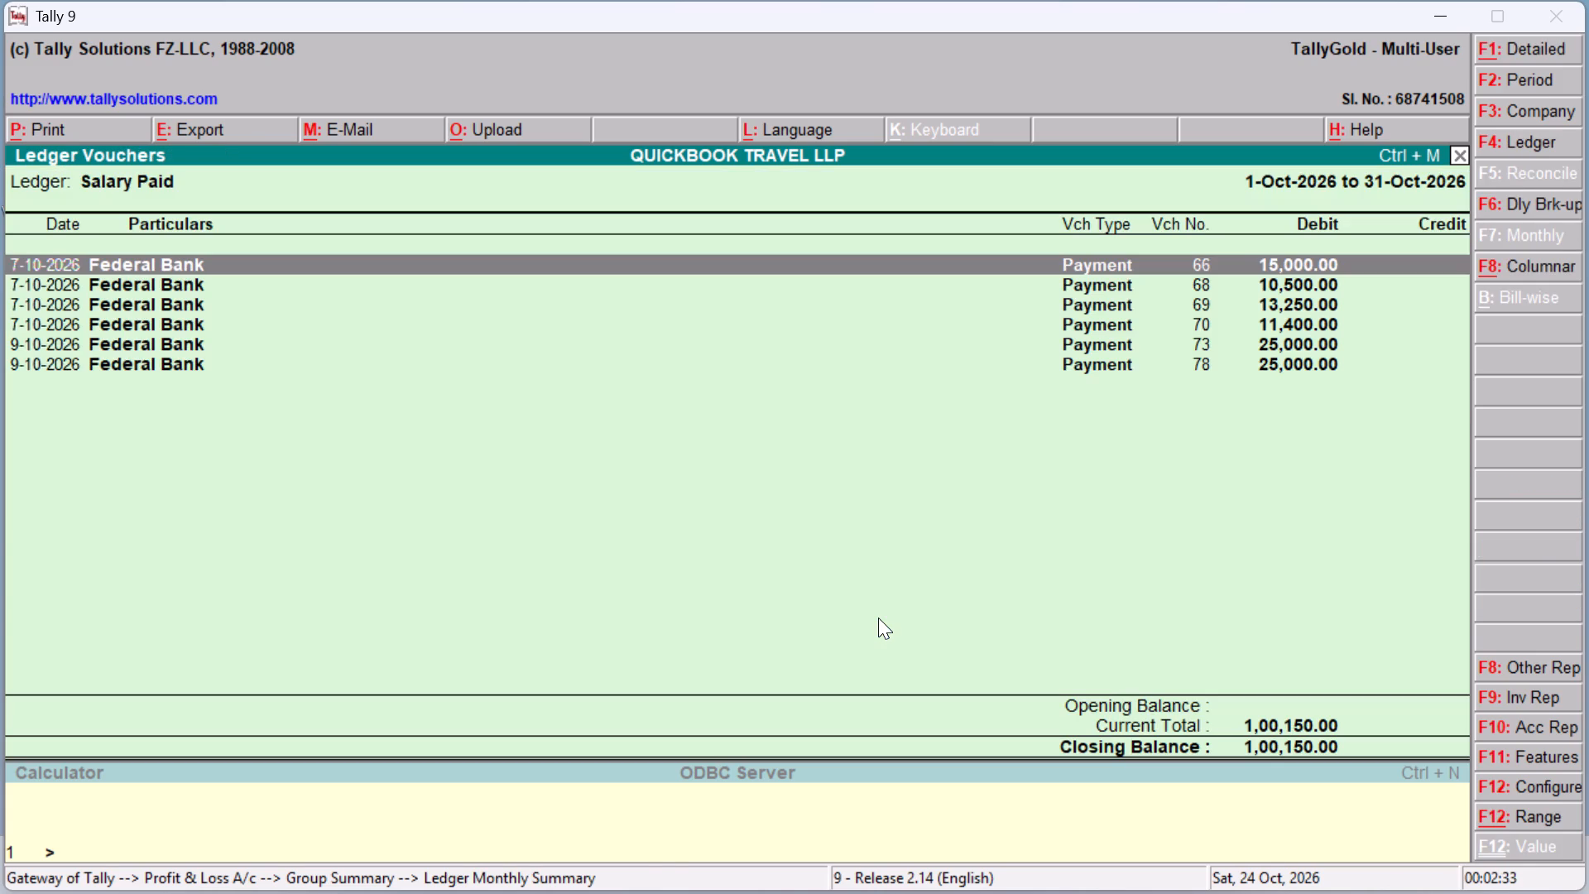
pyautogui.press('Escape')
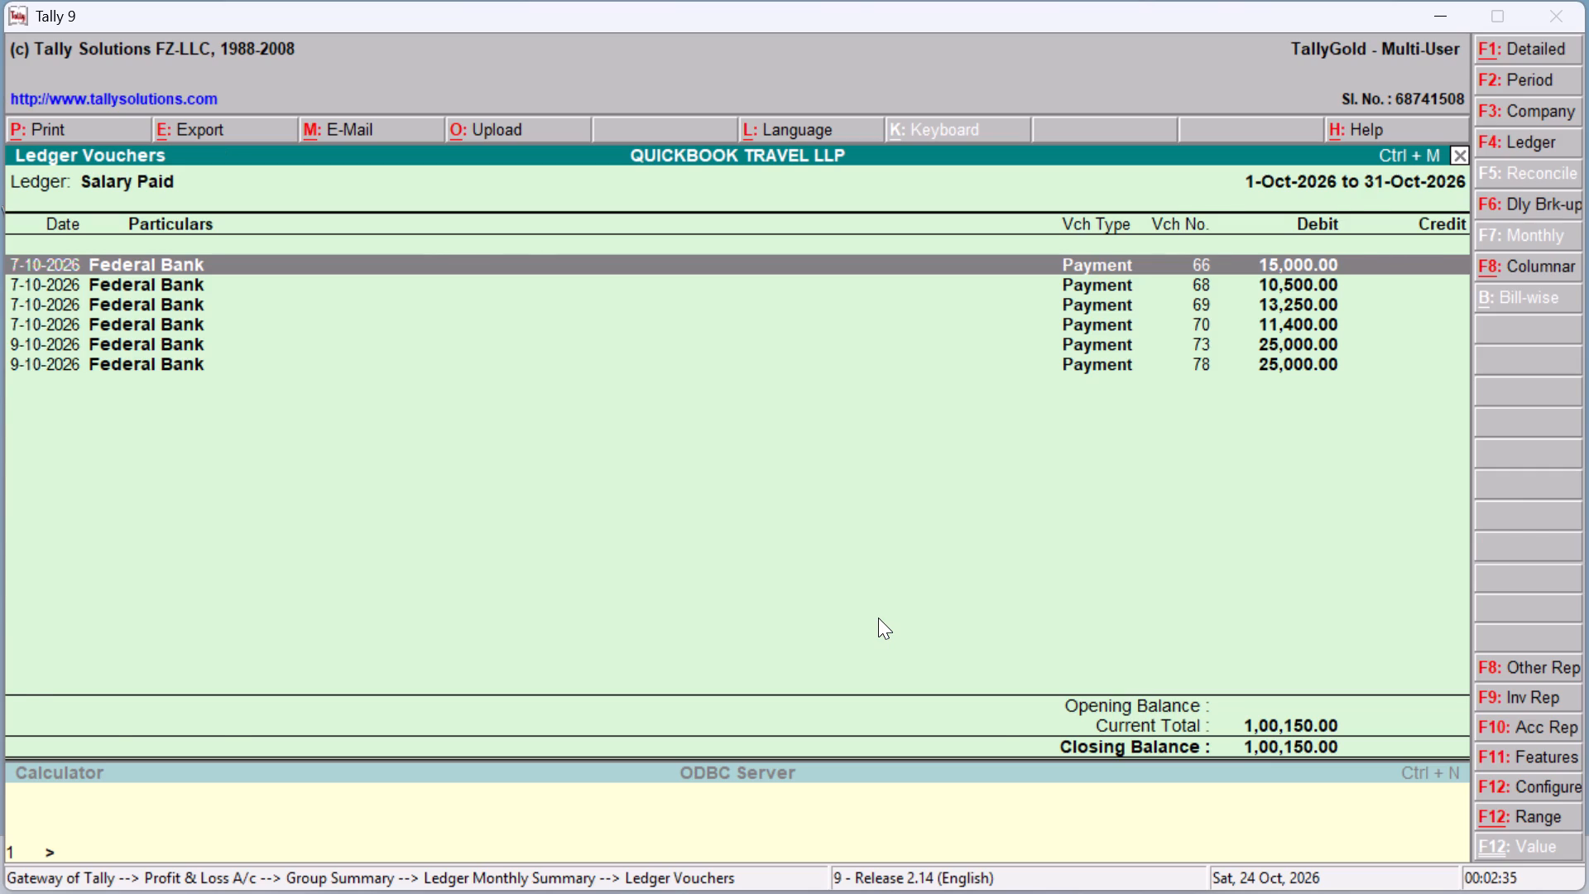
pyautogui.press('Return')
pyautogui.press('Escape')
pyautogui.press('Escape')
# Check the monthly summaries of the Rent Paid and Office Exp ledgers, closing each one.
pyautogui.press('Up')
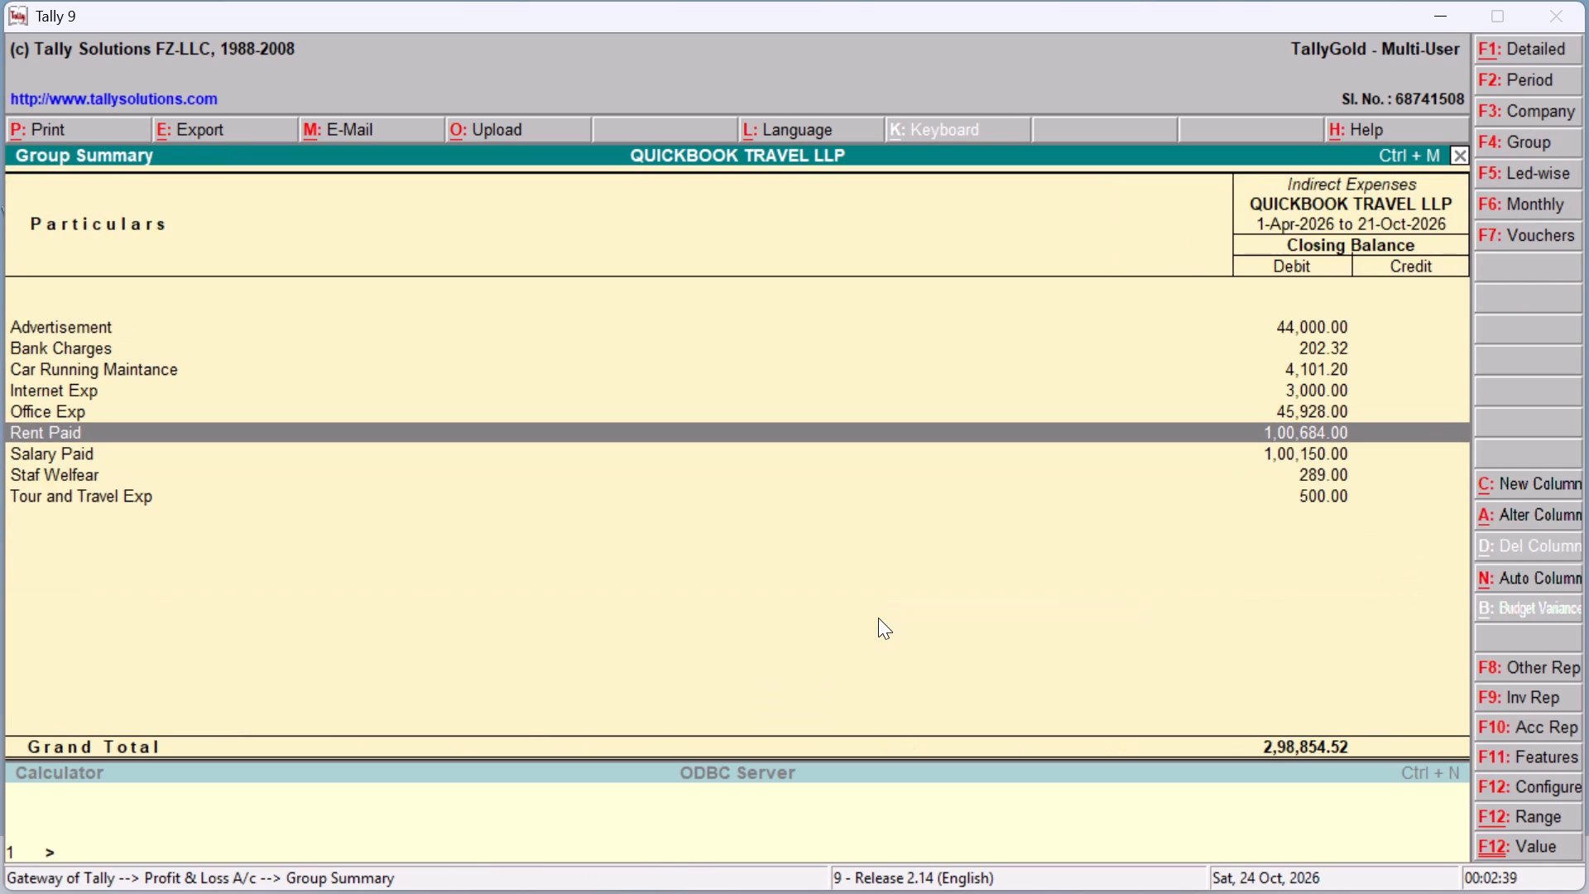
pyautogui.press('Return')
pyautogui.press('Escape')
pyautogui.press('Up')
pyautogui.press('Return')
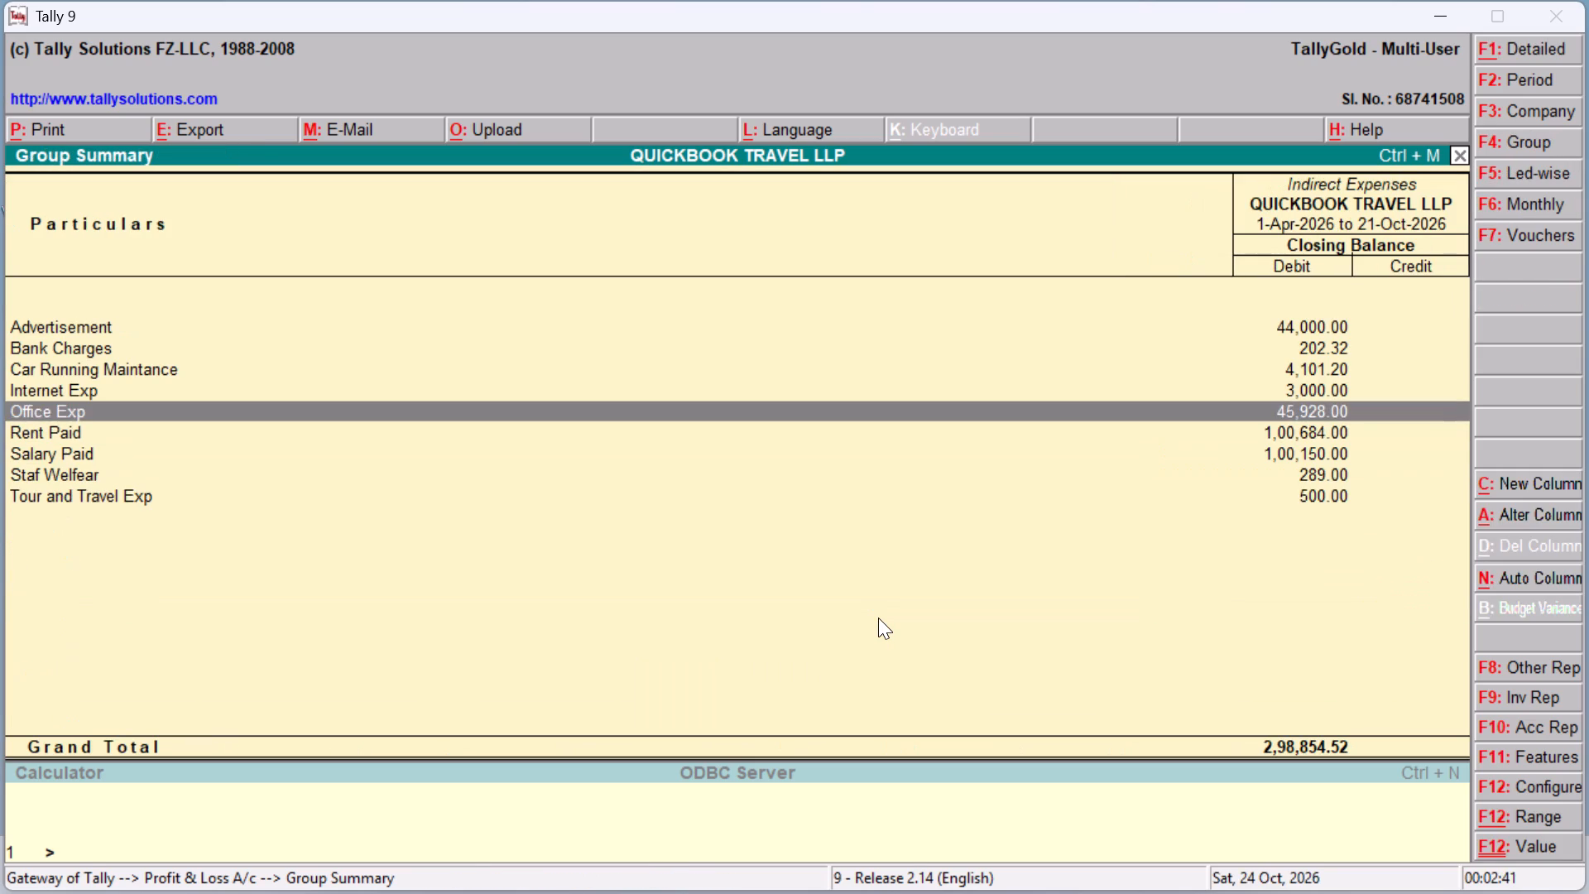
pyautogui.press('Up')
pyautogui.press('Escape')
pyautogui.press('Up')
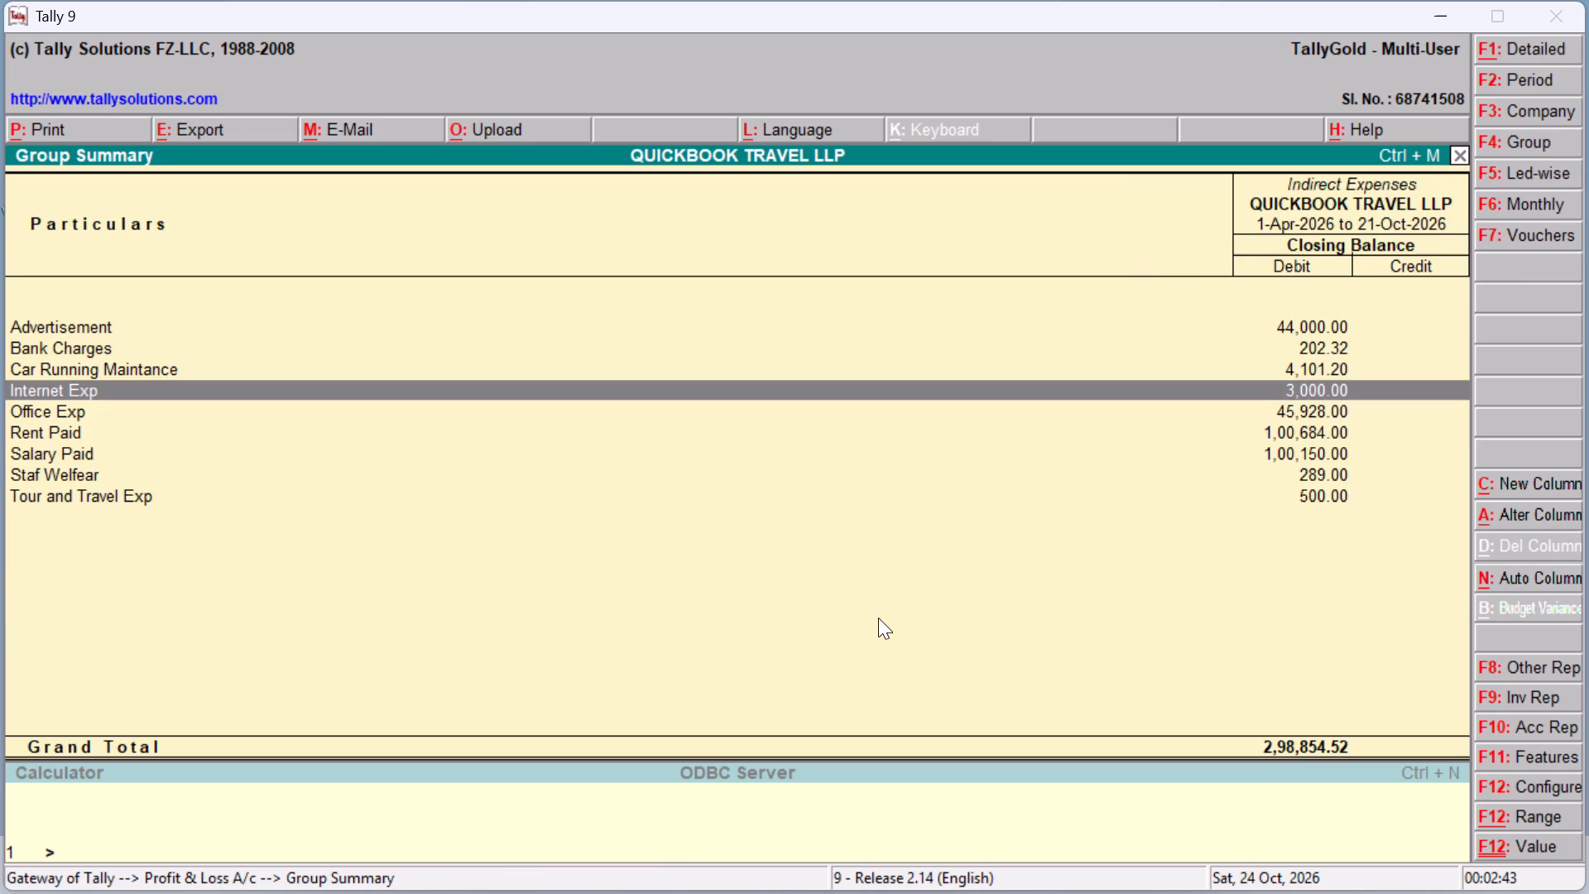
# Check the monthly summaries of the Internet Exp, Car Running Maintance, Bank Charges and Advertisement ledgers, closing each one.
pyautogui.press('Return')
pyautogui.press('Escape')
pyautogui.press('Up')
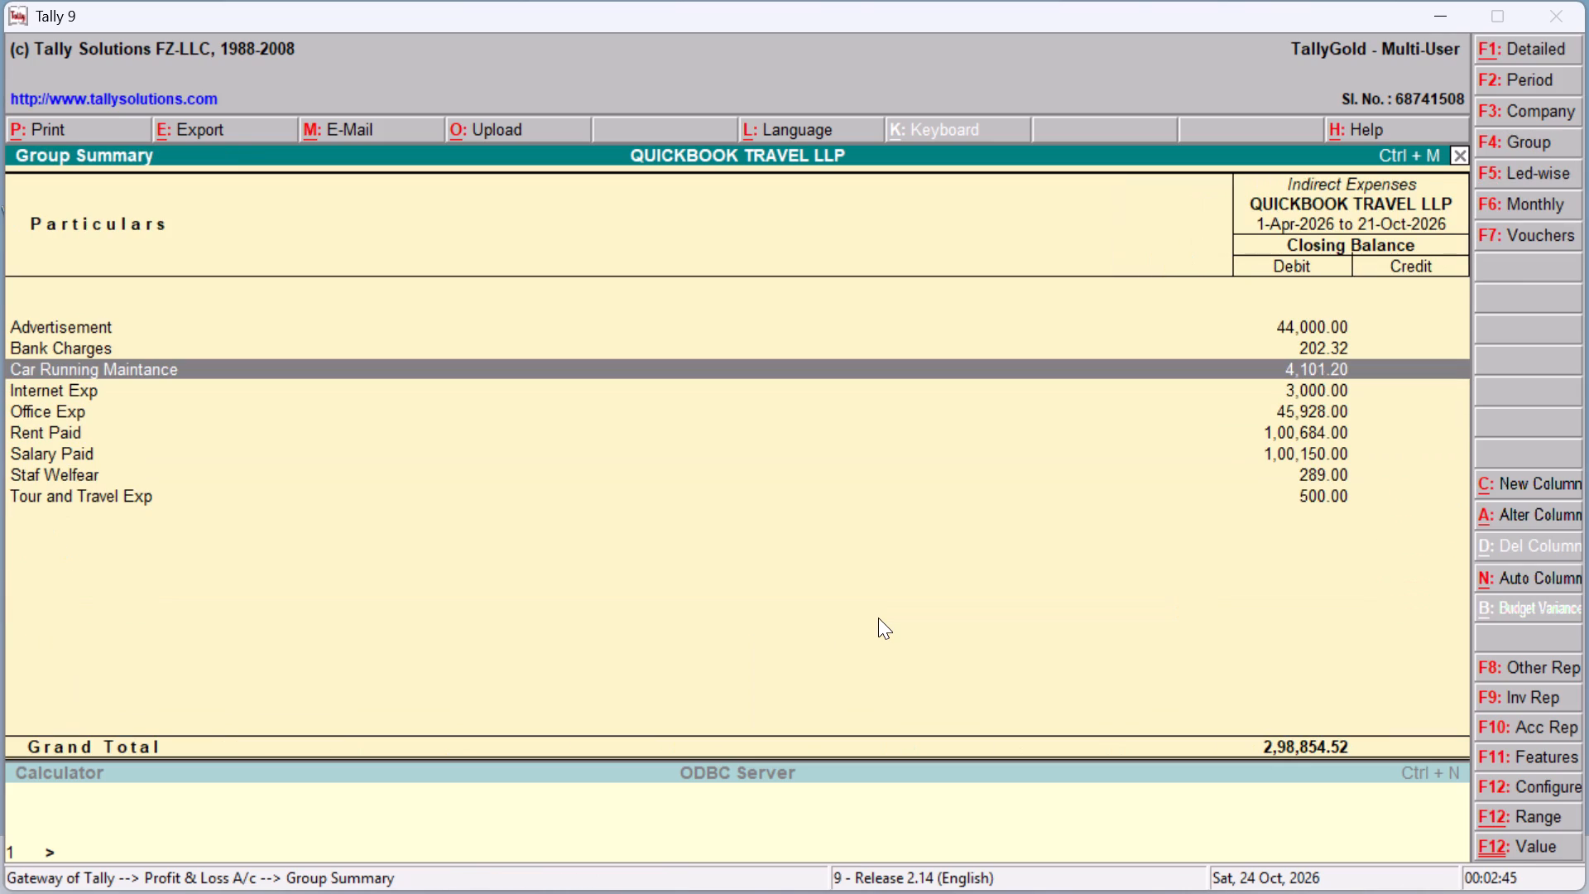
pyautogui.press('Return')
pyautogui.press('Escape')
pyautogui.press('Up')
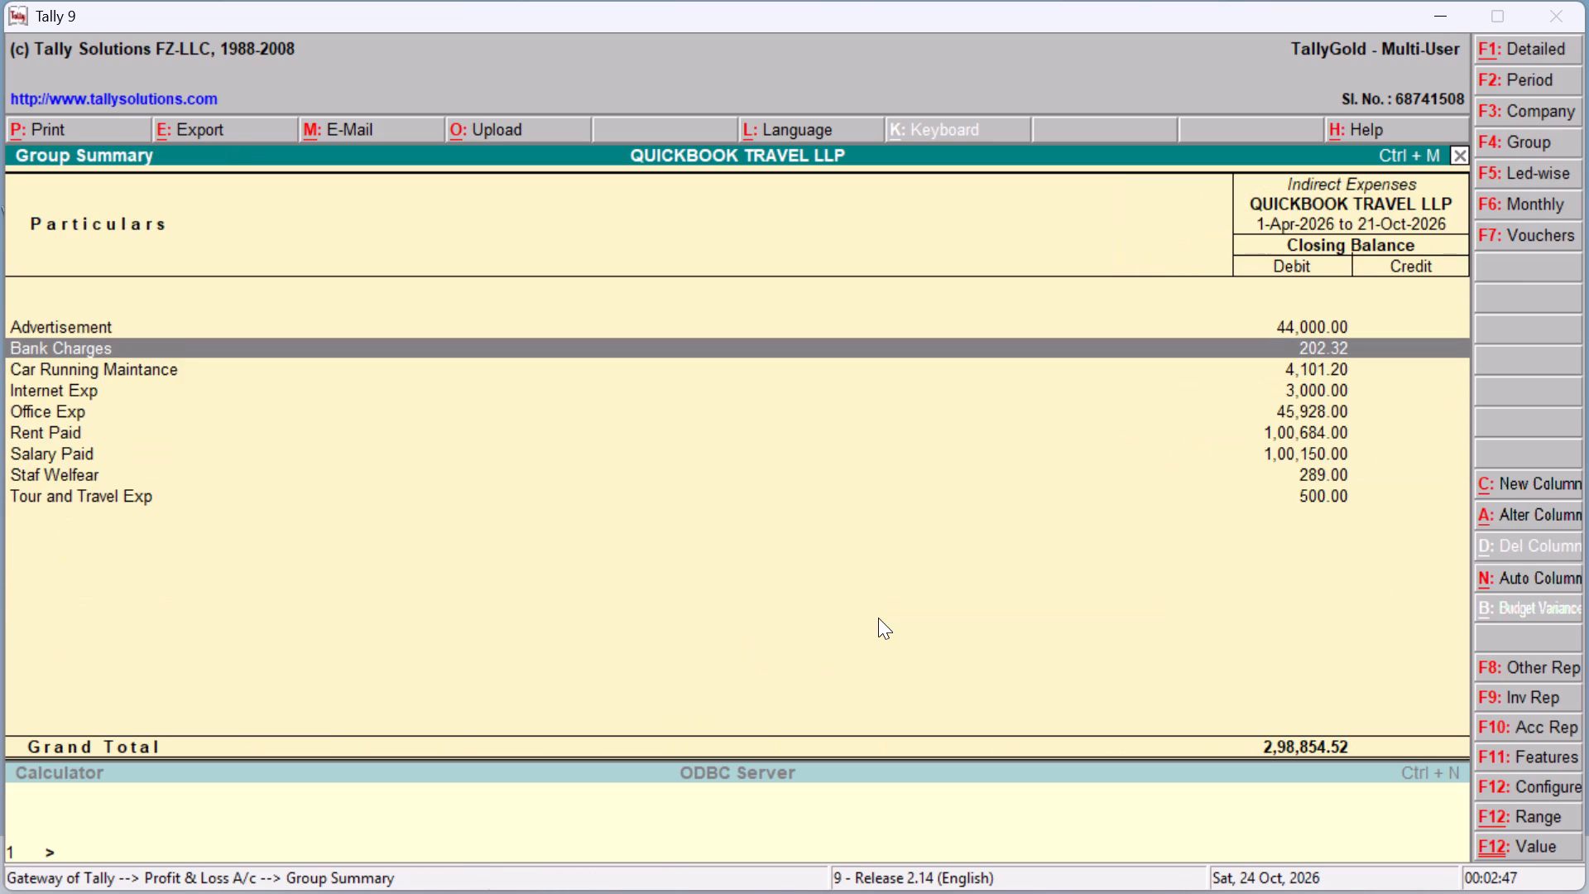
pyautogui.press('Return')
pyautogui.press('Escape')
pyautogui.press('Up')
pyautogui.press('Return')
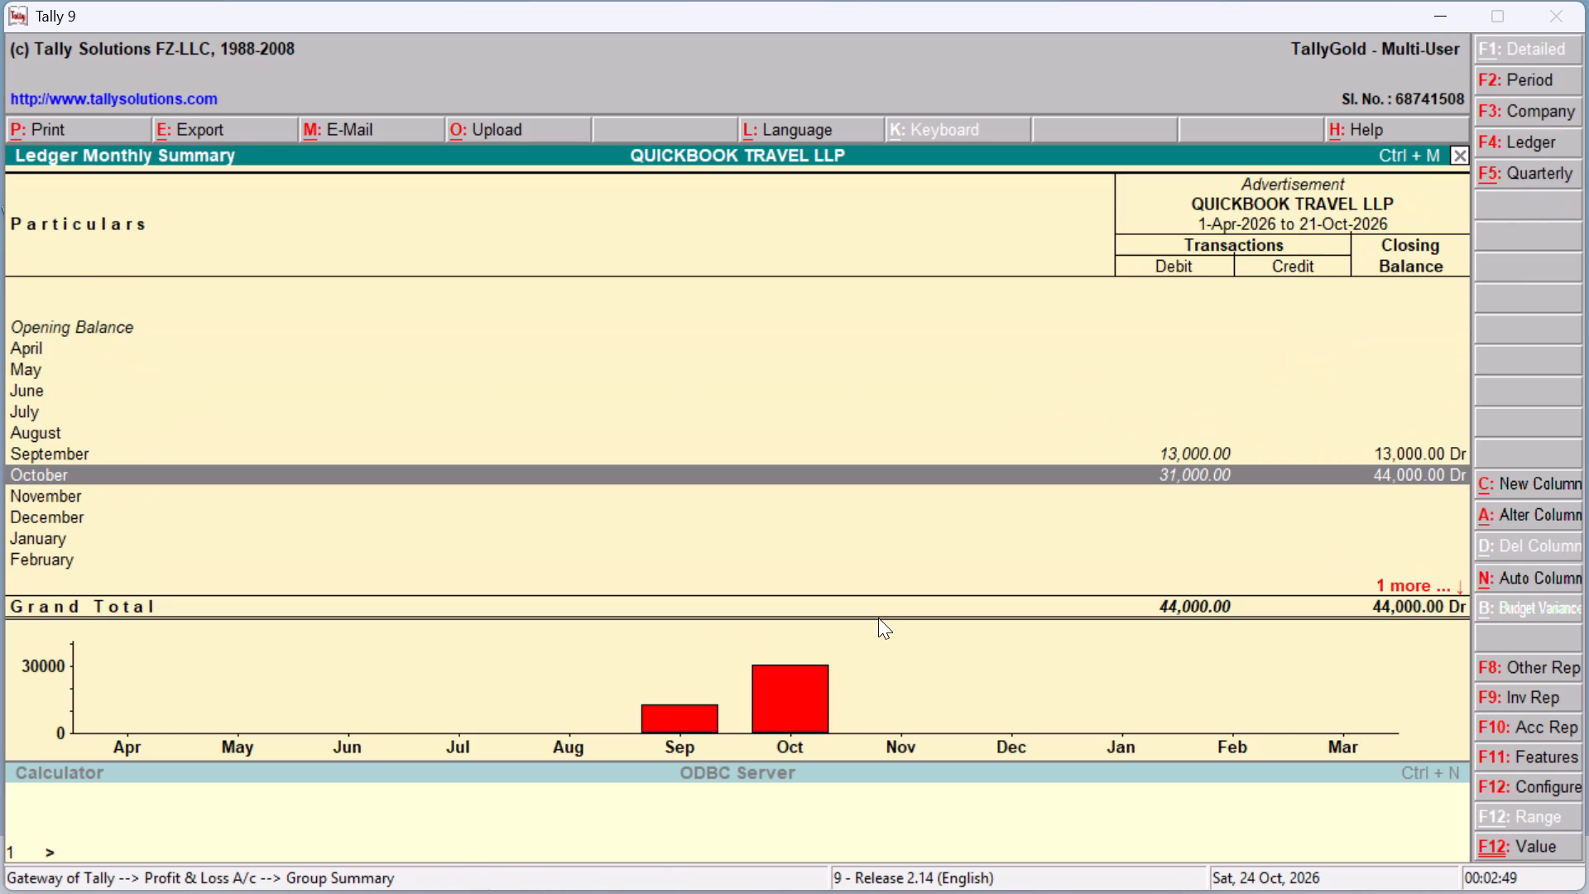
pyautogui.press('Escape')
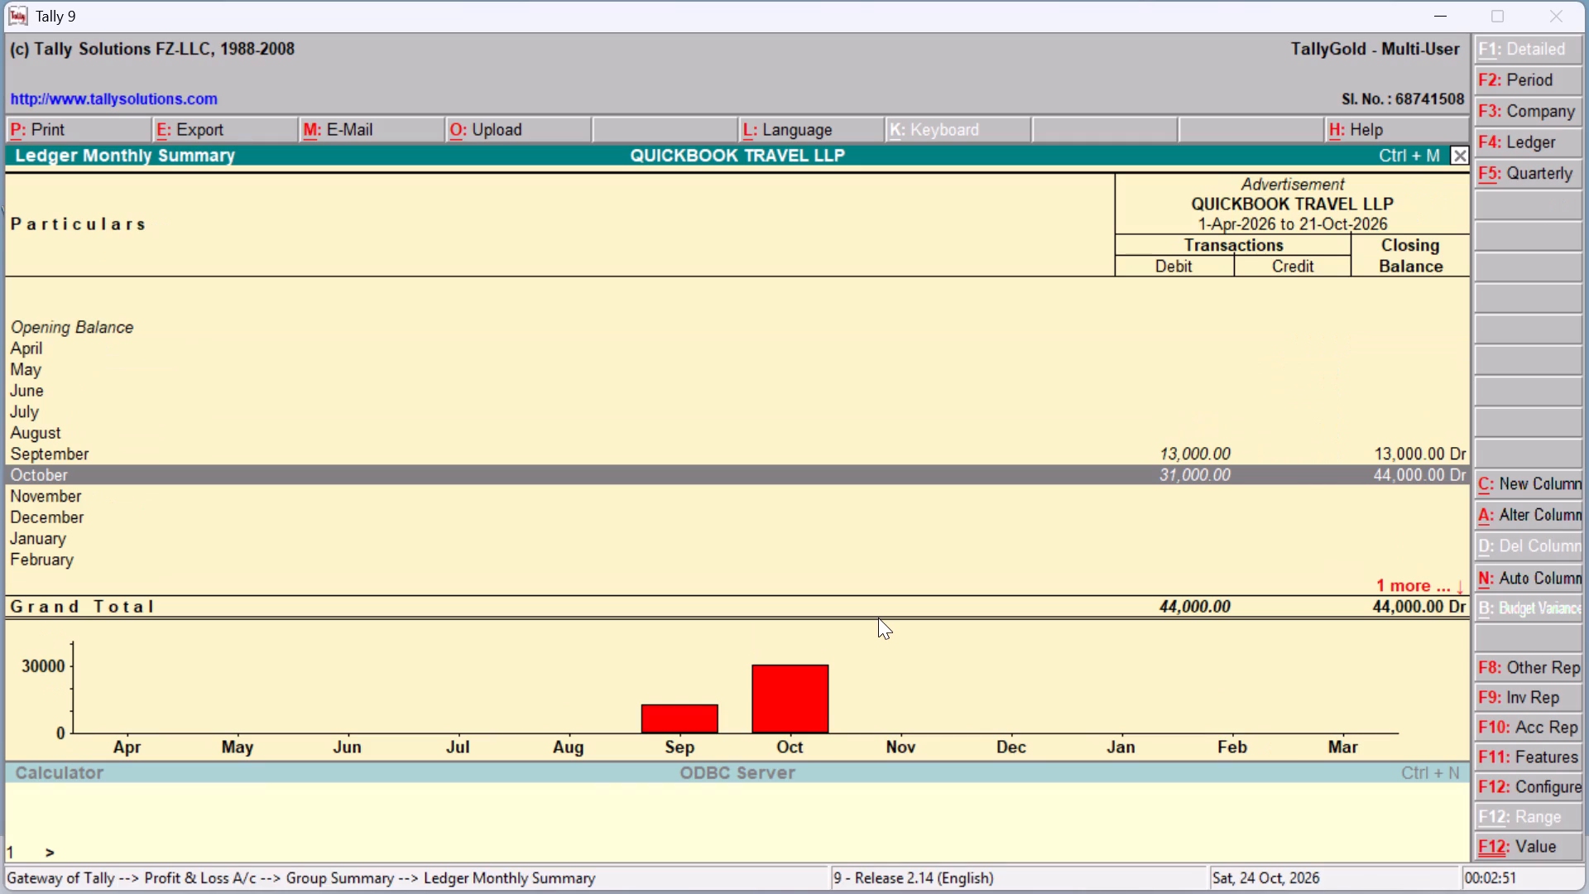
# Review the Indirect Expenses ledger list down to Tour and Travel Exp and back up, and return to the Profit & Loss A/c.
pyautogui.press('Down')
pyautogui.press('Down')
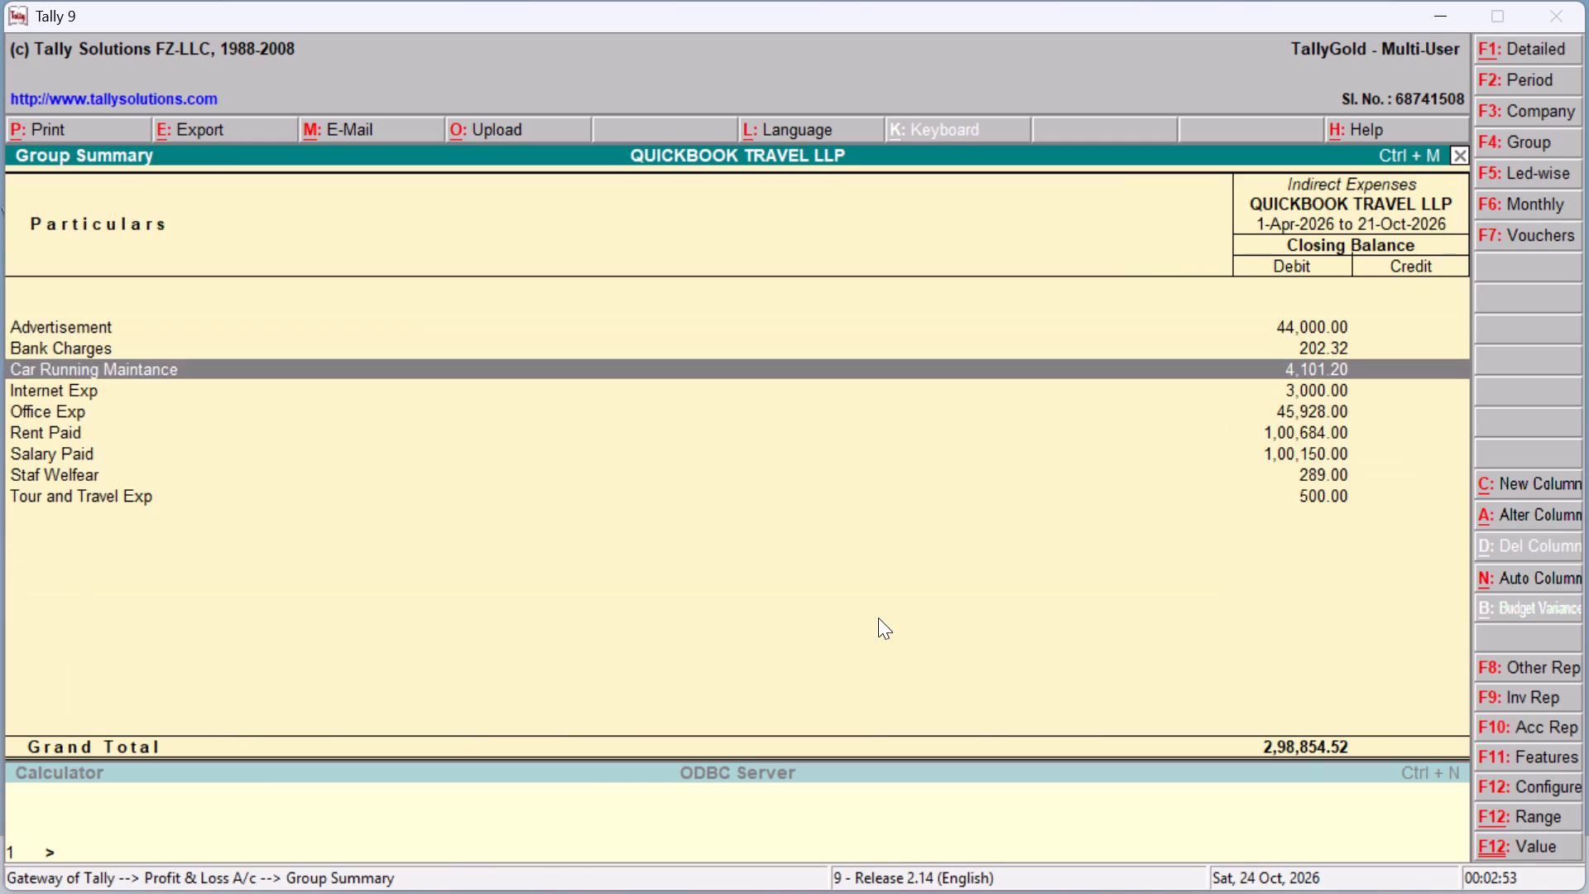
pyautogui.press('Down')
pyautogui.press('Down')
pyautogui.press('Down')
pyautogui.press('Down')
pyautogui.press('Down')
pyautogui.press('Down')
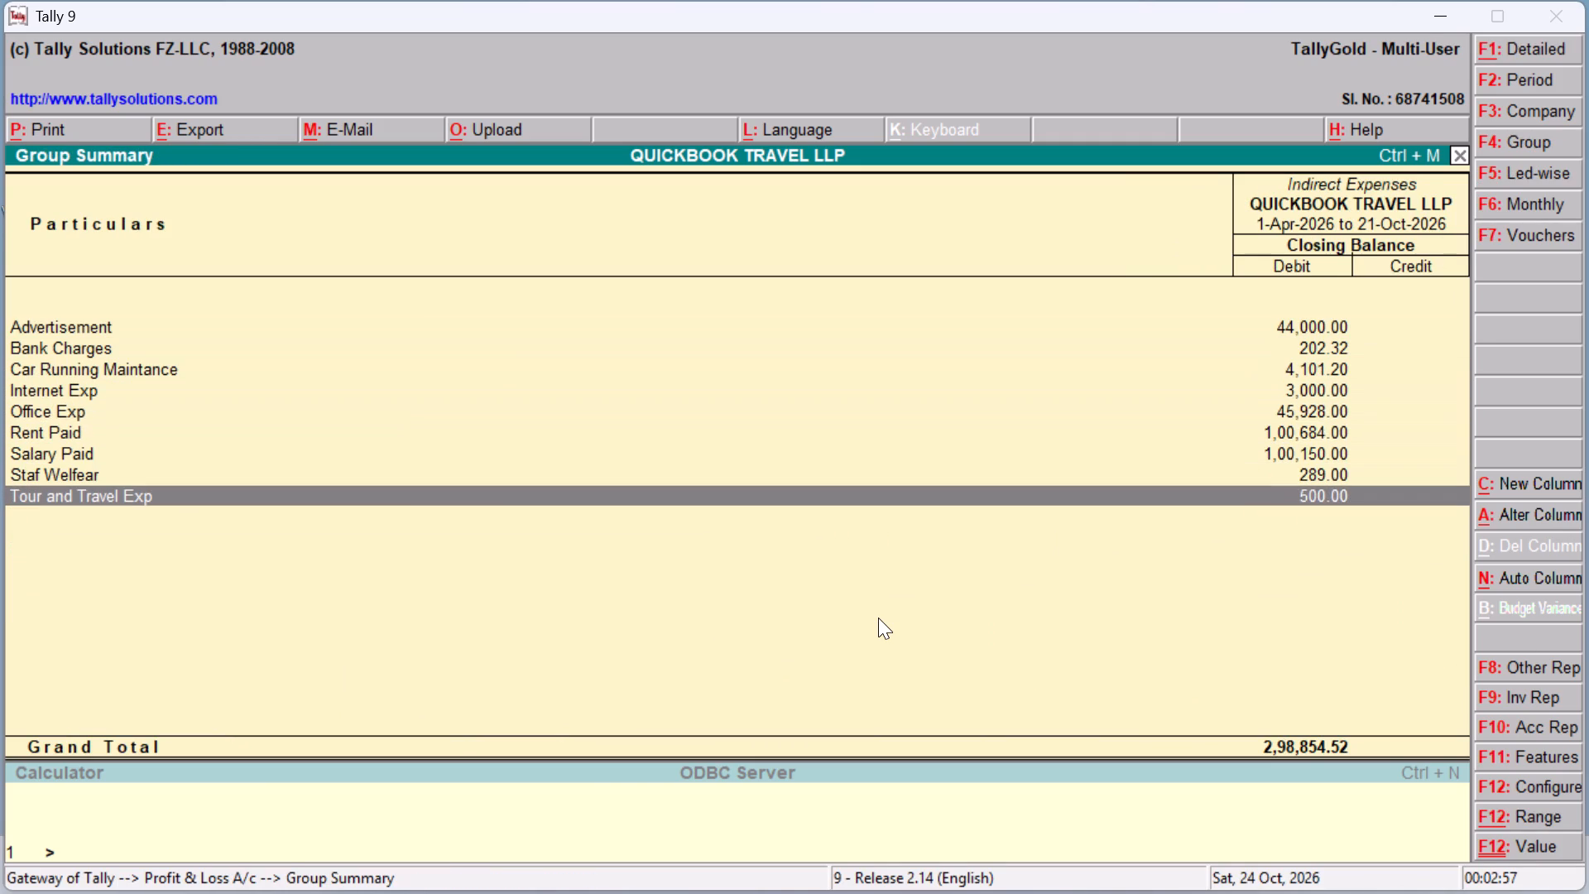
pyautogui.press('Up')
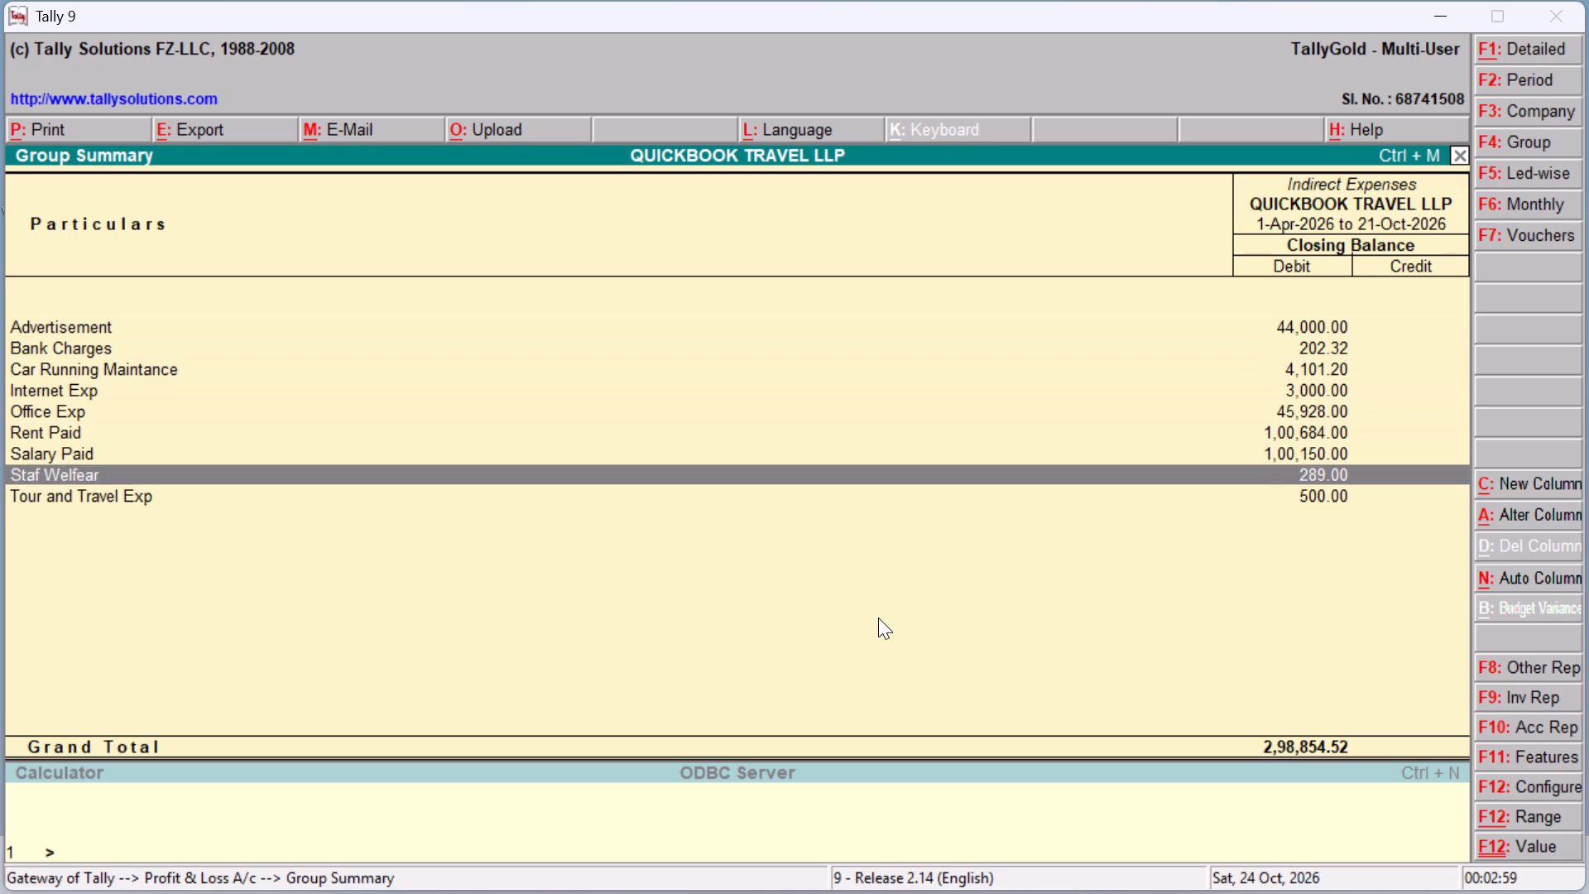
pyautogui.press('Up')
pyautogui.press('Up')
pyautogui.press('Up')
pyautogui.press('Up')
pyautogui.press('Up')
pyautogui.press('Escape')
# Examine the gross loss and nett loss lines of the Profit & Loss A/c, and close the report.
pyautogui.press('Up')
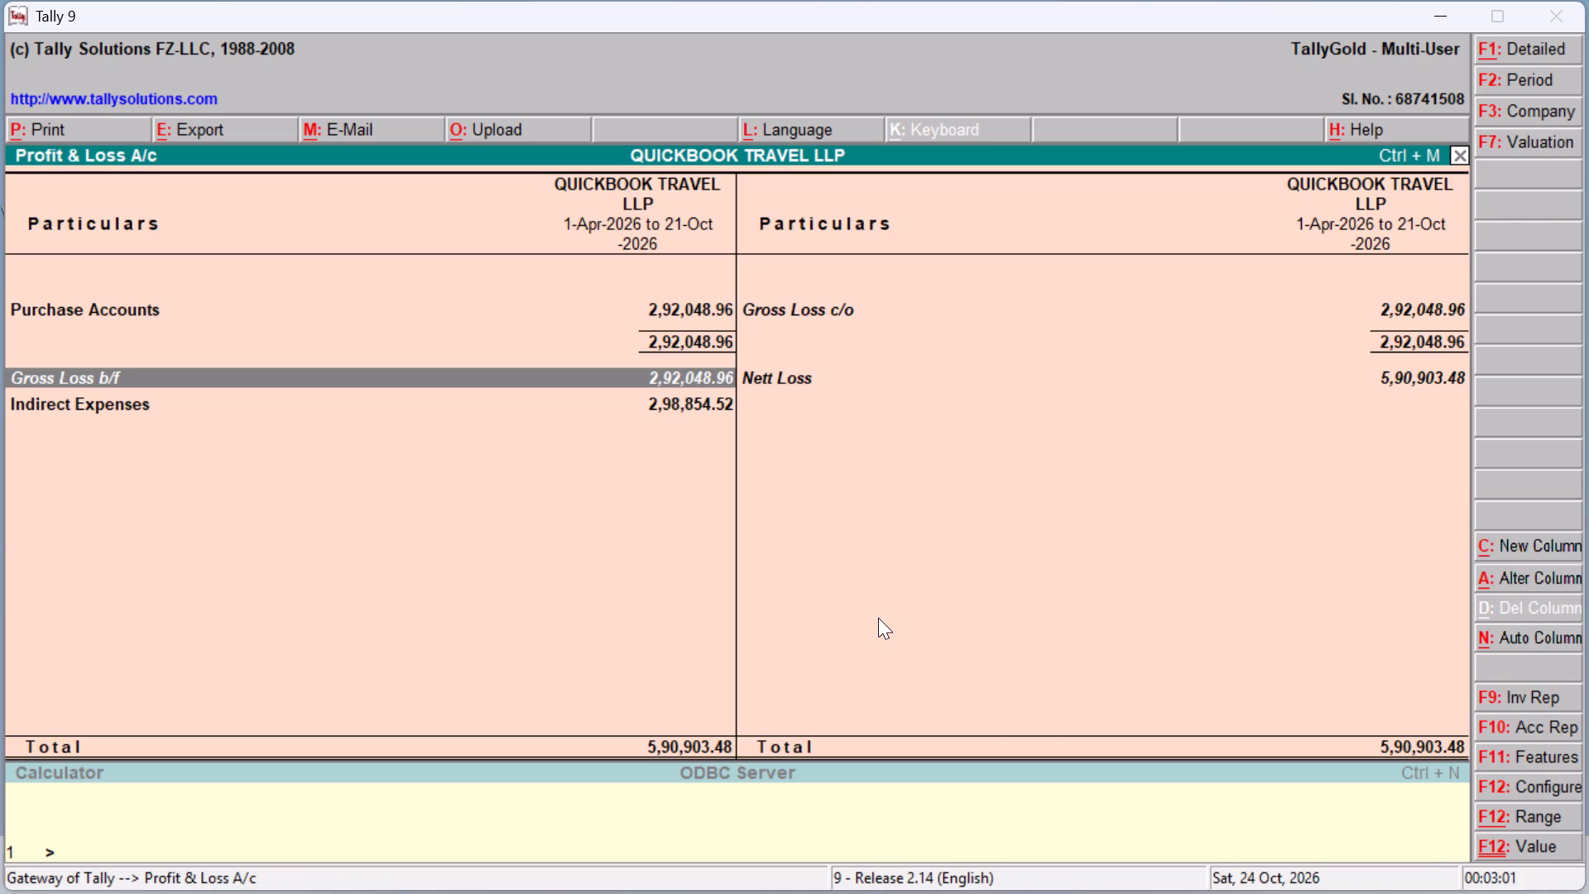
pyautogui.press('Right')
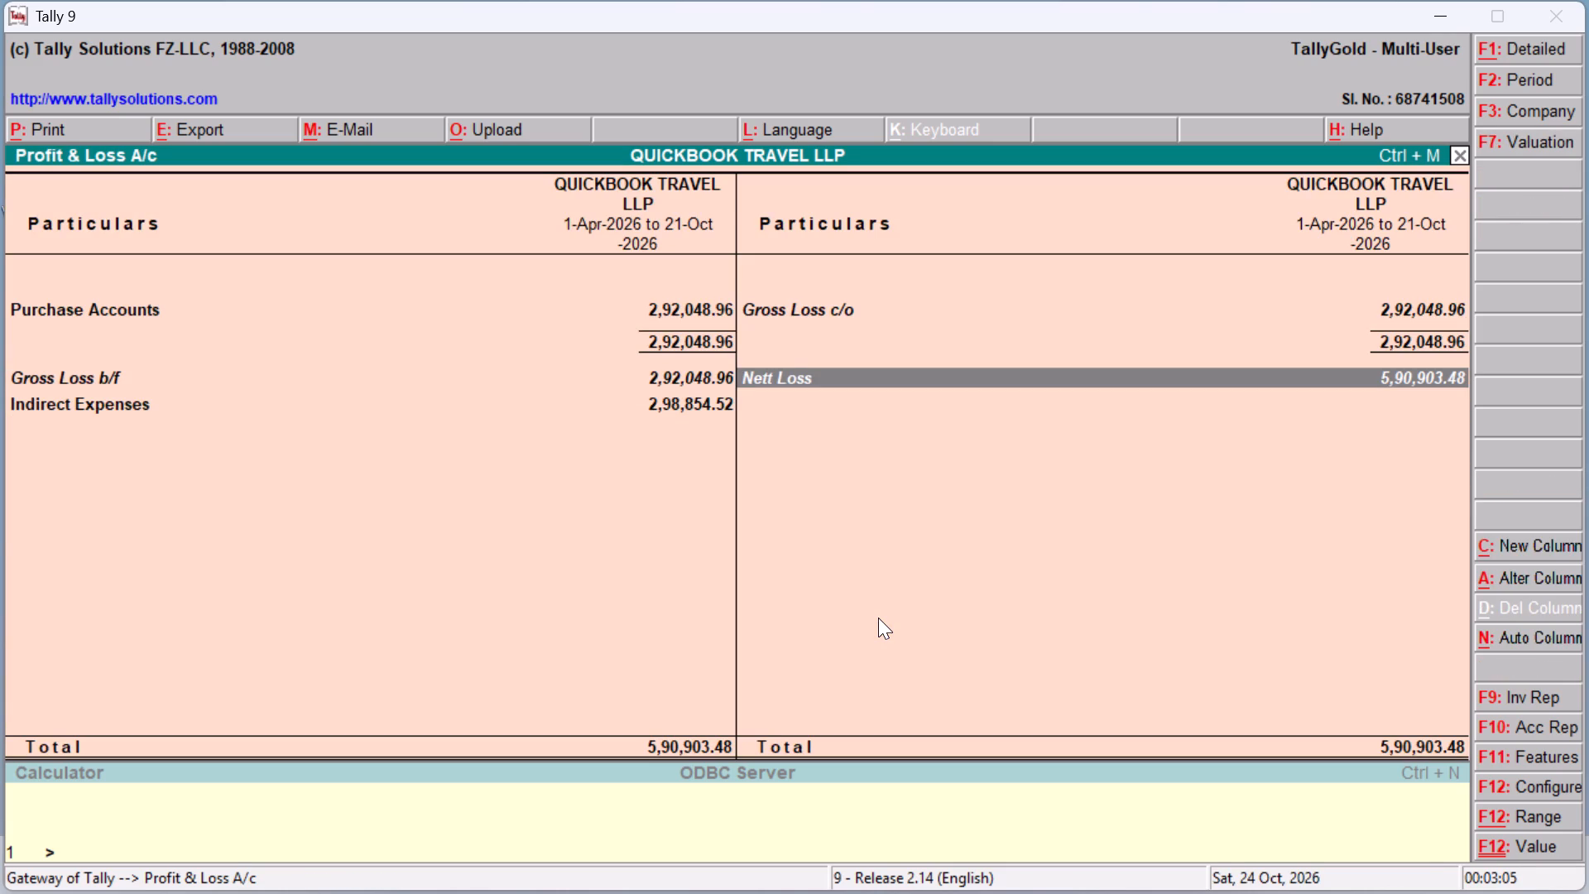
pyautogui.press('Return')
pyautogui.press('Up')
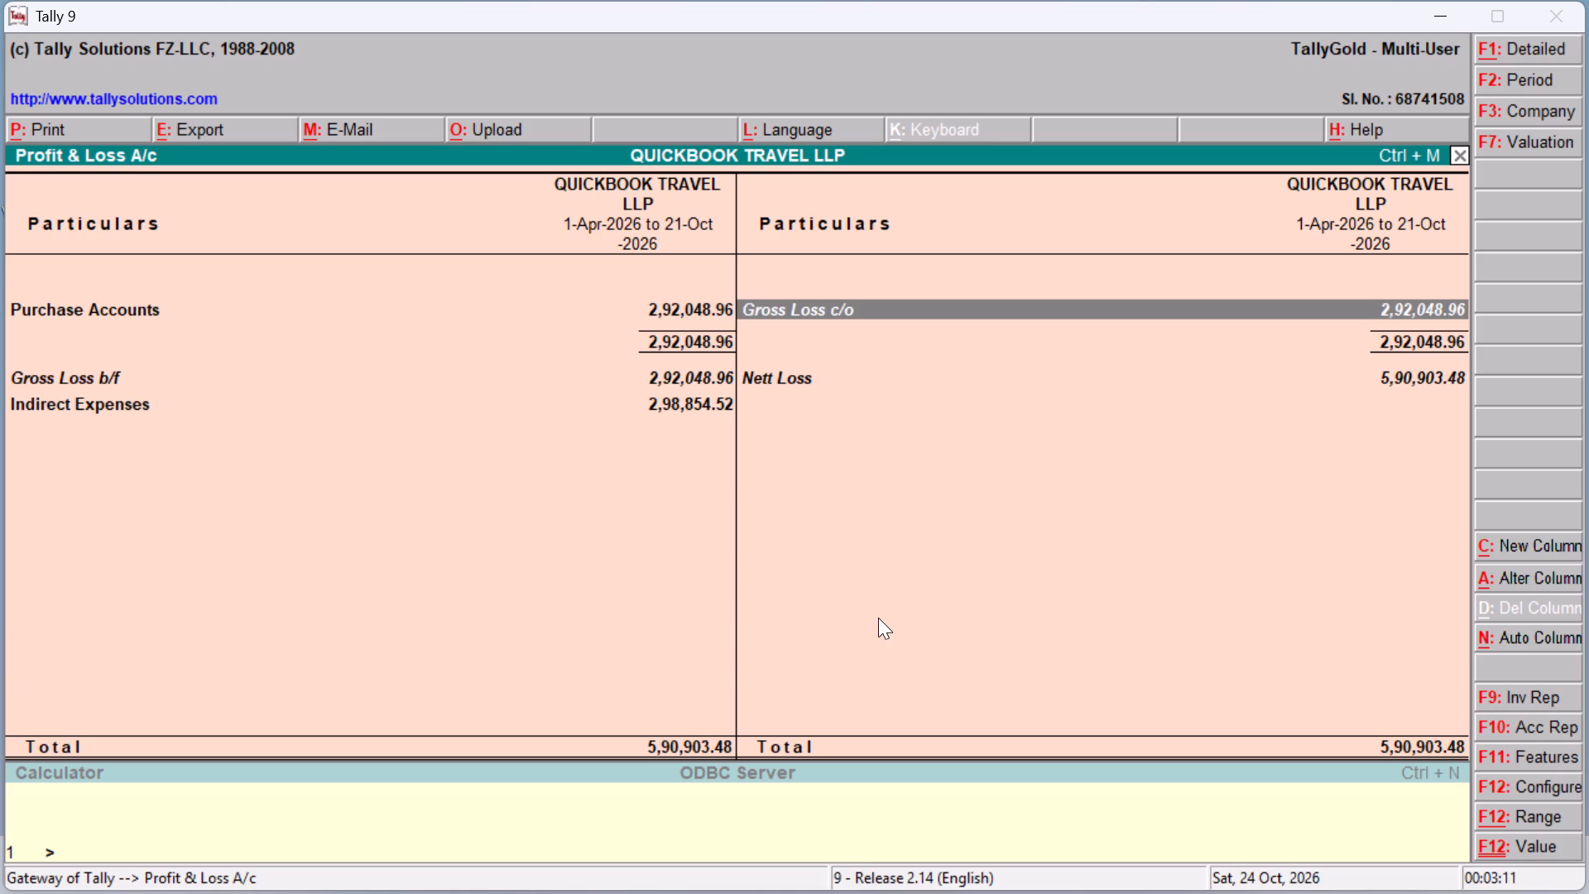
pyautogui.press('Left')
pyautogui.press('Right')
pyautogui.press('Escape')
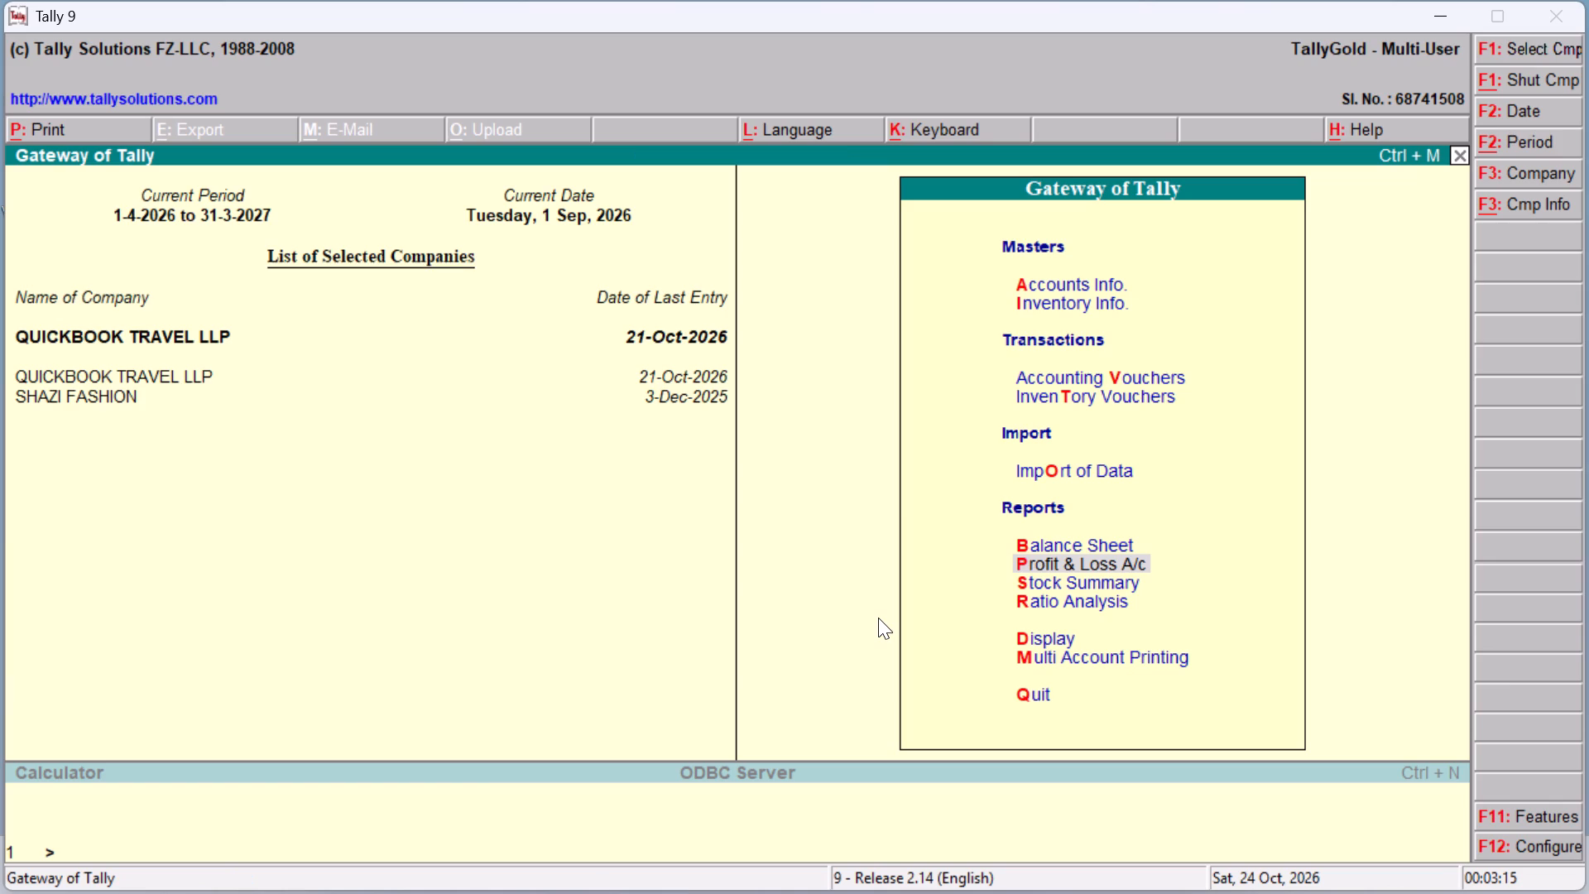